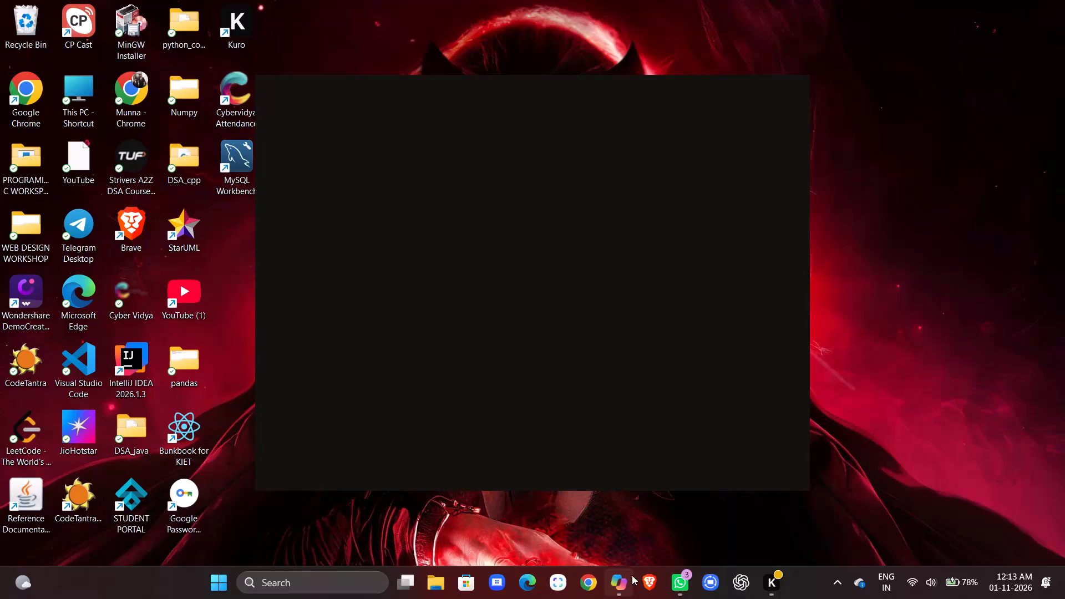
Open Chrome with the green Shadow-avatar profile and restore its previous pages in a maximised window.
{"action": "left_click", "coordinate": [595, 577]}
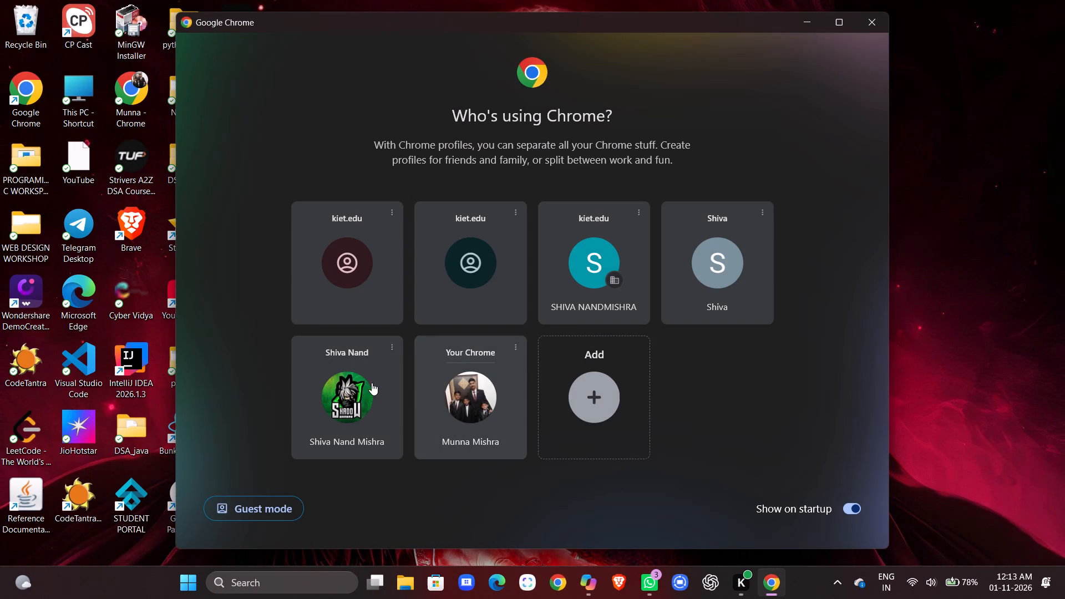
{"action": "left_click", "coordinate": [366, 389]}
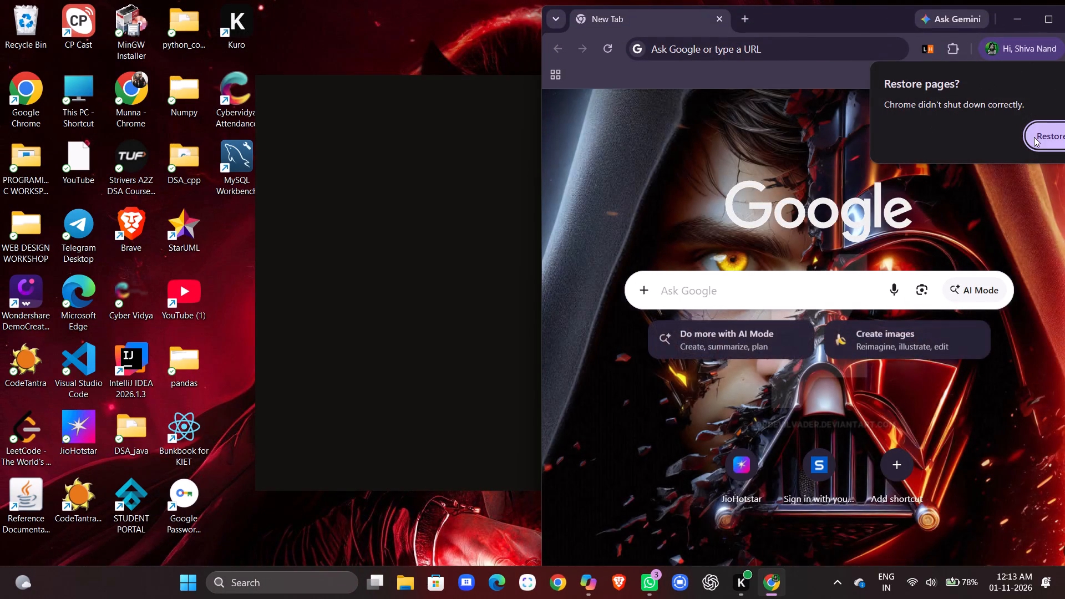
{"action": "left_click", "coordinate": [1034, 137]}
{"action": "left_click", "coordinate": [1053, 14]}
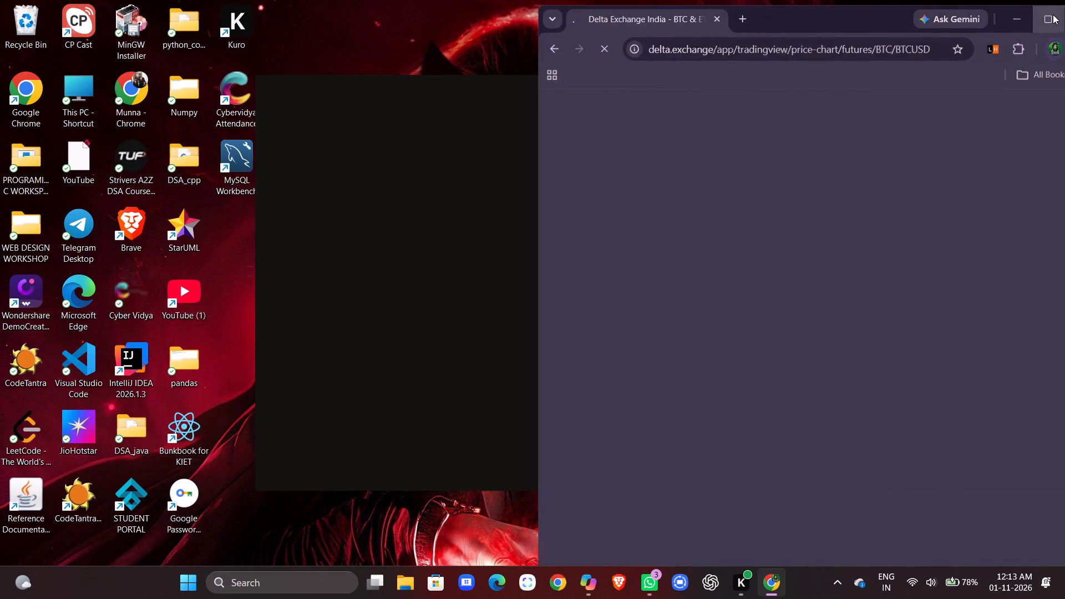
{"action": "scroll", "coordinate": [367, 43], "scroll_direction": "up", "scroll_amount": 2}
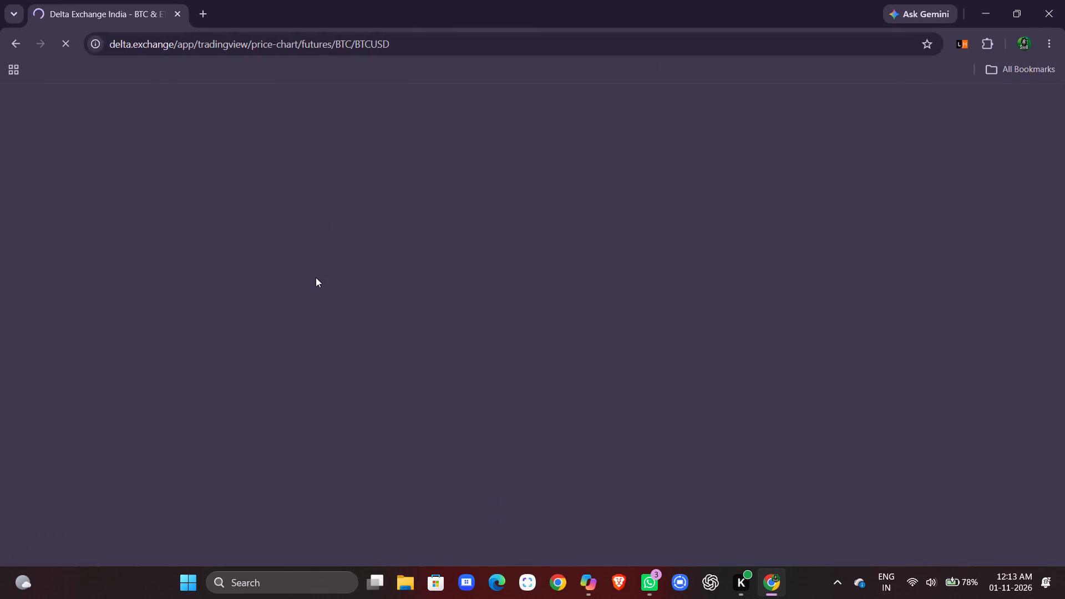
{"action": "scroll", "coordinate": [316, 277], "scroll_direction": "down", "scroll_amount": 1}
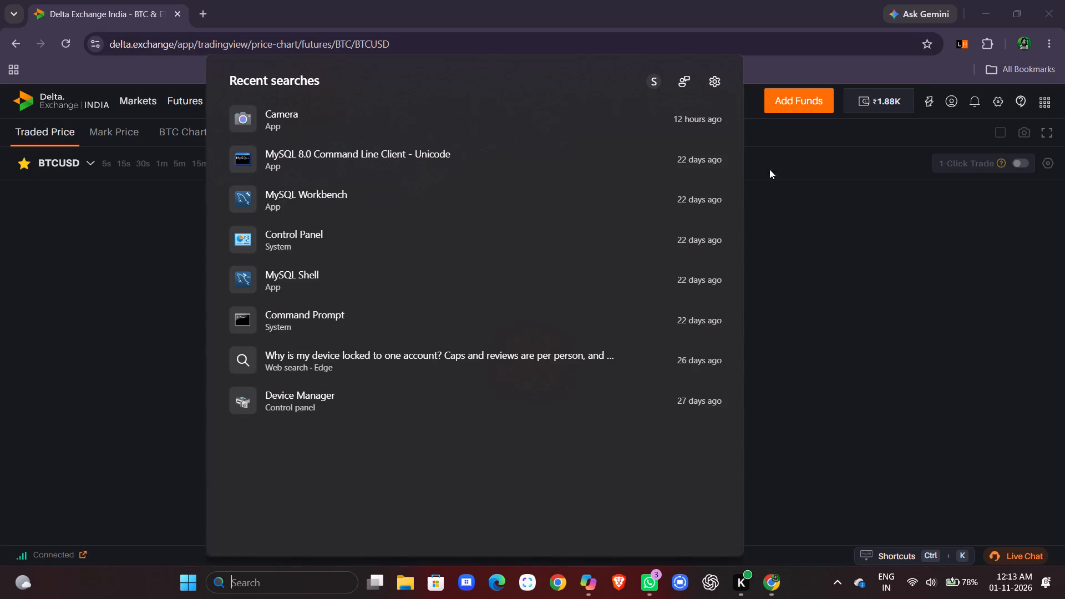
{"action": "left_click", "coordinate": [814, 215]}
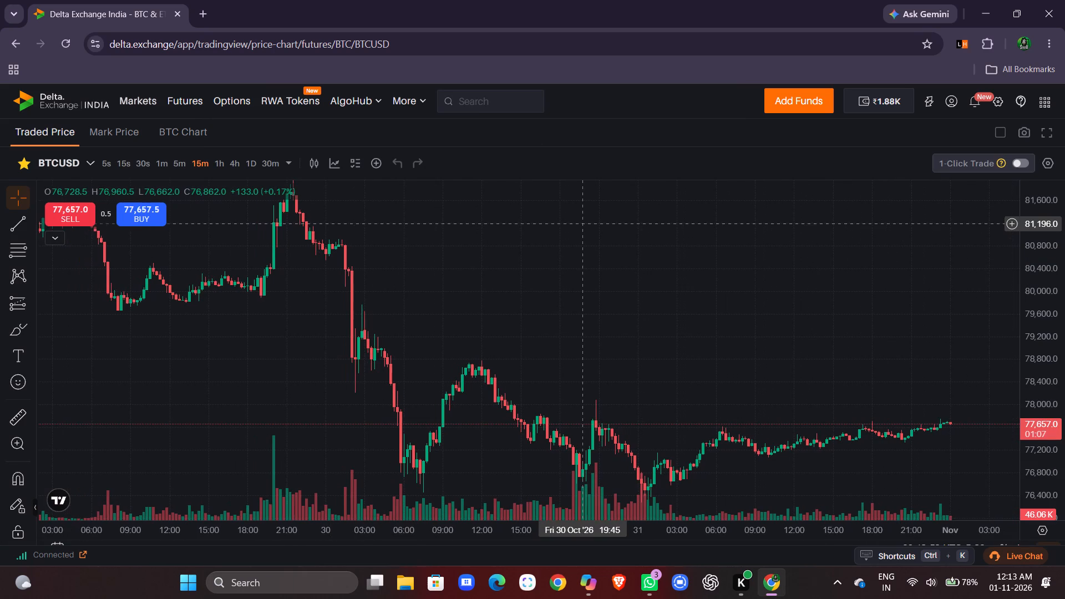
Examine the recent price history on the 15-minute BTCUSD chart in Delta Exchange.
{"action": "left_click_drag", "start_coordinate": [571, 242], "coordinate": [716, 253]}
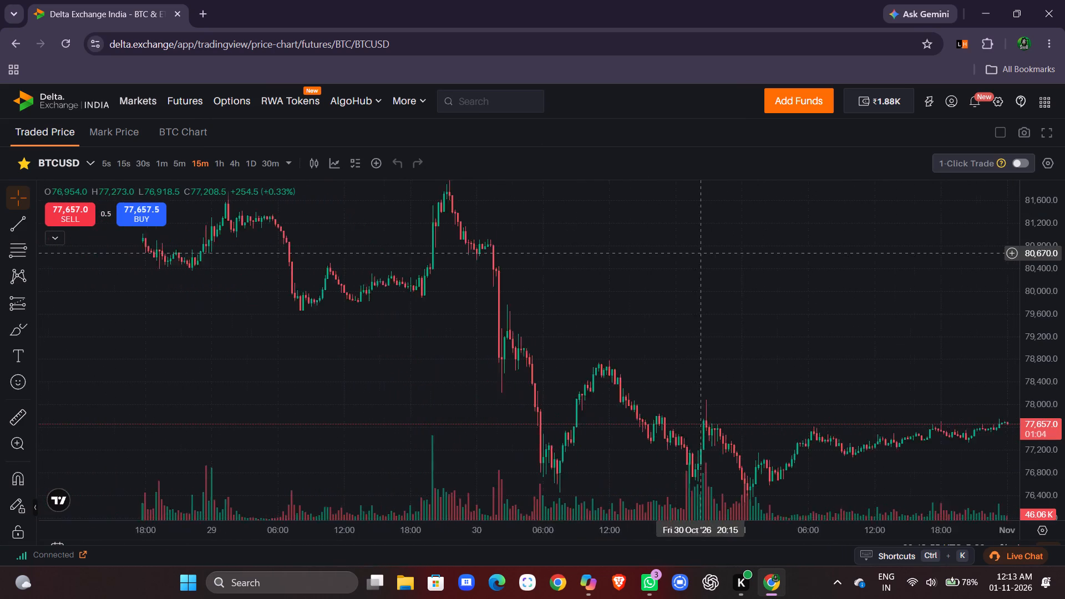
{"action": "left_click_drag", "start_coordinate": [716, 253], "coordinate": [816, 250]}
{"action": "left_click_drag", "start_coordinate": [506, 312], "coordinate": [651, 330]}
{"action": "scroll", "coordinate": [651, 330], "scroll_direction": "left", "scroll_amount": 1}
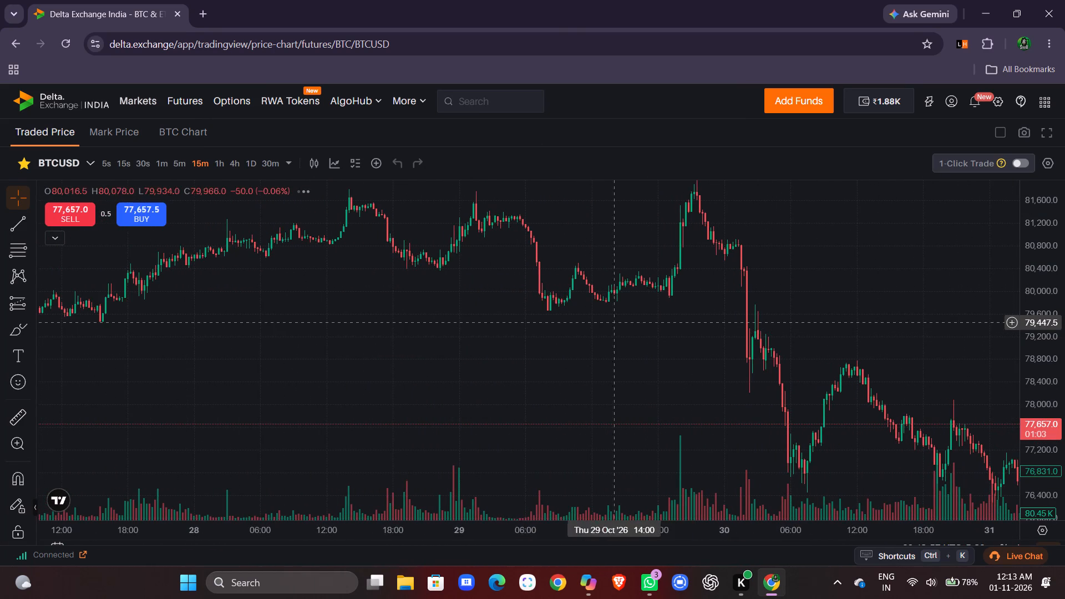
{"action": "scroll", "coordinate": [598, 321], "scroll_direction": "left", "scroll_amount": 1}
{"action": "scroll", "coordinate": [537, 322], "scroll_direction": "right", "scroll_amount": 4}
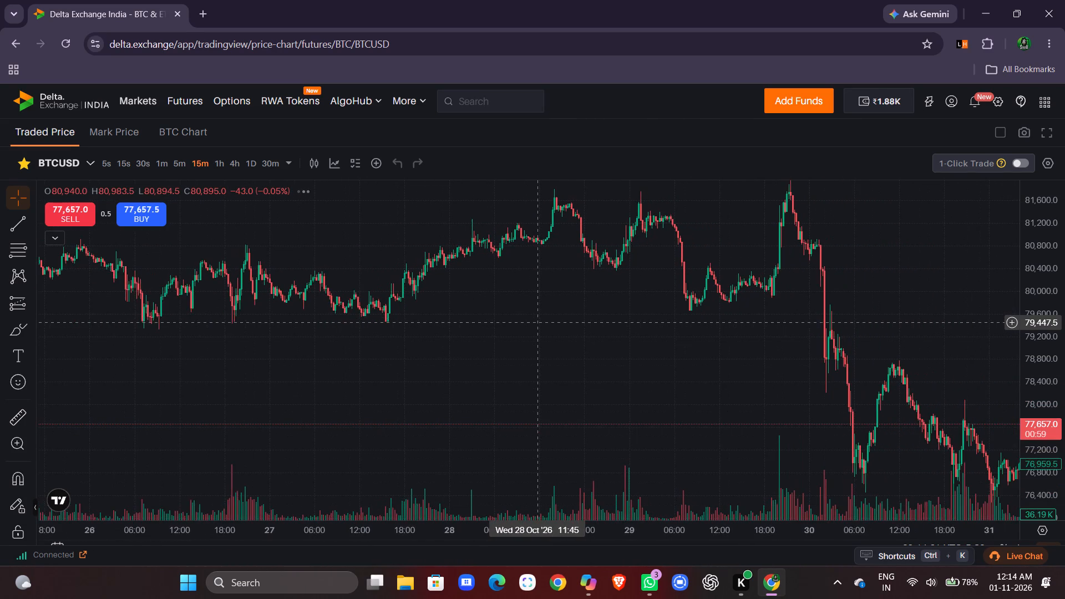
{"action": "left_click_drag", "start_coordinate": [601, 328], "coordinate": [250, 318]}
{"action": "scroll", "coordinate": [318, 326], "scroll_direction": "left", "scroll_amount": 1}
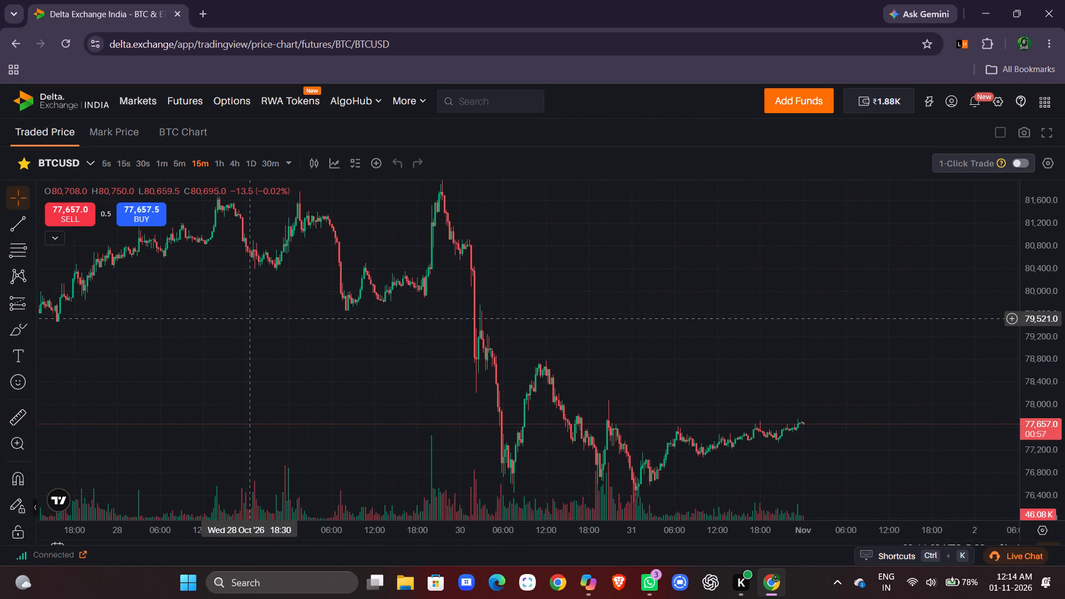
{"action": "scroll", "coordinate": [250, 318], "scroll_direction": "up", "scroll_amount": 1}
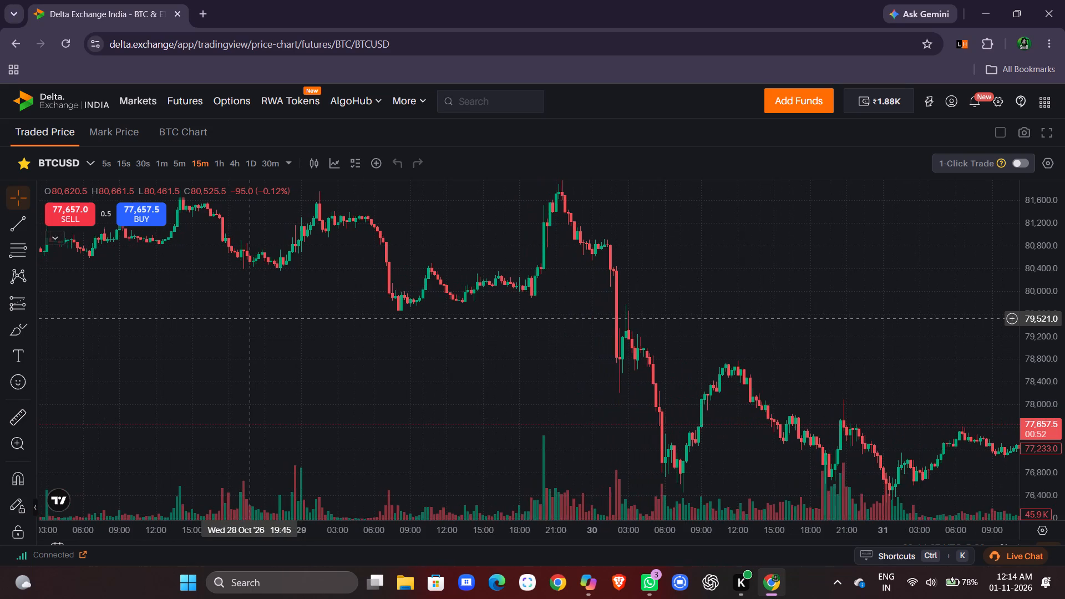
{"action": "left_click_drag", "start_coordinate": [513, 368], "coordinate": [459, 427]}
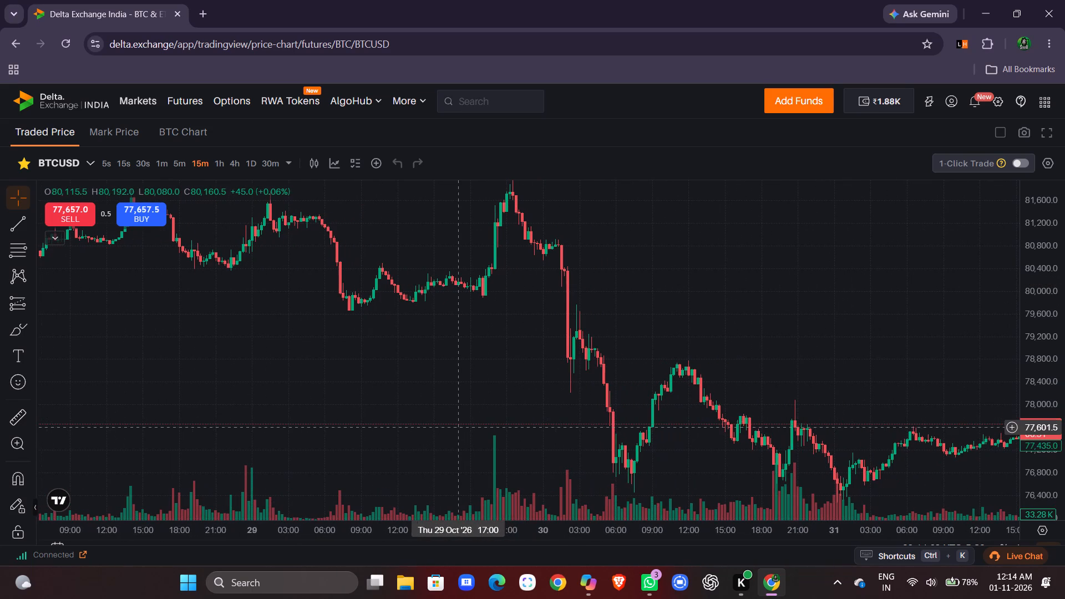
{"action": "left_click_drag", "start_coordinate": [1043, 229], "coordinate": [1043, 286]}
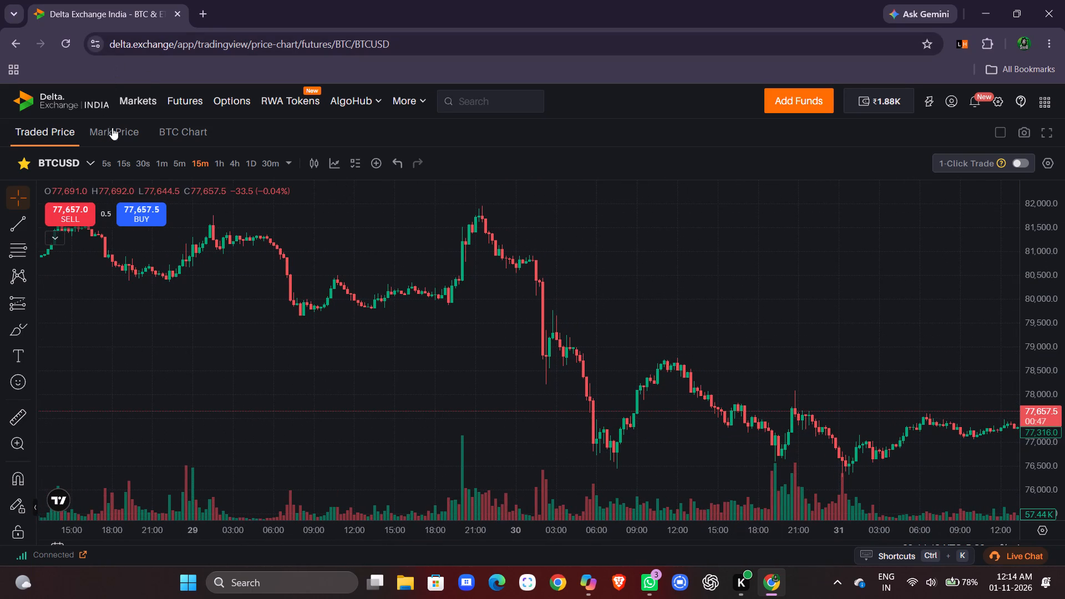
Enter the suggested query "treader view" in the Google search of a new browser tab.
{"action": "left_click", "coordinate": [202, 14]}
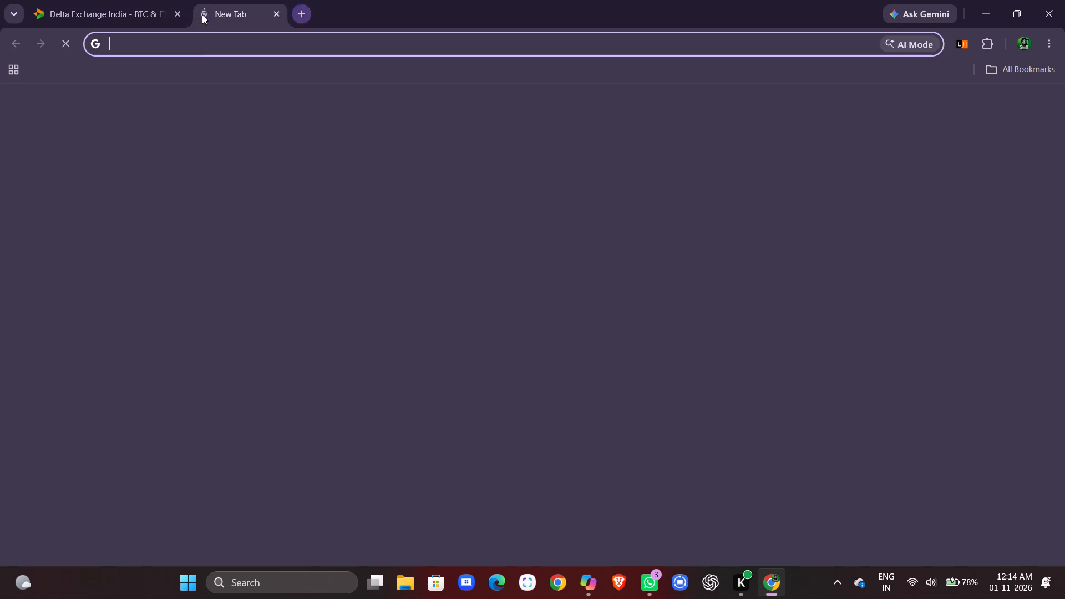
{"action": "left_click", "coordinate": [382, 278]}
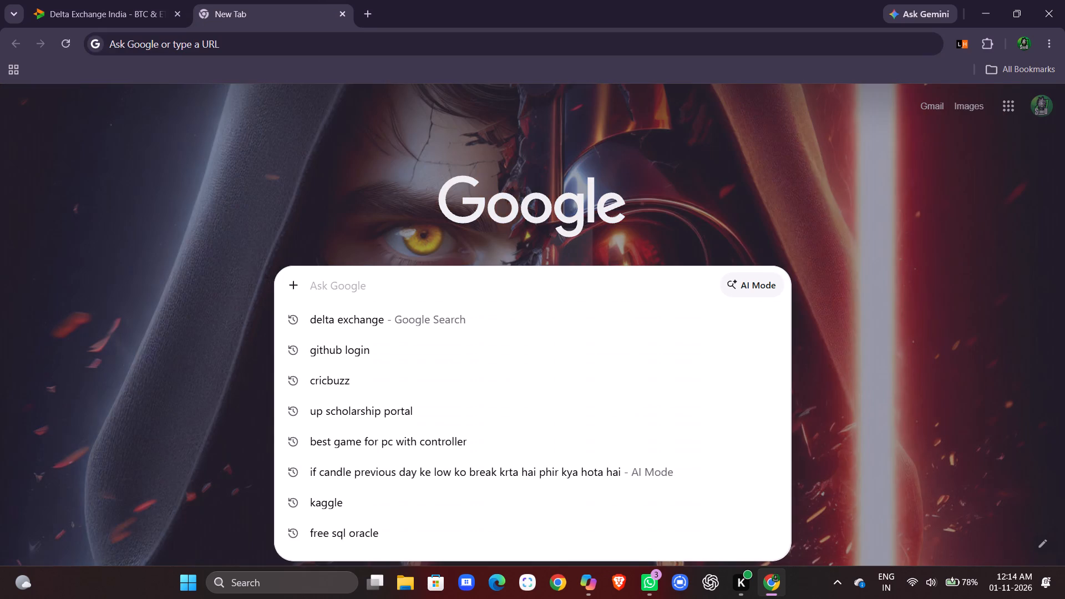
{"action": "type", "text": "tre"}
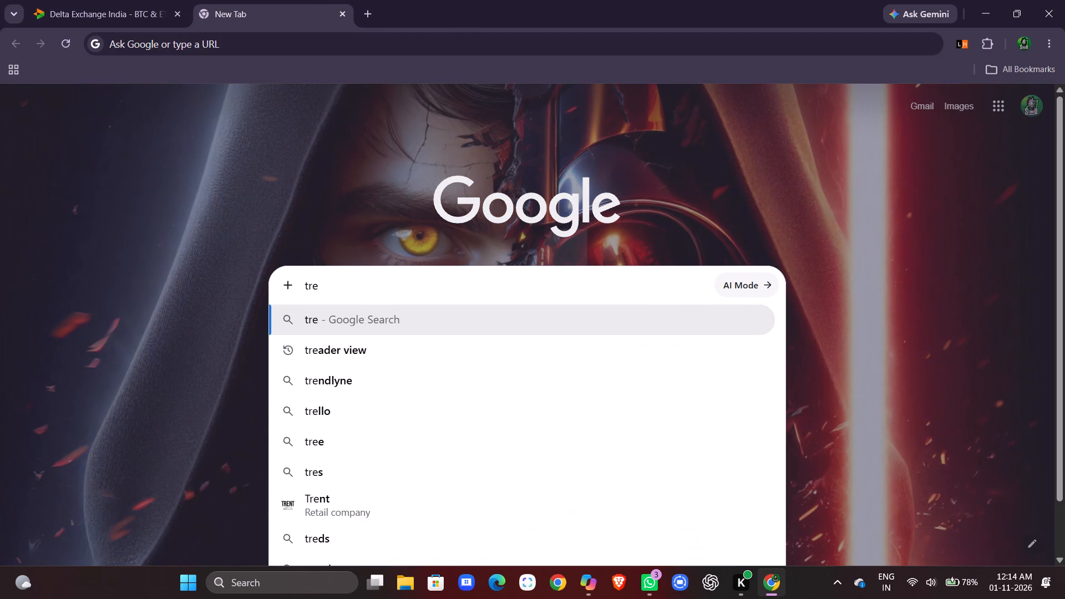
{"action": "key", "text": "Down"}
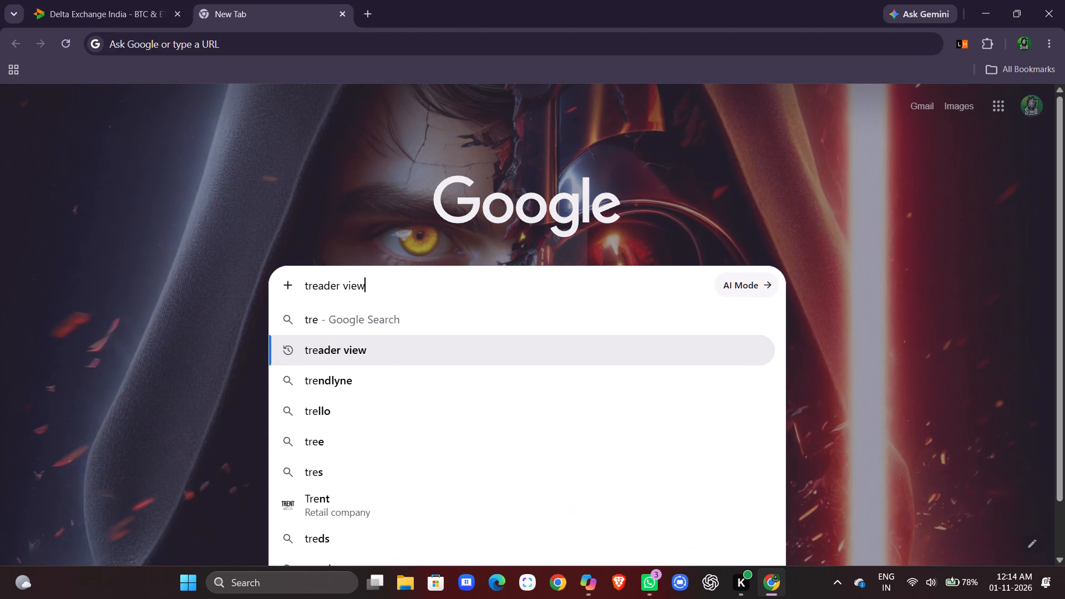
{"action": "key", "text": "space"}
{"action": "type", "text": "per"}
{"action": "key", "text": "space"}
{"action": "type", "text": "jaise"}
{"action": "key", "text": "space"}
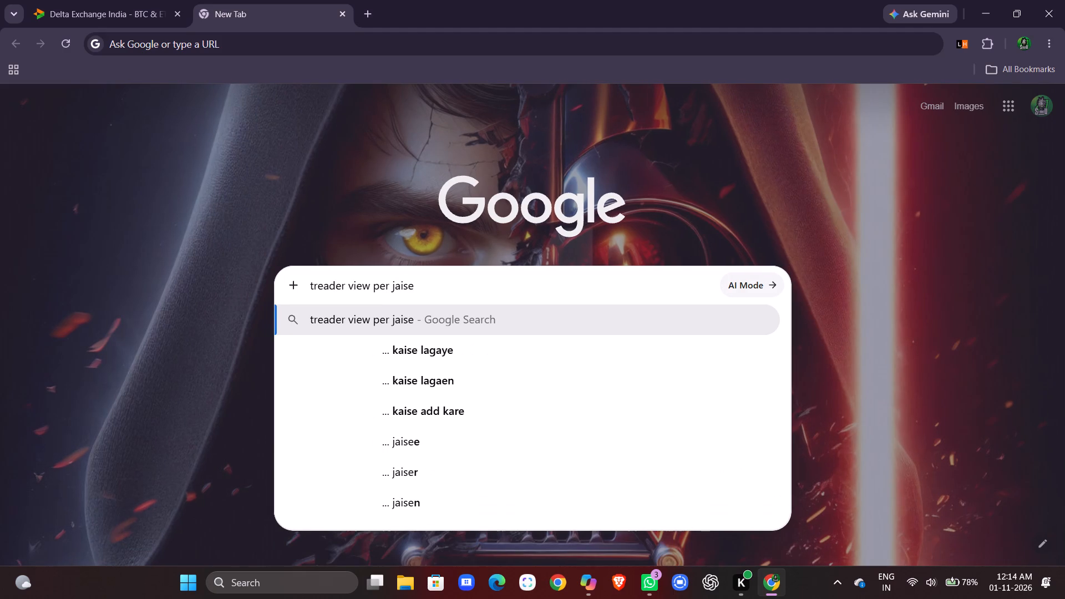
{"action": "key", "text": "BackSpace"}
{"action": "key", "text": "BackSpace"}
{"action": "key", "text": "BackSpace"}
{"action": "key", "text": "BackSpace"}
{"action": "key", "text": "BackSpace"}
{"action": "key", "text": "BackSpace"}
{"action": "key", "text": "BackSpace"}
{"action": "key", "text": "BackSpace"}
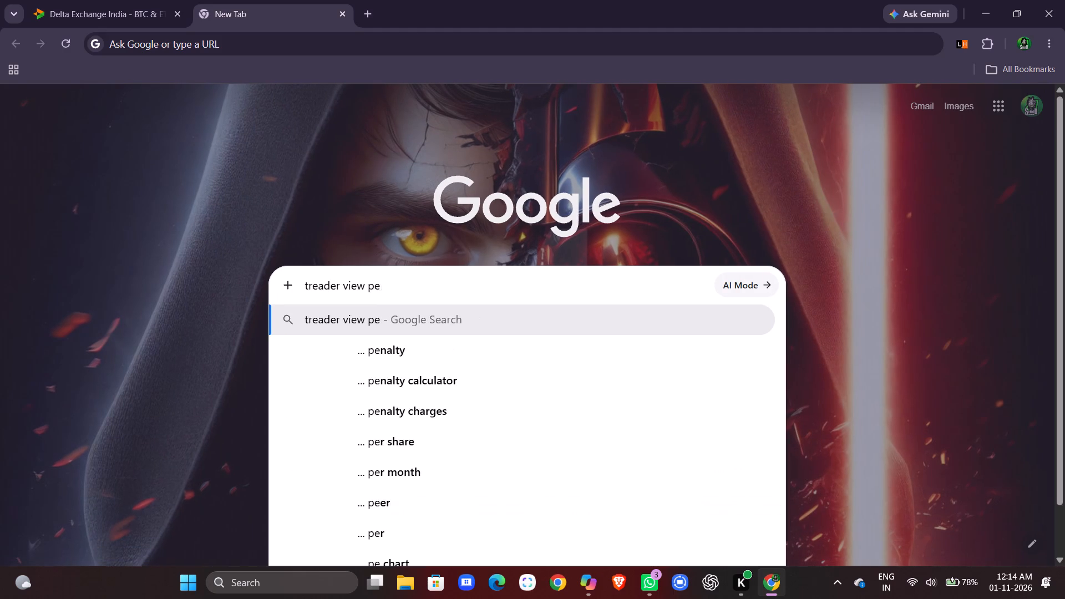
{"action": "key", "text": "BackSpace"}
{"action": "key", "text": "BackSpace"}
Run the Google search and open the TradingView website from the results.
{"action": "key", "text": "Return"}
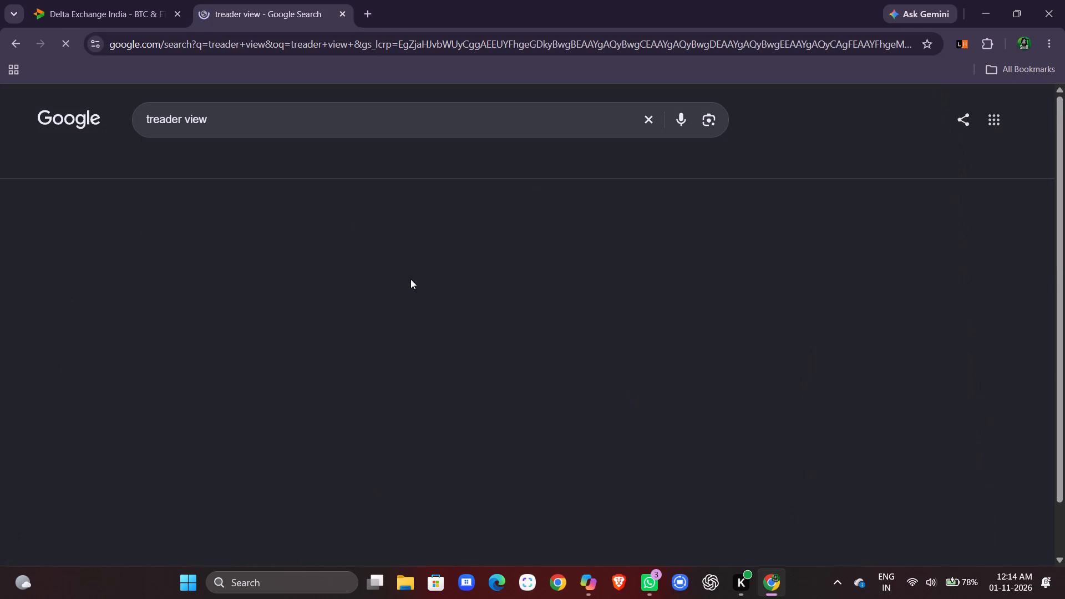
{"action": "left_click", "coordinate": [224, 251]}
{"action": "left_click", "coordinate": [251, 233]}
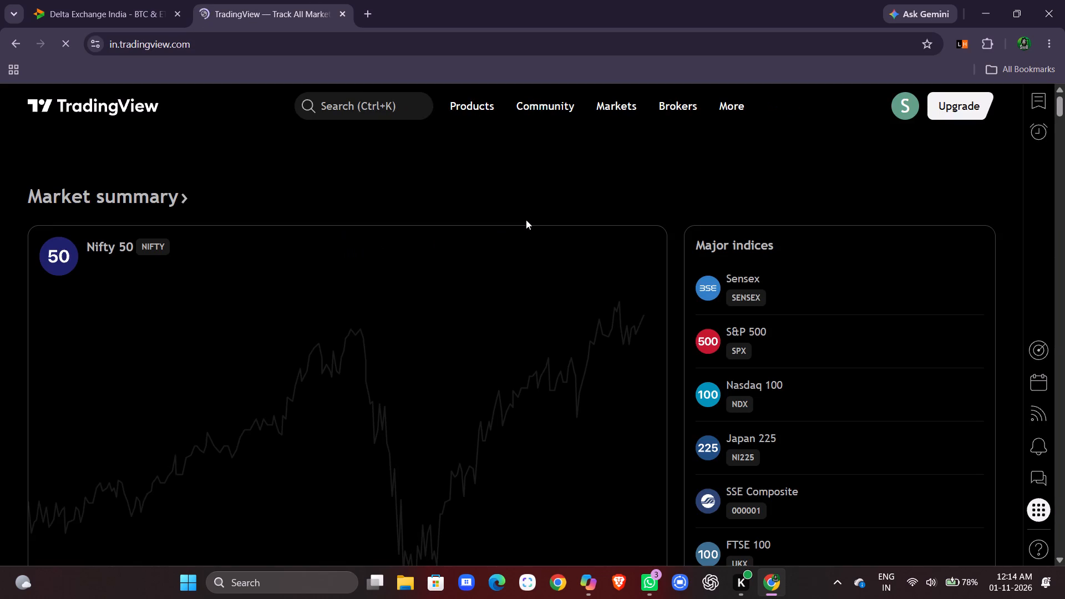
Examine the market summary on the TradingView home page, including the indices, crypto, futures and economic indicators.
{"action": "scroll", "coordinate": [685, 151], "scroll_direction": "down", "scroll_amount": 1}
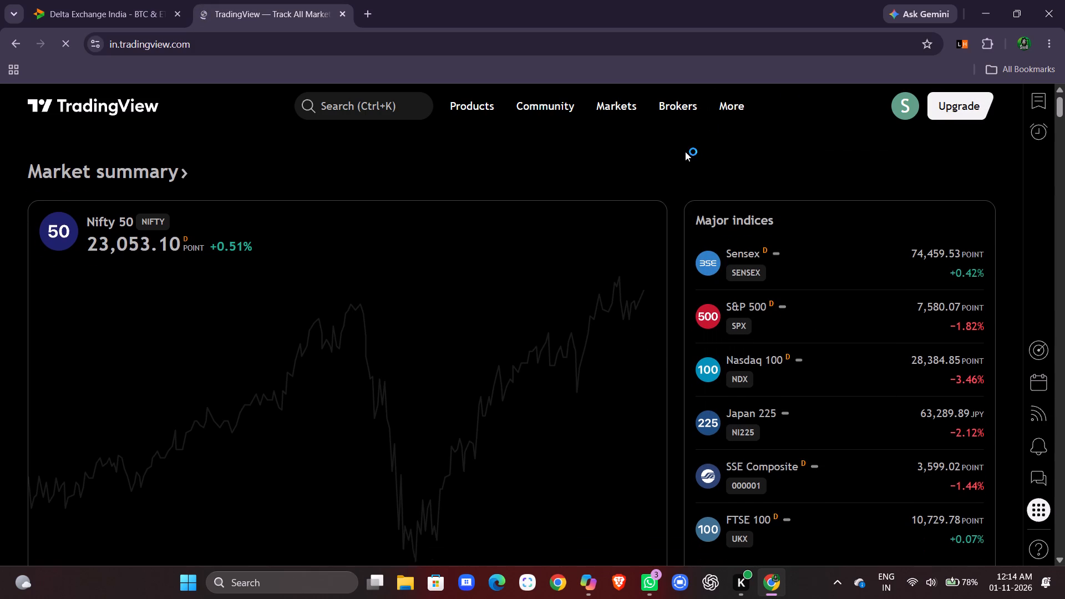
{"action": "scroll", "coordinate": [685, 151], "scroll_direction": "down", "scroll_amount": 2}
{"action": "scroll", "coordinate": [648, 279], "scroll_direction": "up", "scroll_amount": 1}
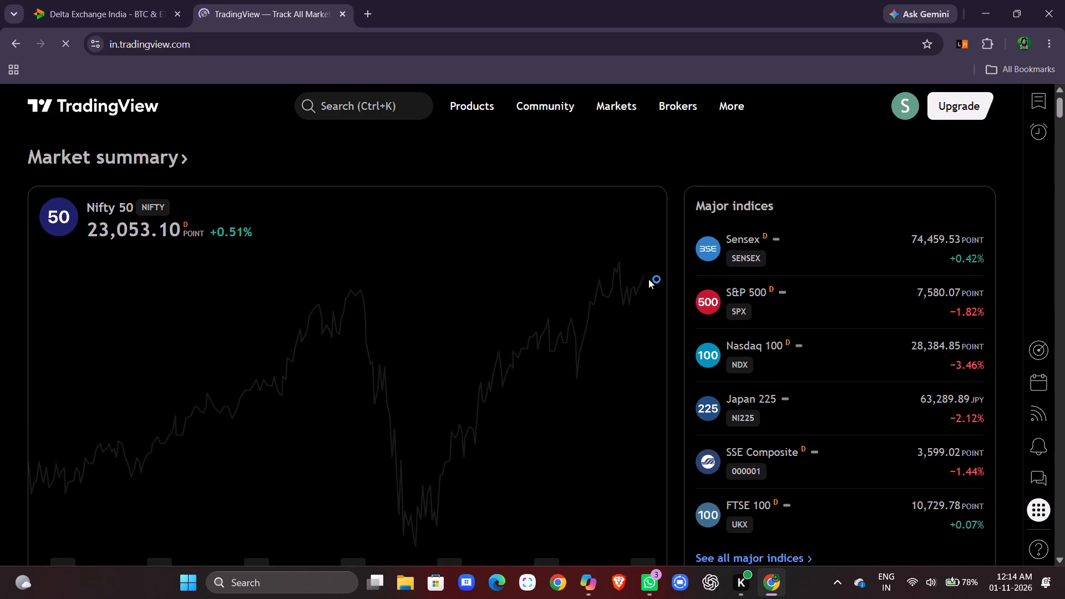
{"action": "scroll", "coordinate": [648, 279], "scroll_direction": "down", "scroll_amount": 3}
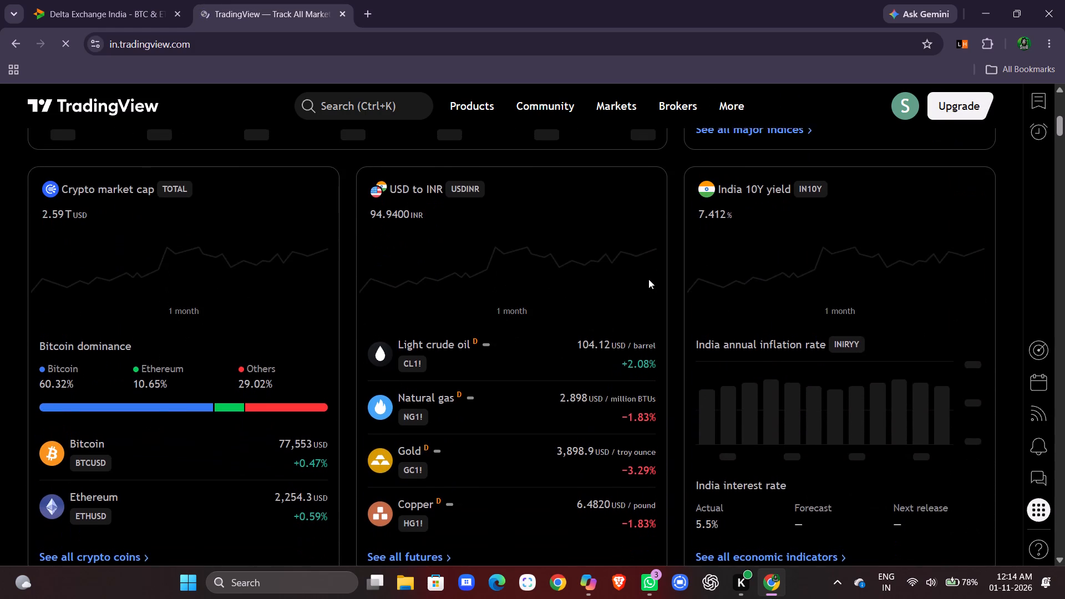
{"action": "scroll", "coordinate": [512, 433], "scroll_direction": "down", "scroll_amount": 1}
{"action": "scroll", "coordinate": [512, 433], "scroll_direction": "up", "scroll_amount": 1}
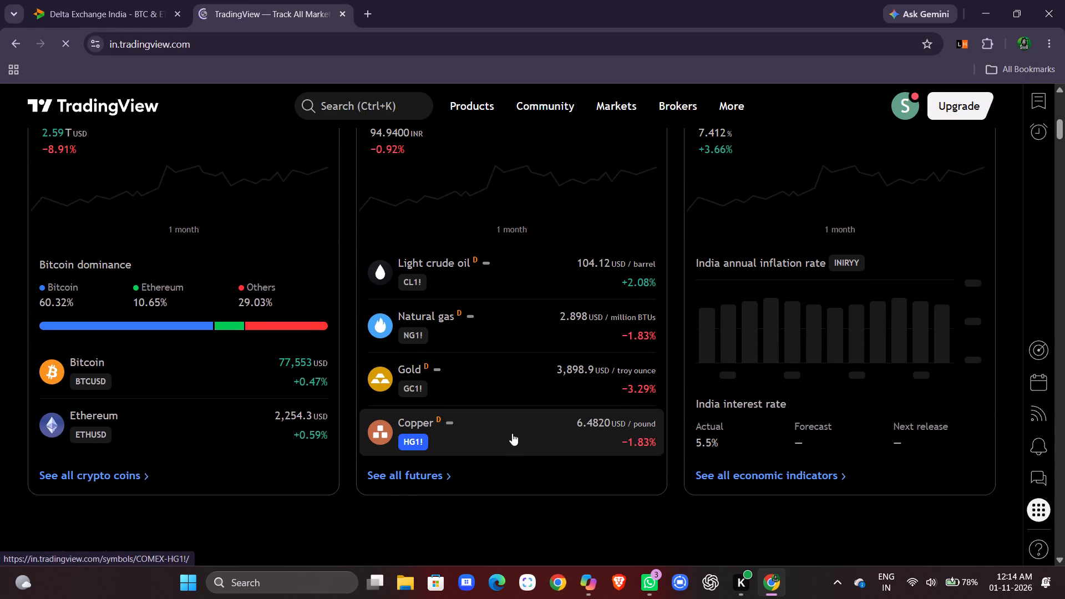
{"action": "scroll", "coordinate": [512, 433], "scroll_direction": "up", "scroll_amount": 1}
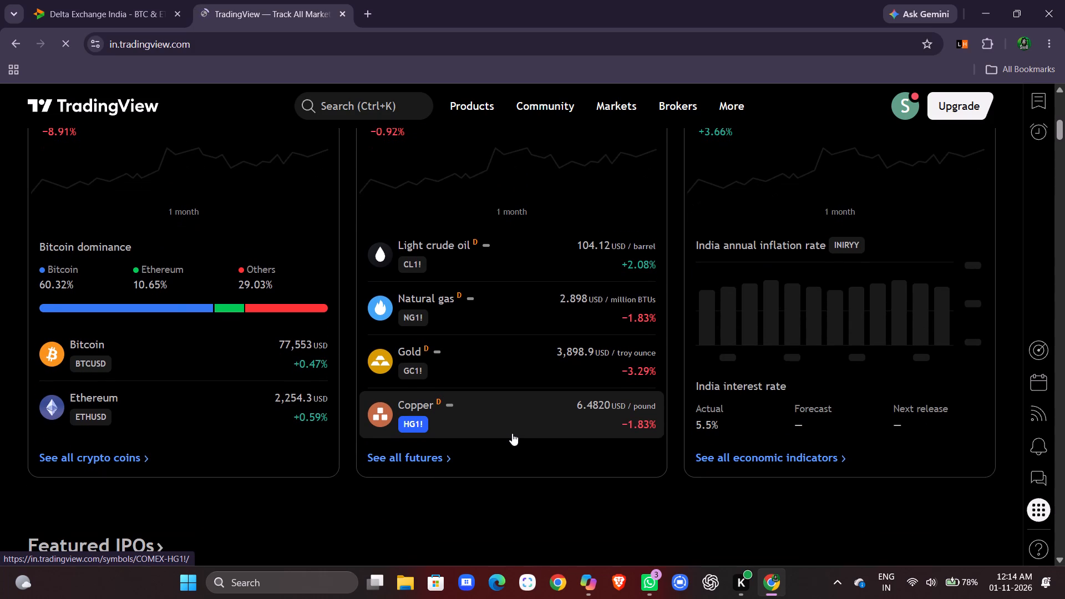
{"action": "scroll", "coordinate": [512, 433], "scroll_direction": "up", "scroll_amount": 3}
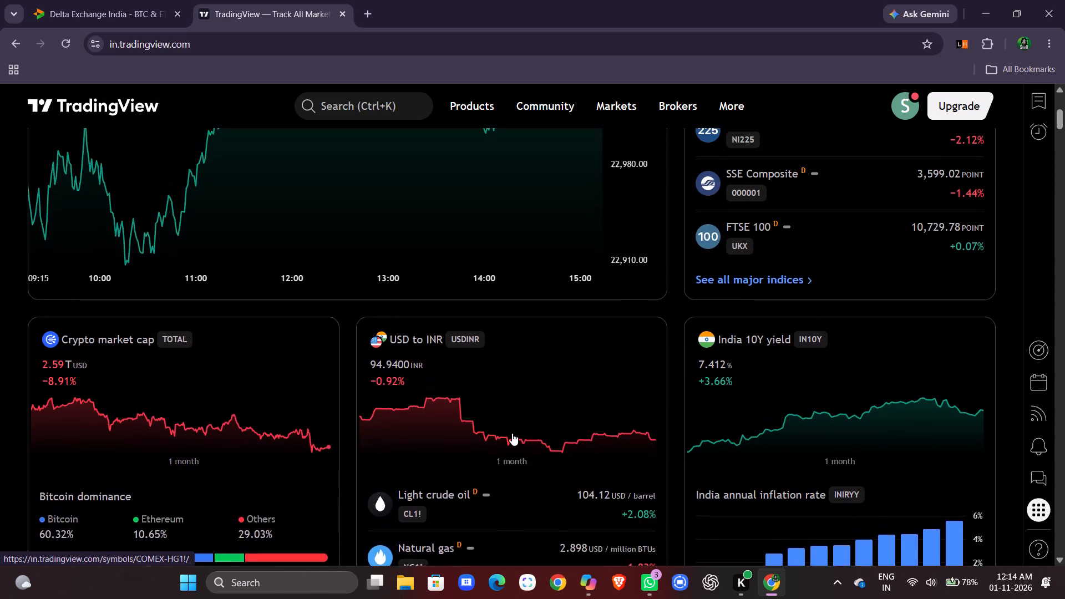
{"action": "scroll", "coordinate": [512, 433], "scroll_direction": "down", "scroll_amount": 3}
{"action": "scroll", "coordinate": [512, 433], "scroll_direction": "up", "scroll_amount": 1}
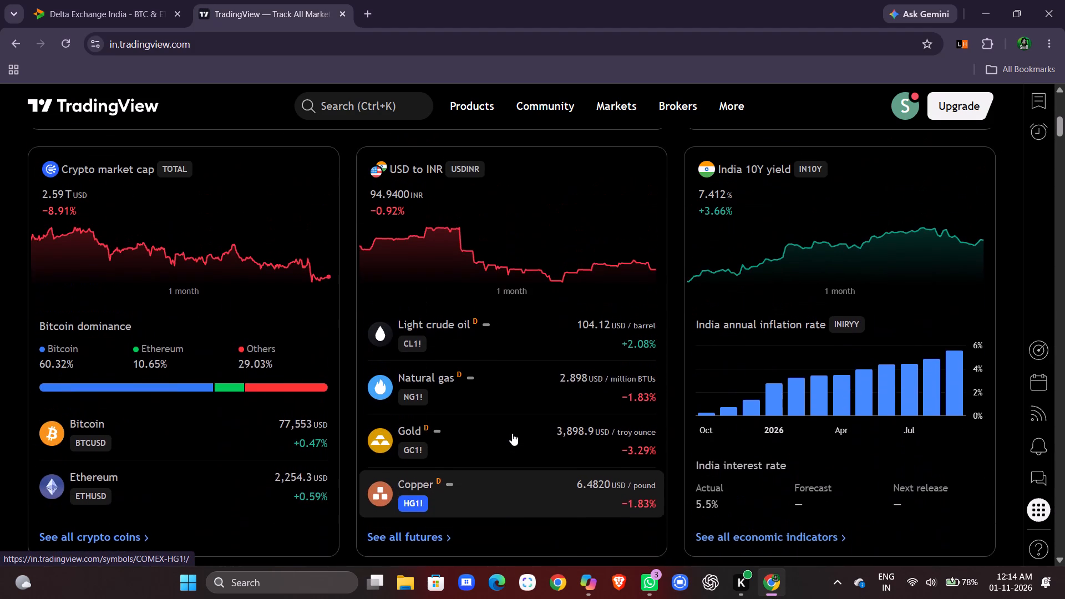
{"action": "scroll", "coordinate": [512, 433], "scroll_direction": "up", "scroll_amount": 1}
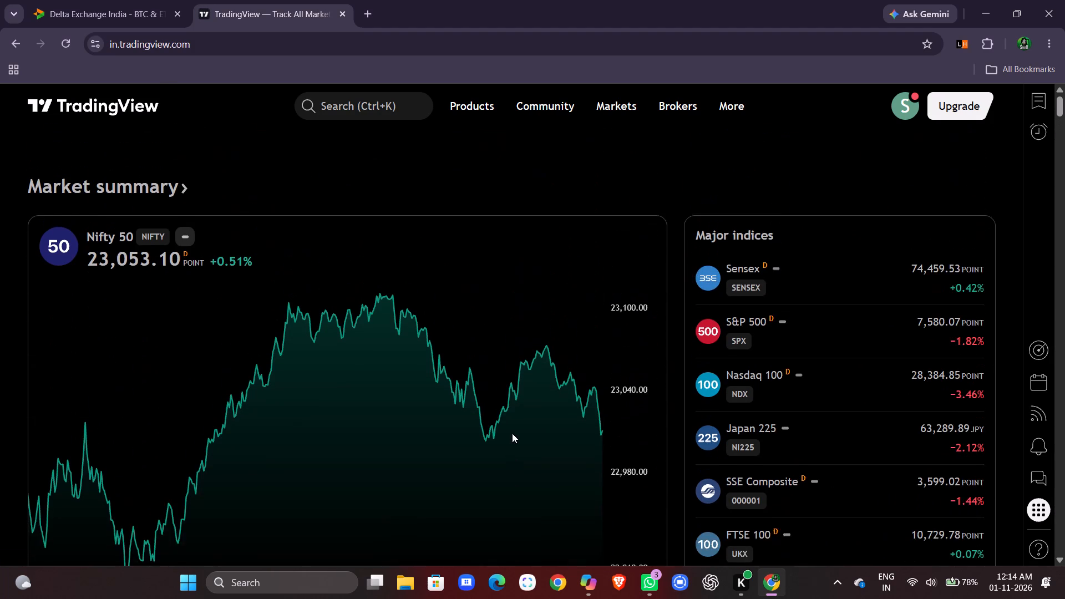
{"action": "scroll", "coordinate": [512, 433], "scroll_direction": "down", "scroll_amount": 1}
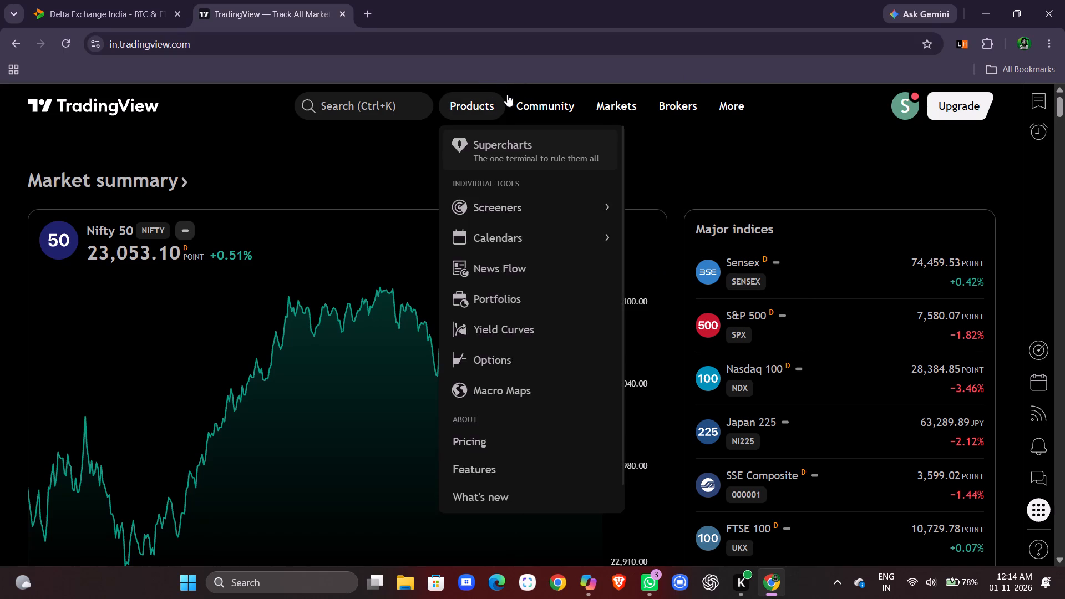
Open the Supercharts terminal in TradingView.
{"action": "left_click", "coordinate": [499, 161]}
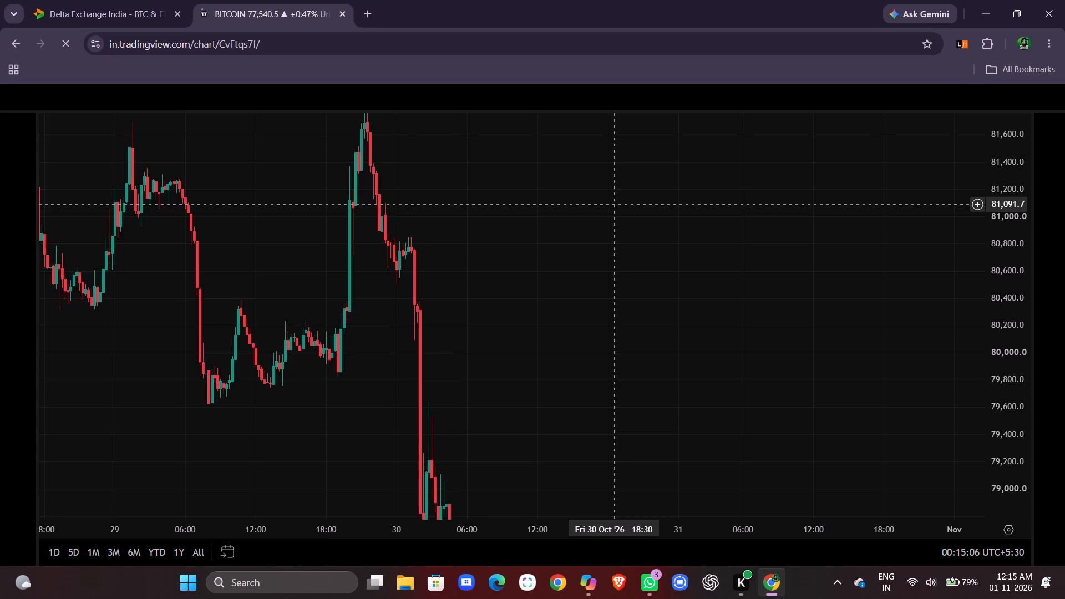
Examine the recent price action on the 15-minute Bitcoin chart in Supercharts.
{"action": "left_click_drag", "start_coordinate": [999, 145], "coordinate": [1006, 251]}
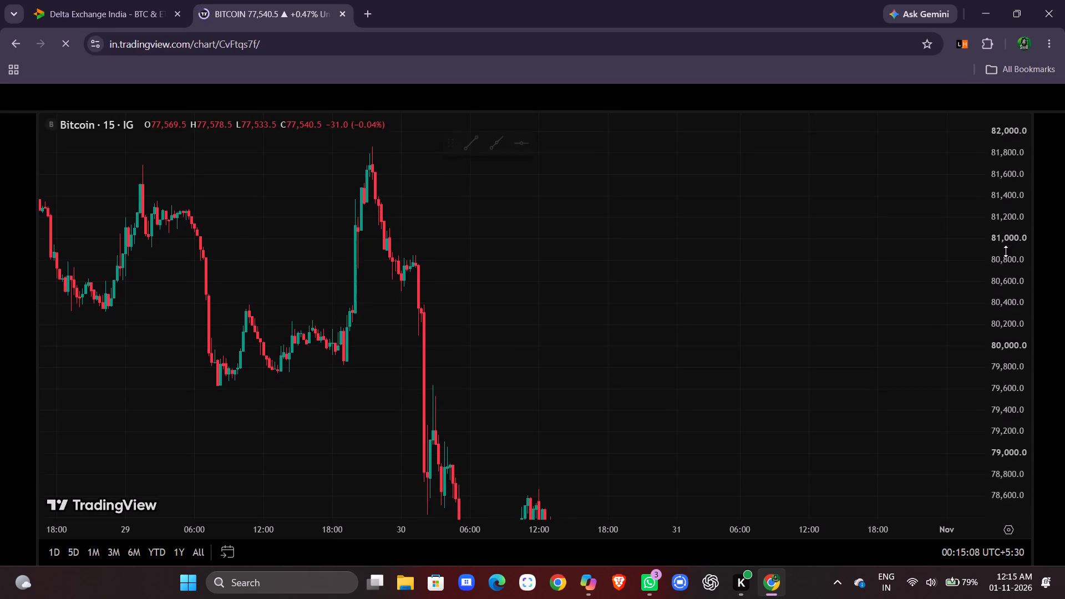
{"action": "left_click_drag", "start_coordinate": [1006, 251], "coordinate": [981, 408]}
{"action": "left_click_drag", "start_coordinate": [799, 323], "coordinate": [703, 241]}
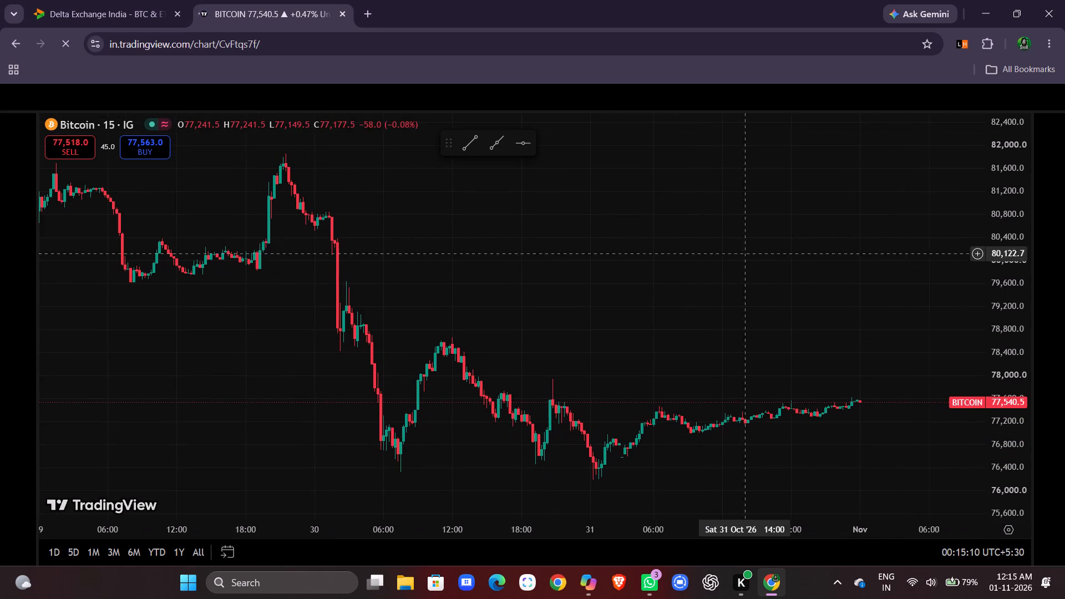
{"action": "left_click_drag", "start_coordinate": [1022, 214], "coordinate": [1020, 253]}
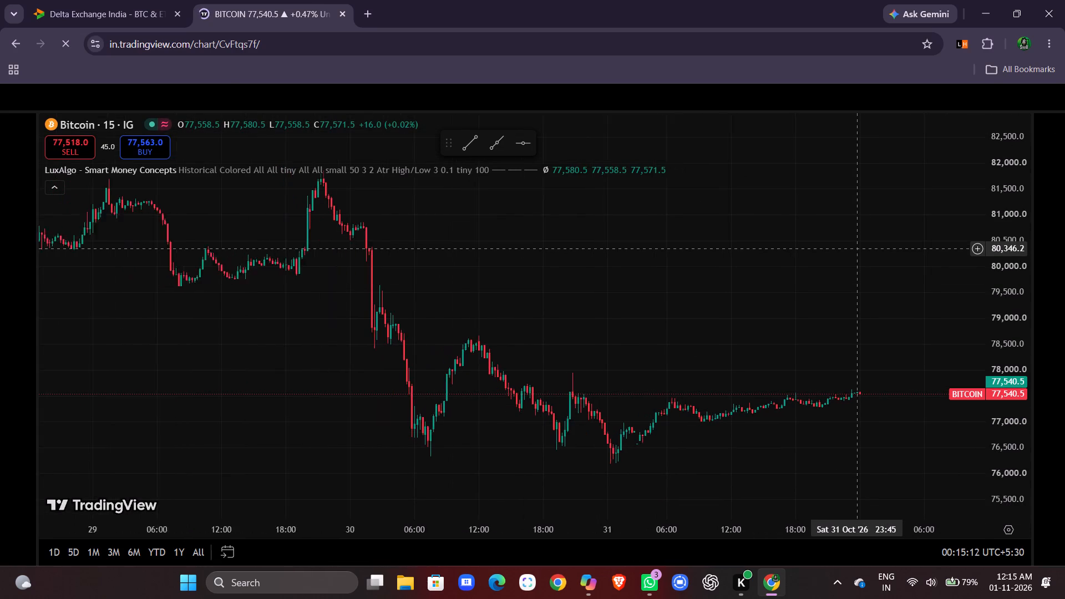
{"action": "left_click", "coordinate": [639, 220]}
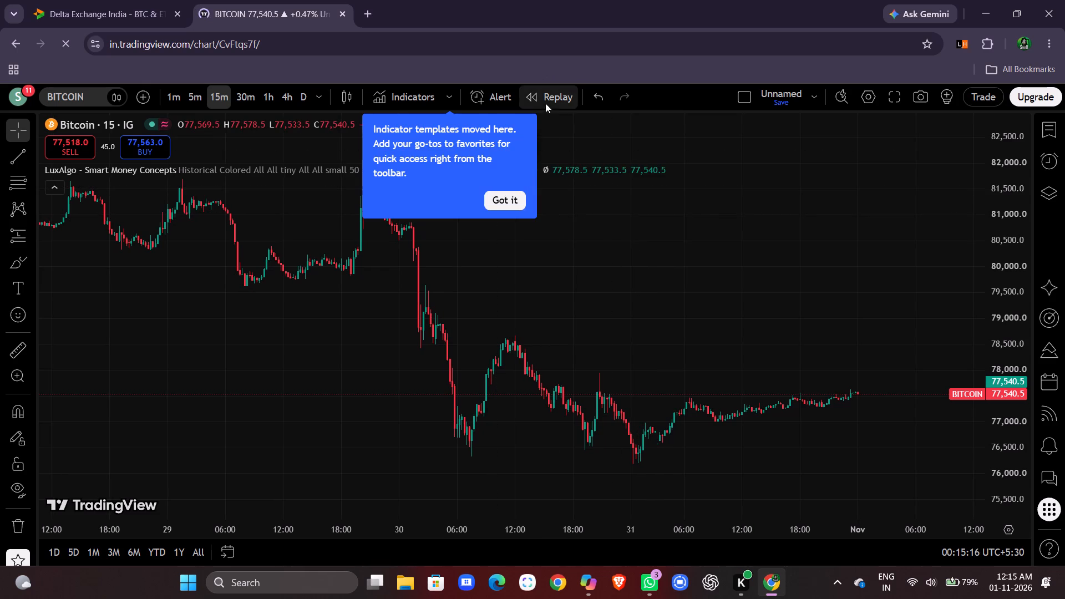
Dismiss the indicator templates tip and examine the Smart Money Concepts structure marks and order blocks on the Bitcoin chart.
{"action": "left_click", "coordinate": [501, 200]}
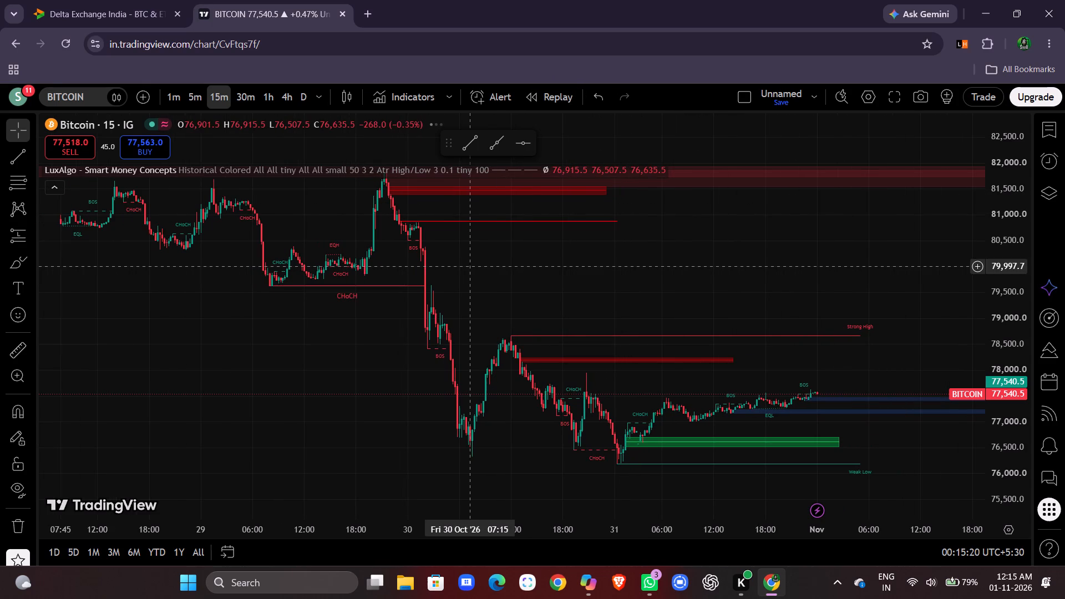
{"action": "left_click_drag", "start_coordinate": [530, 262], "coordinate": [522, 292]}
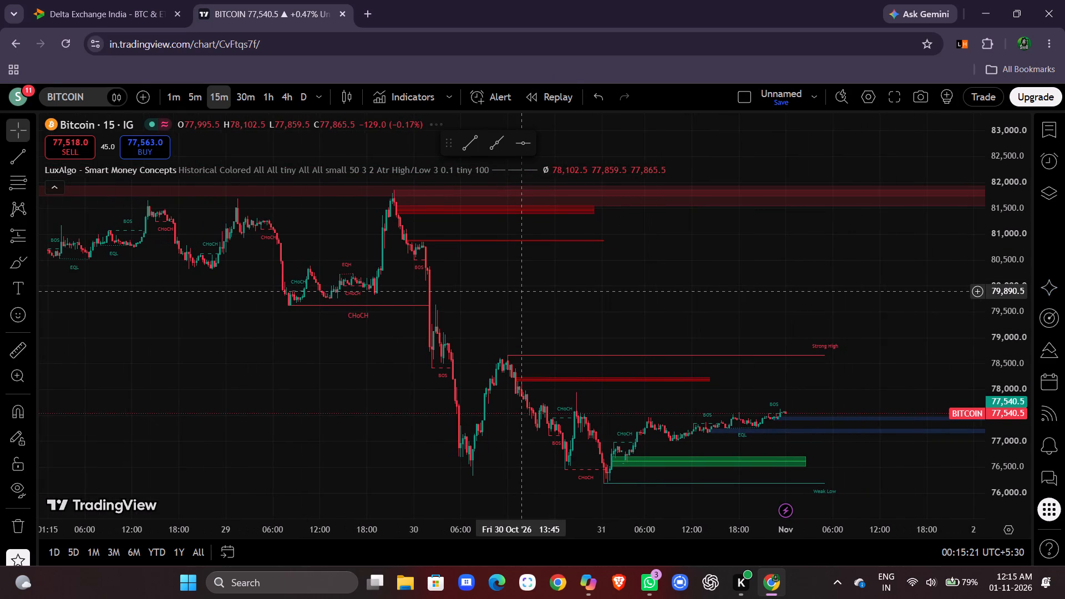
{"action": "left_click_drag", "start_coordinate": [1020, 331], "coordinate": [1027, 145]}
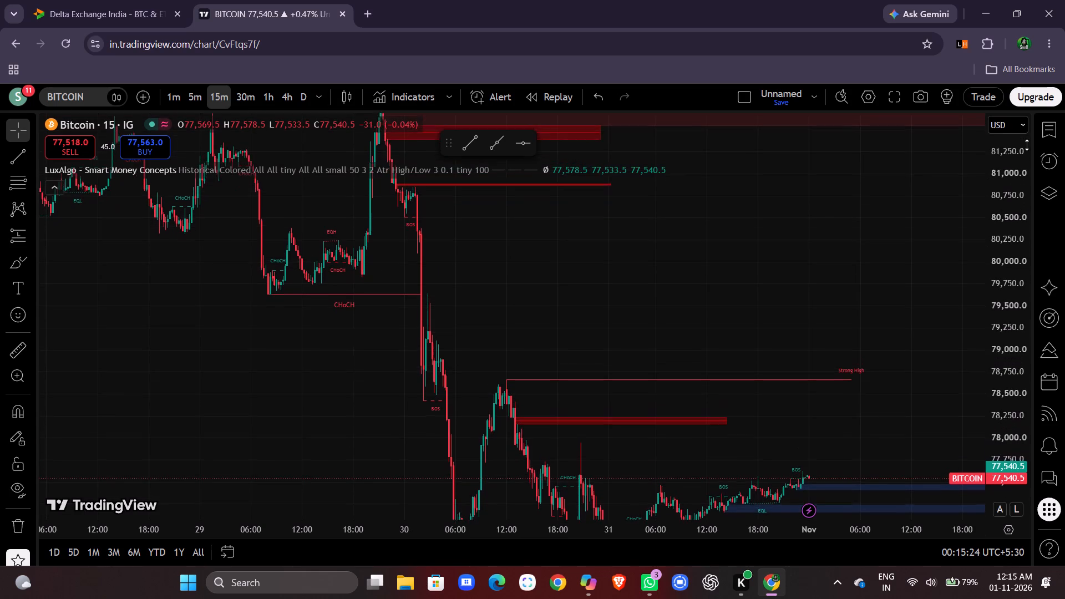
{"action": "left_click_drag", "start_coordinate": [1027, 145], "coordinate": [1036, 231]}
{"action": "left_click_drag", "start_coordinate": [783, 270], "coordinate": [840, 384]}
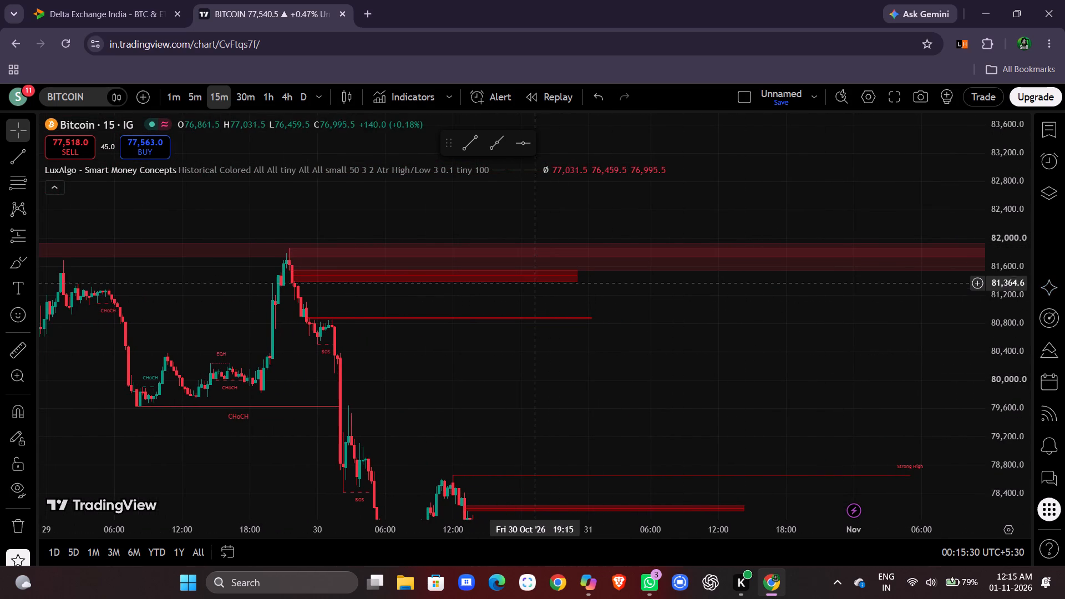
Open the settings of the LuxAlgo - Smart Money Concepts indicator.
{"action": "left_click", "coordinate": [423, 249]}
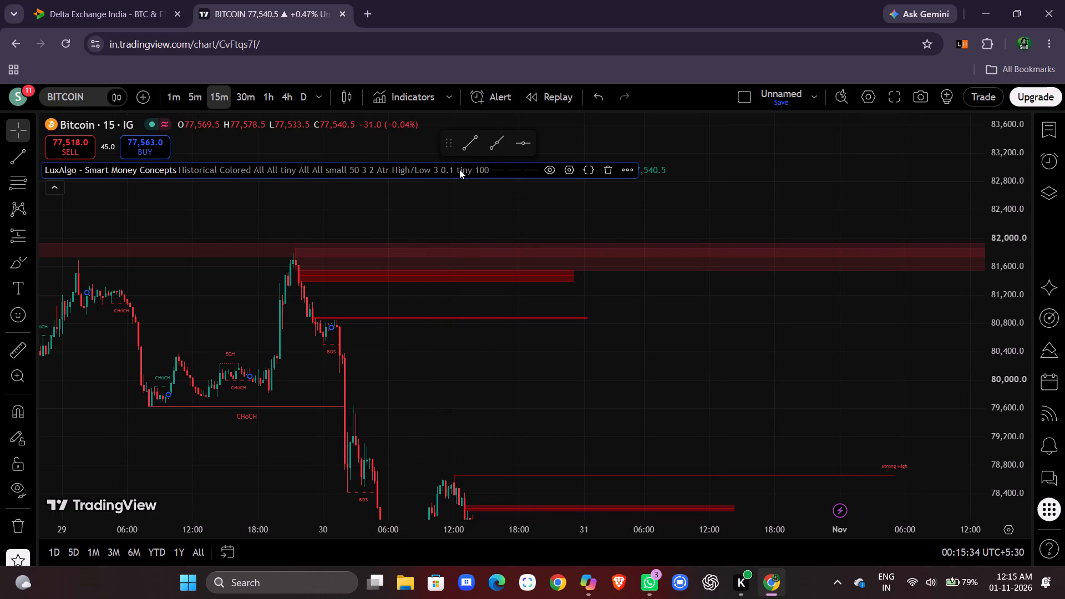
{"action": "left_click", "coordinate": [459, 169]}
{"action": "left_click", "coordinate": [569, 167]}
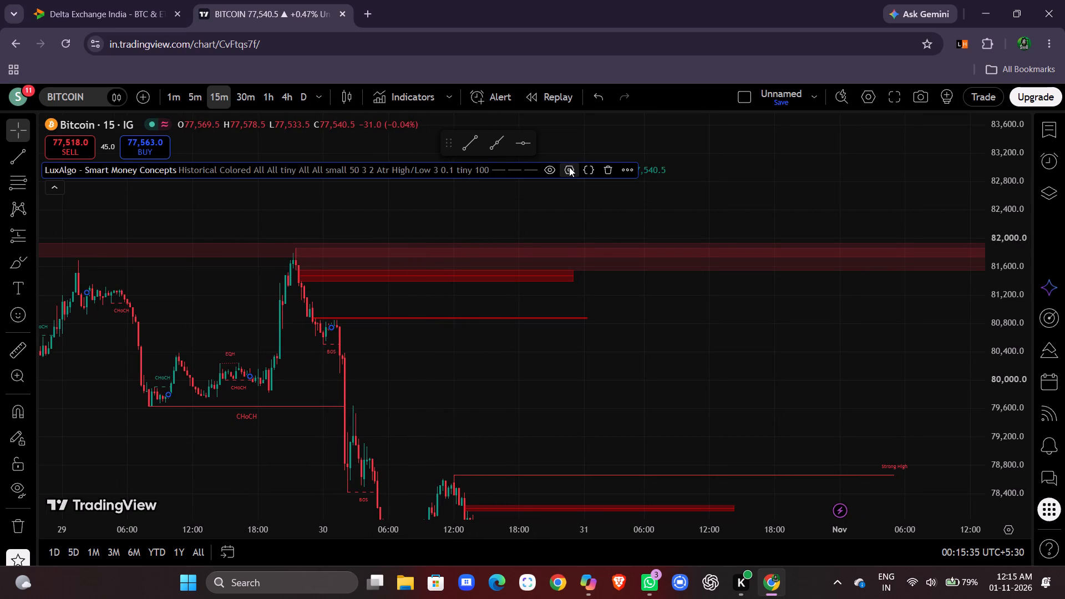
{"action": "left_click", "coordinate": [570, 167]}
Review the indicator's inputs for internal structure, swing structure, order blocks and equal highs/lows, and close the settings.
{"action": "scroll", "coordinate": [524, 288], "scroll_direction": "down", "scroll_amount": 1}
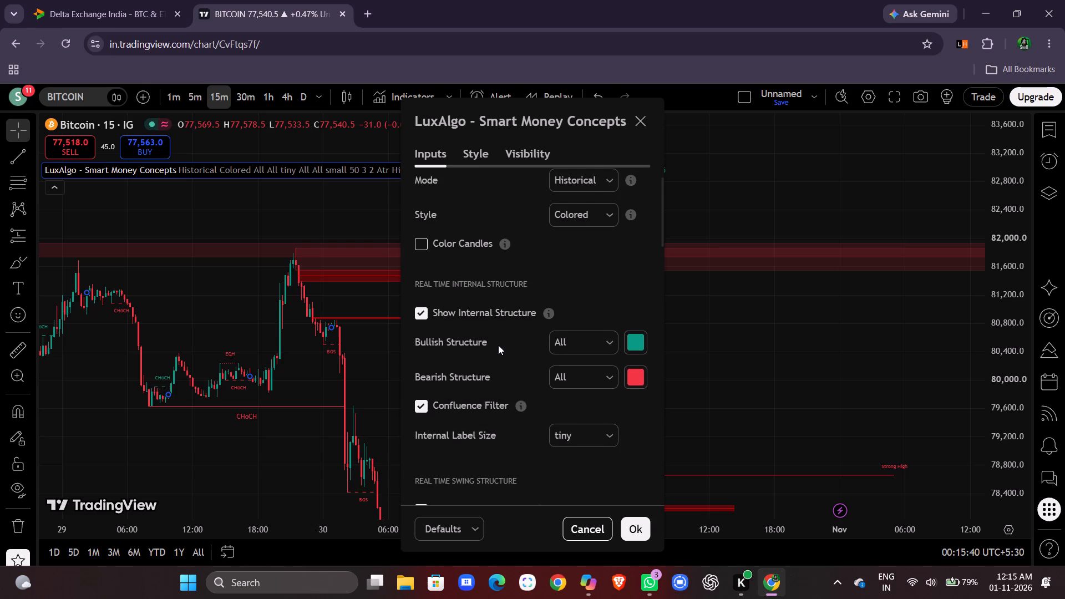
{"action": "scroll", "coordinate": [498, 345], "scroll_direction": "down", "scroll_amount": 1}
{"action": "scroll", "coordinate": [480, 387], "scroll_direction": "down", "scroll_amount": 1}
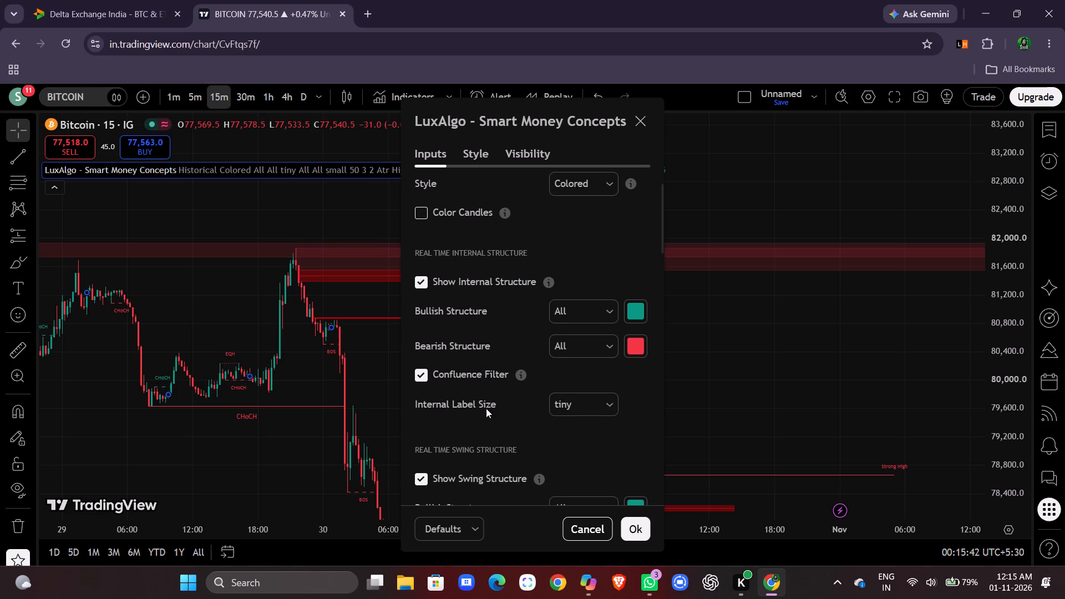
{"action": "scroll", "coordinate": [486, 408], "scroll_direction": "down", "scroll_amount": 2}
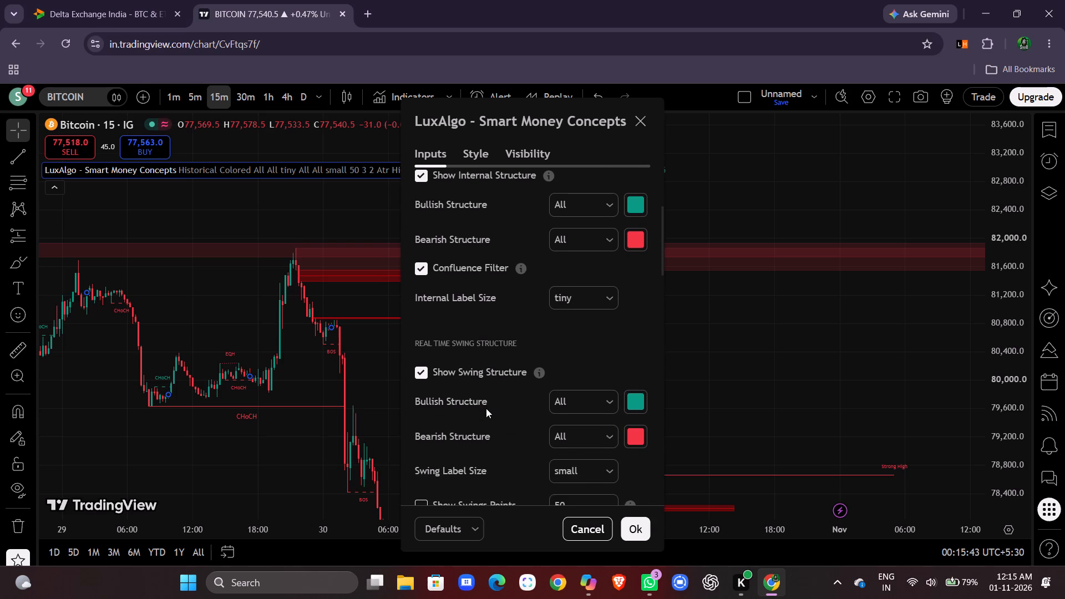
{"action": "scroll", "coordinate": [486, 408], "scroll_direction": "down", "scroll_amount": 2}
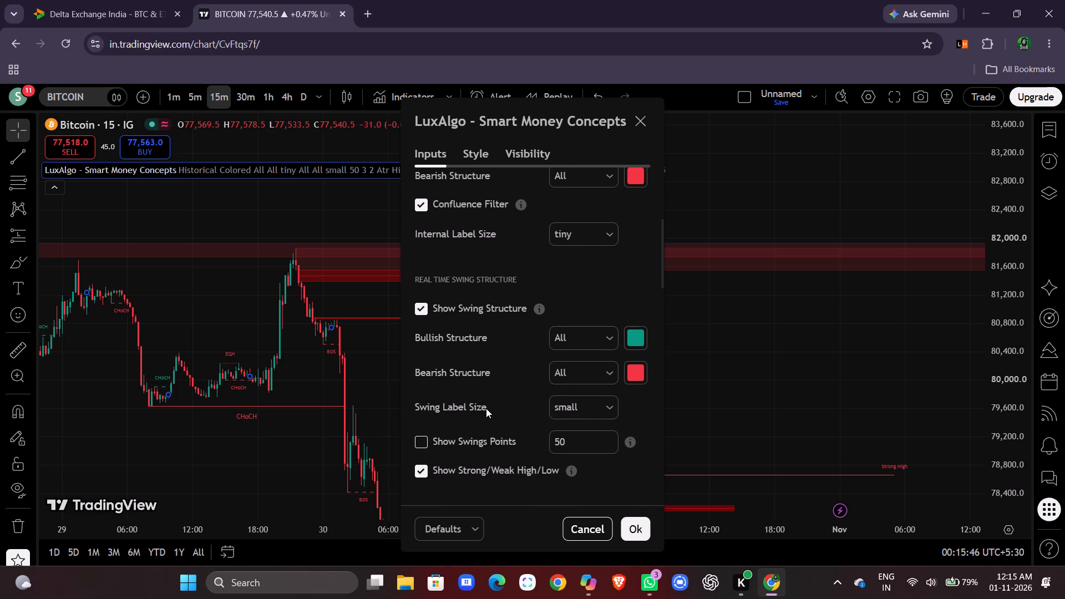
{"action": "scroll", "coordinate": [503, 398], "scroll_direction": "down", "scroll_amount": 1}
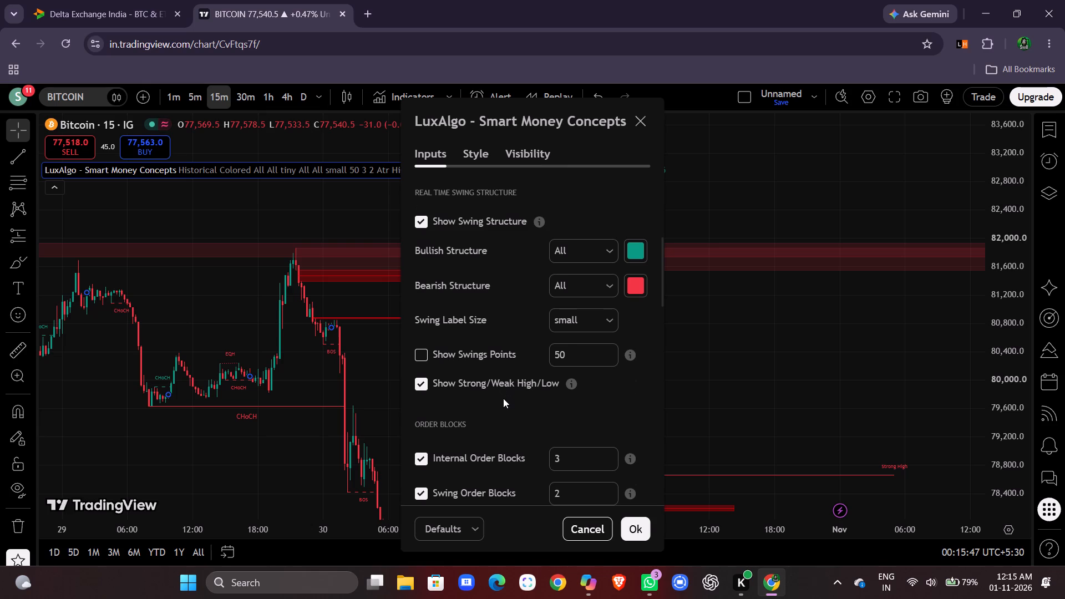
{"action": "scroll", "coordinate": [503, 398], "scroll_direction": "down", "scroll_amount": 3}
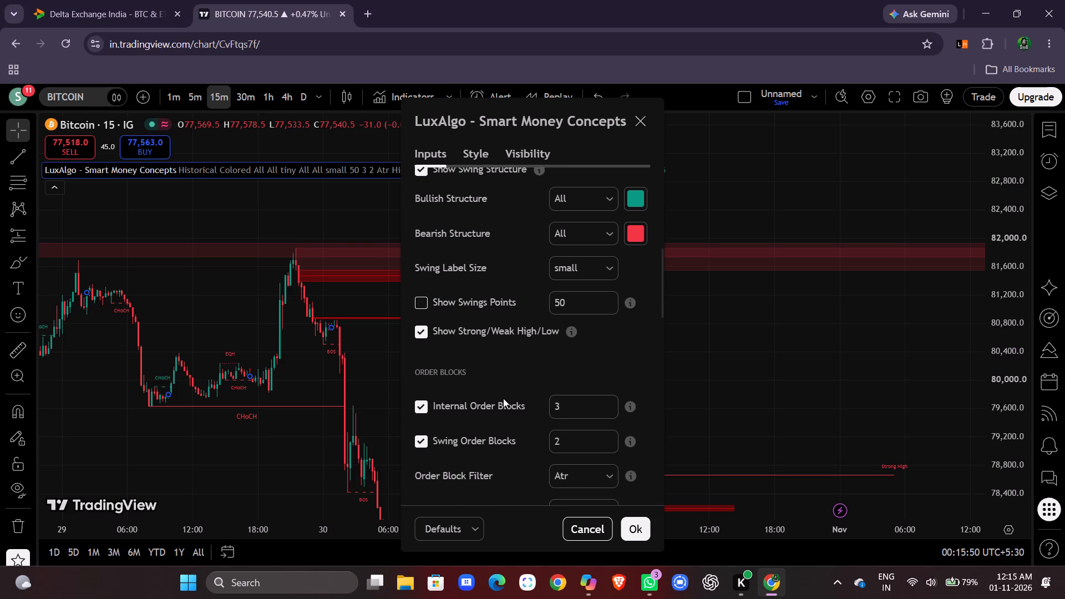
{"action": "scroll", "coordinate": [503, 398], "scroll_direction": "down", "scroll_amount": 2}
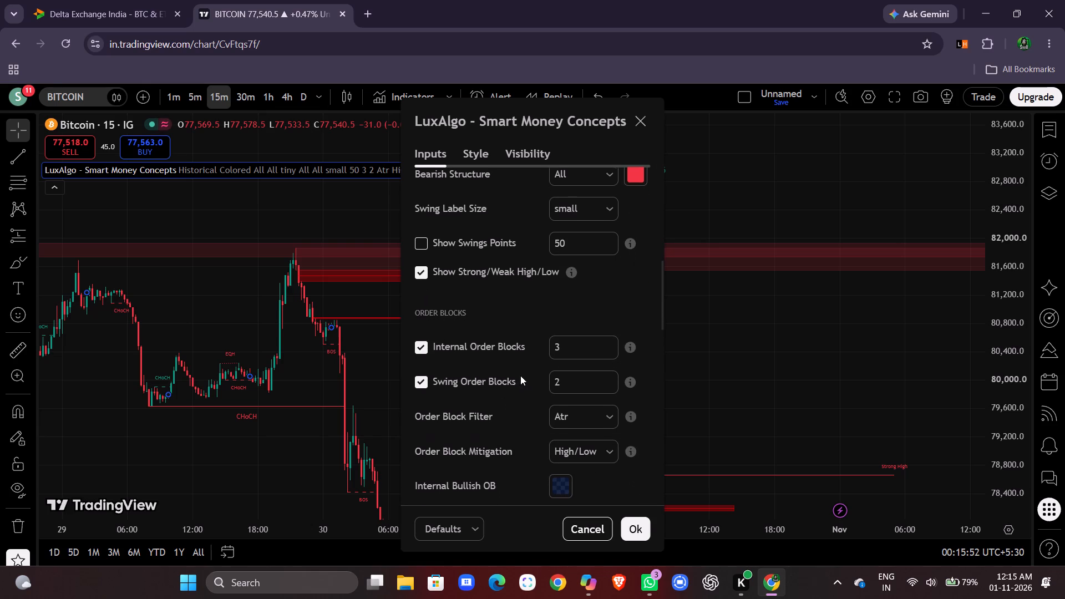
{"action": "scroll", "coordinate": [482, 350], "scroll_direction": "down", "scroll_amount": 1}
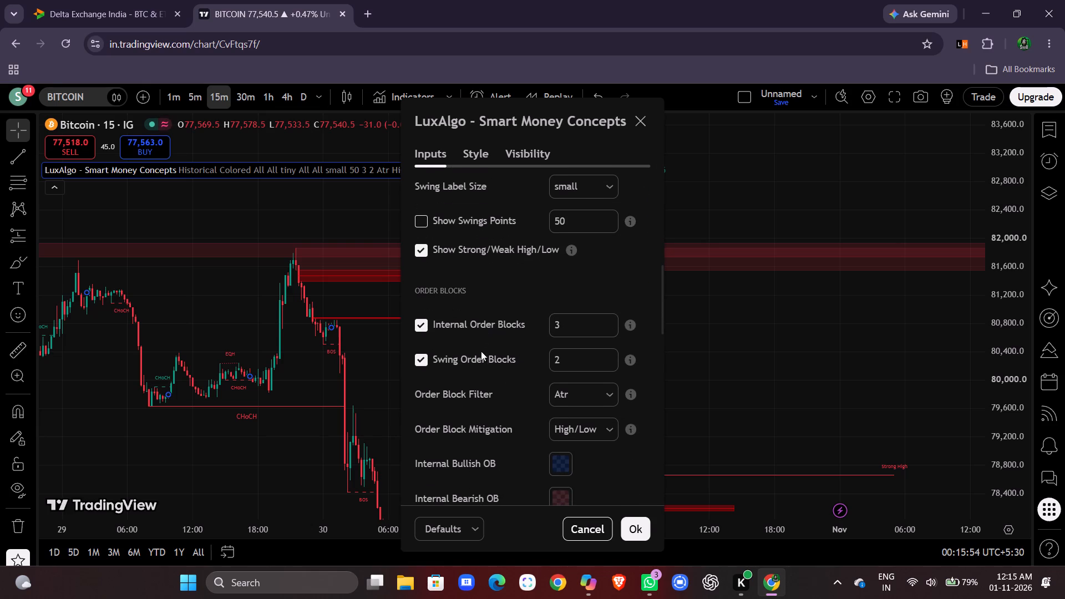
{"action": "scroll", "coordinate": [478, 369], "scroll_direction": "down", "scroll_amount": 2}
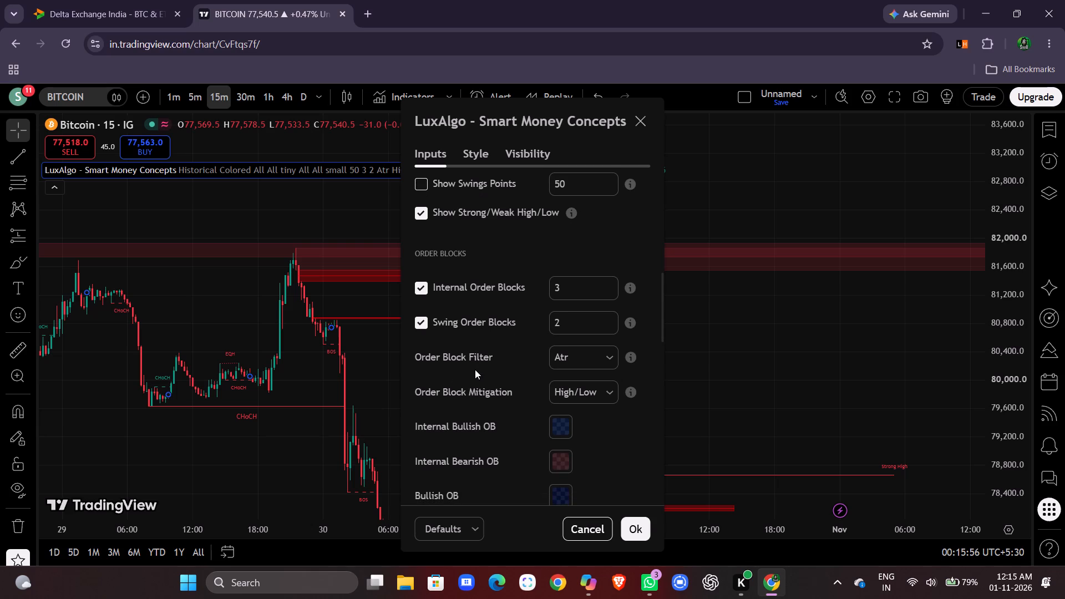
{"action": "scroll", "coordinate": [482, 369], "scroll_direction": "down", "scroll_amount": 1}
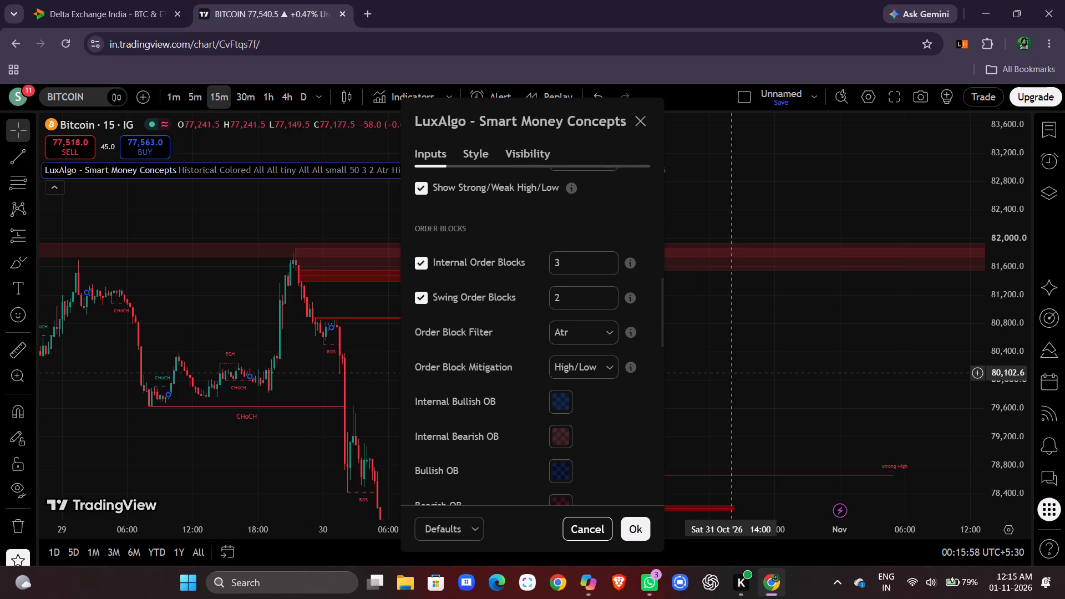
{"action": "scroll", "coordinate": [732, 372], "scroll_direction": "down", "scroll_amount": 1}
{"action": "scroll", "coordinate": [648, 408], "scroll_direction": "down", "scroll_amount": 1}
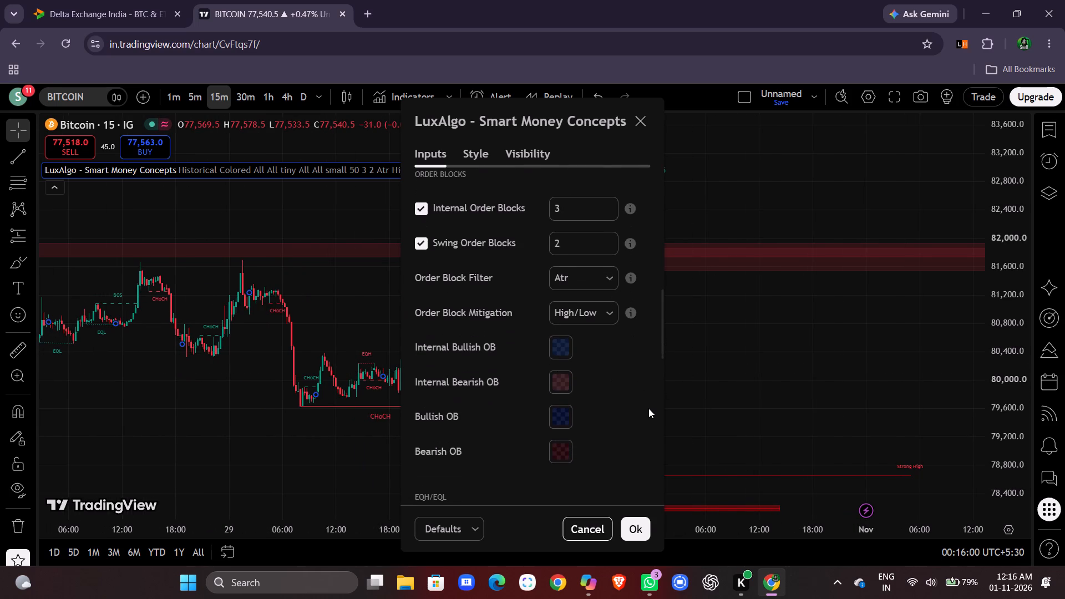
{"action": "scroll", "coordinate": [648, 408], "scroll_direction": "down", "scroll_amount": 3}
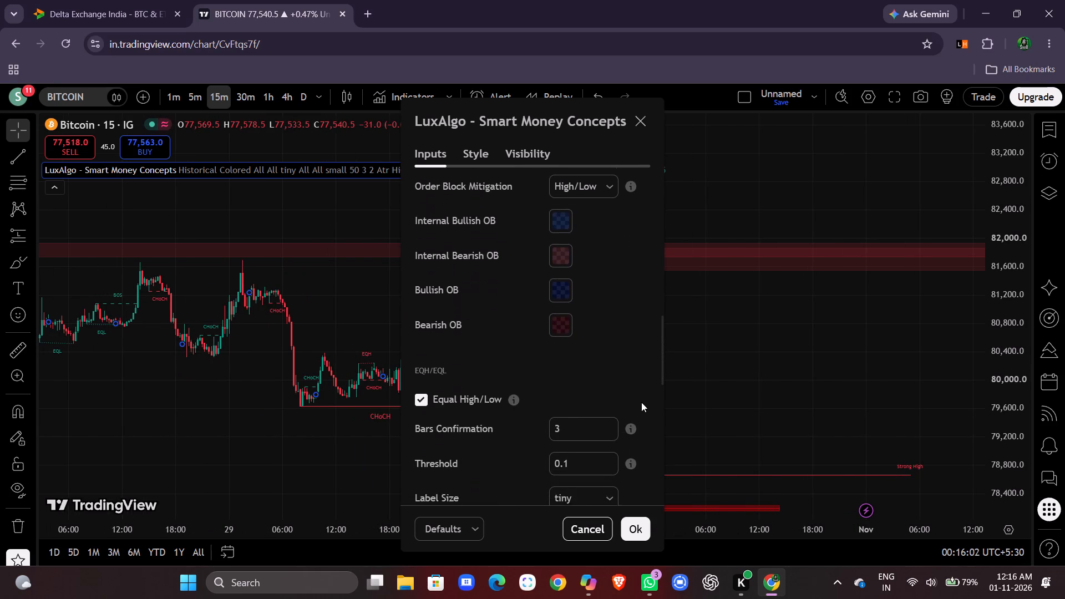
{"action": "scroll", "coordinate": [604, 422], "scroll_direction": "down", "scroll_amount": 1}
{"action": "left_click", "coordinate": [726, 363]}
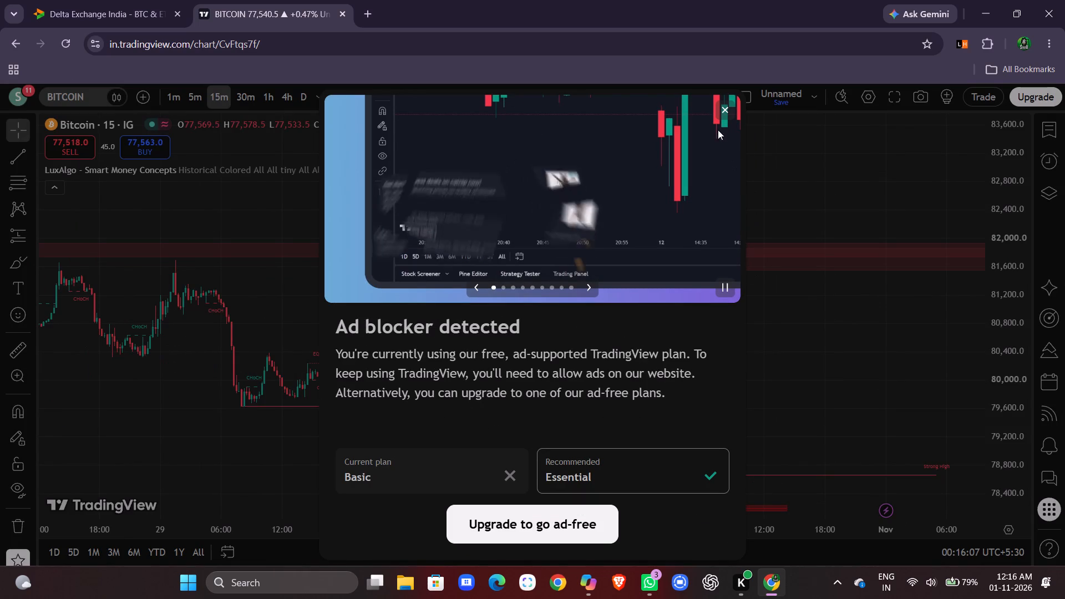
Dismiss the ad-blocker upgrade notice covering the chart.
{"action": "left_click", "coordinate": [725, 107]}
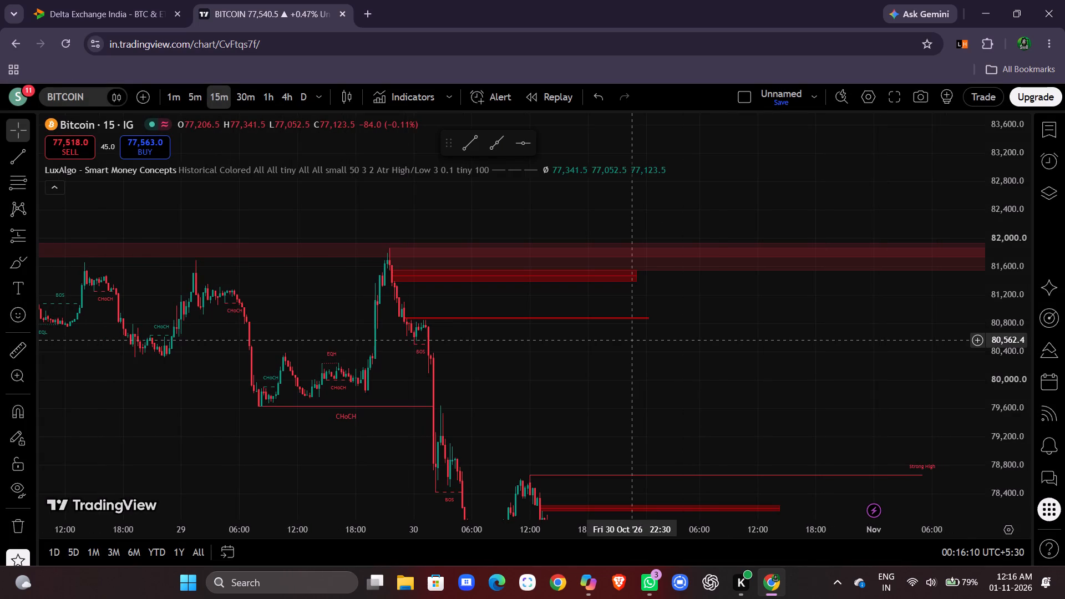
Examine the Bitcoin price range from 30 October to 1 November, between the Strong High and Weak Low levels.
{"action": "scroll", "coordinate": [632, 340], "scroll_direction": "right", "scroll_amount": 2}
{"action": "left_click_drag", "start_coordinate": [628, 357], "coordinate": [587, 295]}
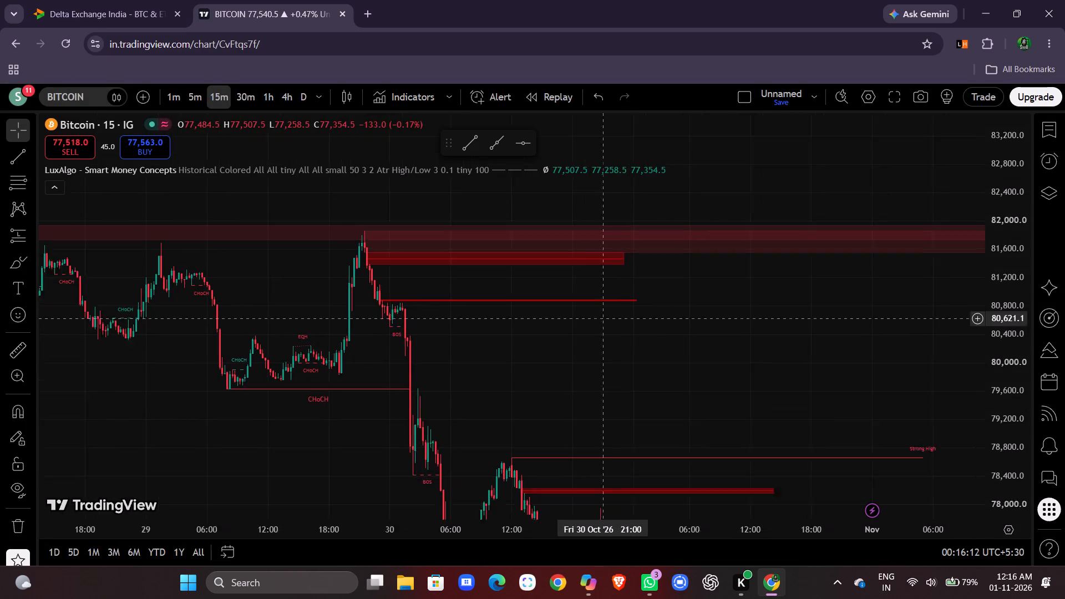
{"action": "left_click_drag", "start_coordinate": [587, 295], "coordinate": [514, 170]}
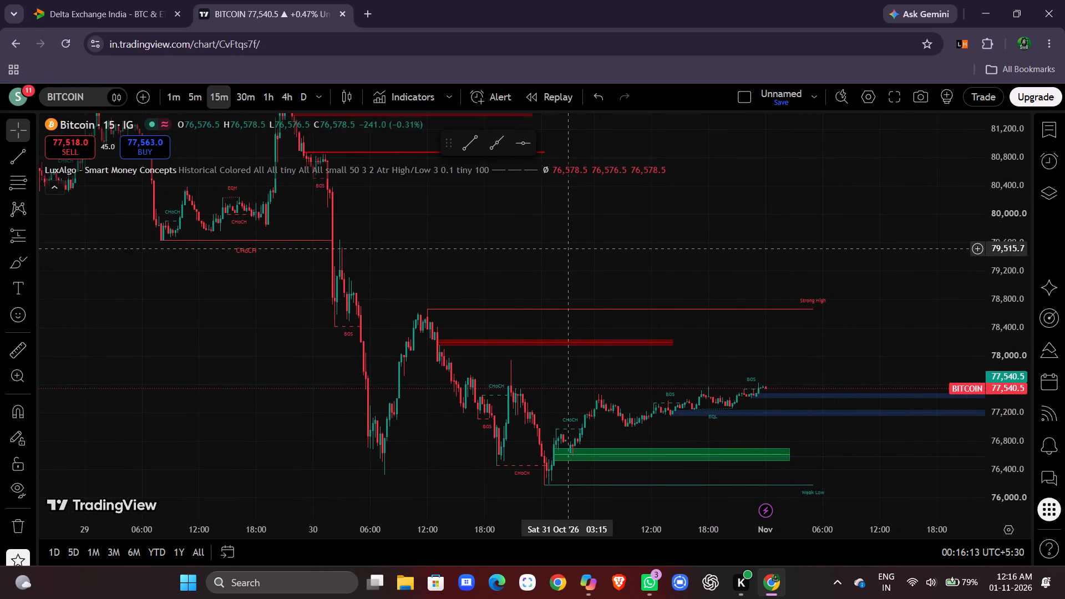
{"action": "left_click_drag", "start_coordinate": [570, 247], "coordinate": [507, 209]}
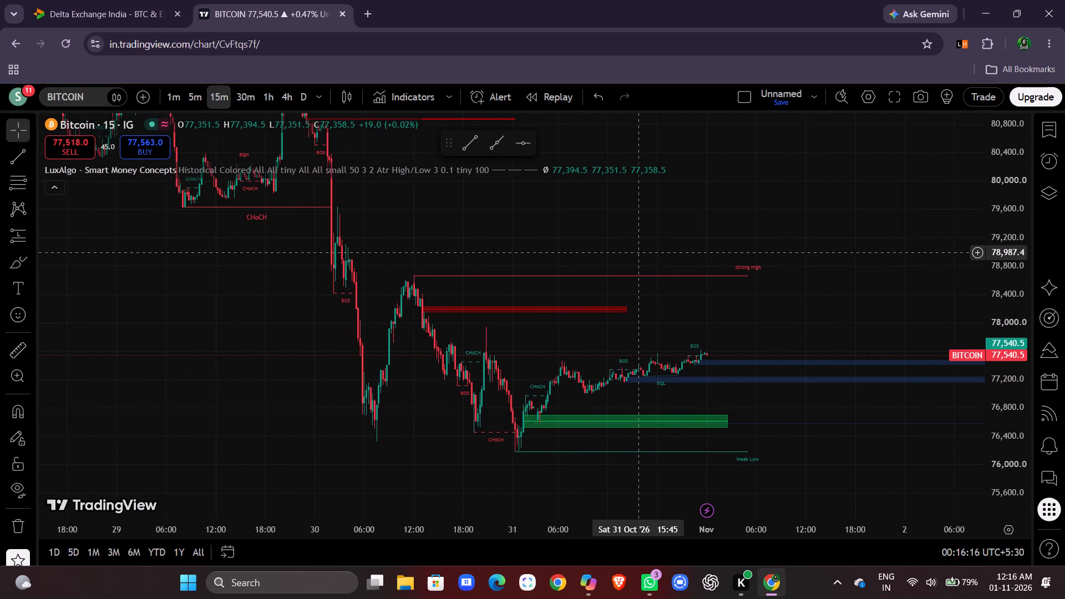
{"action": "left_click_drag", "start_coordinate": [569, 255], "coordinate": [494, 293]}
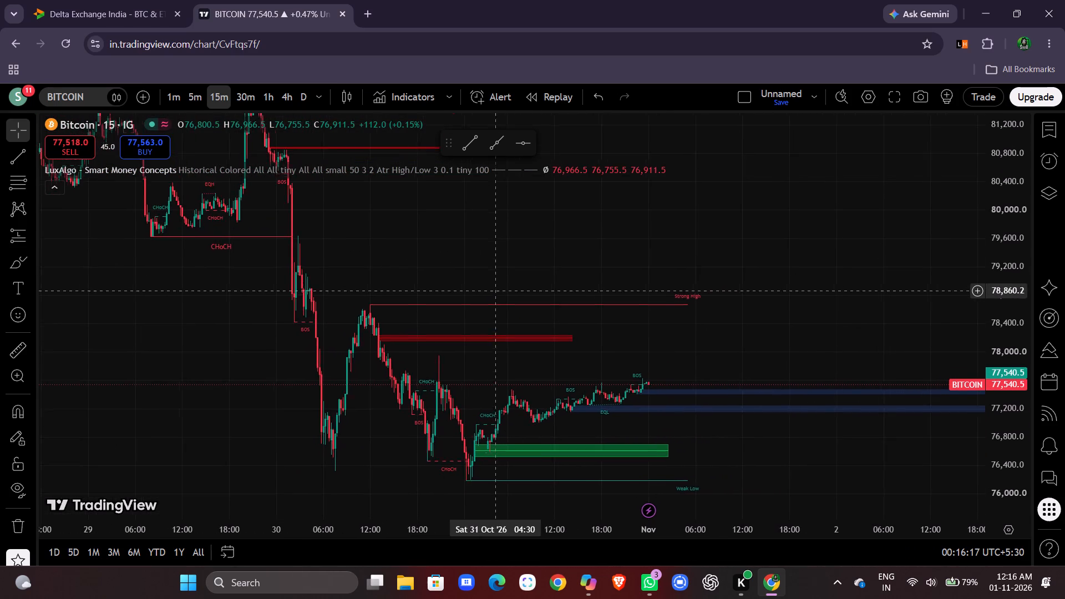
{"action": "left_click_drag", "start_coordinate": [494, 293], "coordinate": [494, 295]}
{"action": "left_click_drag", "start_coordinate": [1012, 174], "coordinate": [996, 238]}
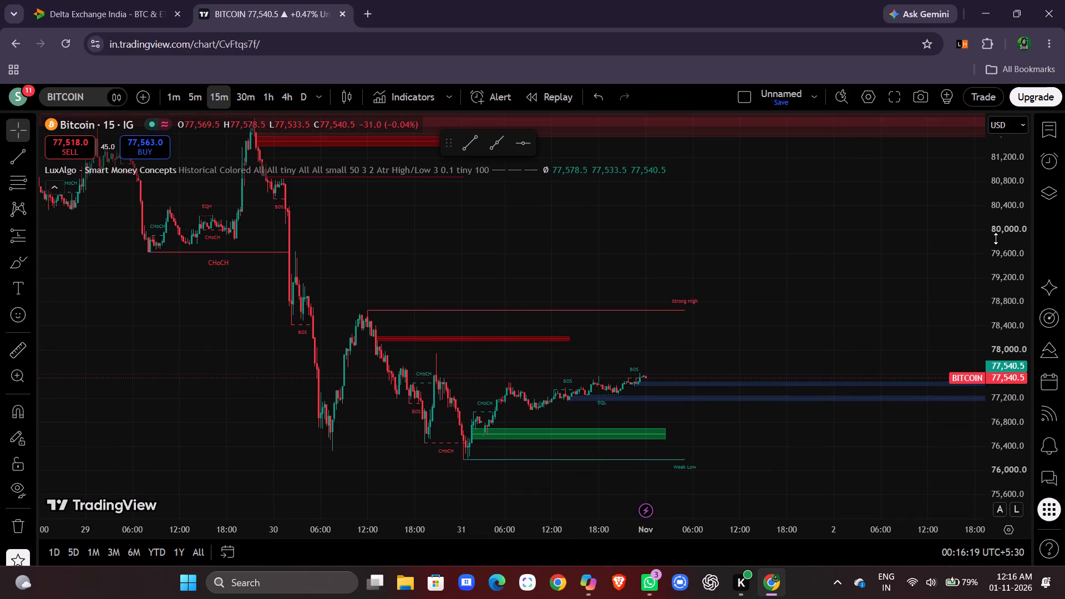
{"action": "left_click_drag", "start_coordinate": [680, 228], "coordinate": [650, 256]}
{"action": "left_click_drag", "start_coordinate": [598, 276], "coordinate": [557, 205]}
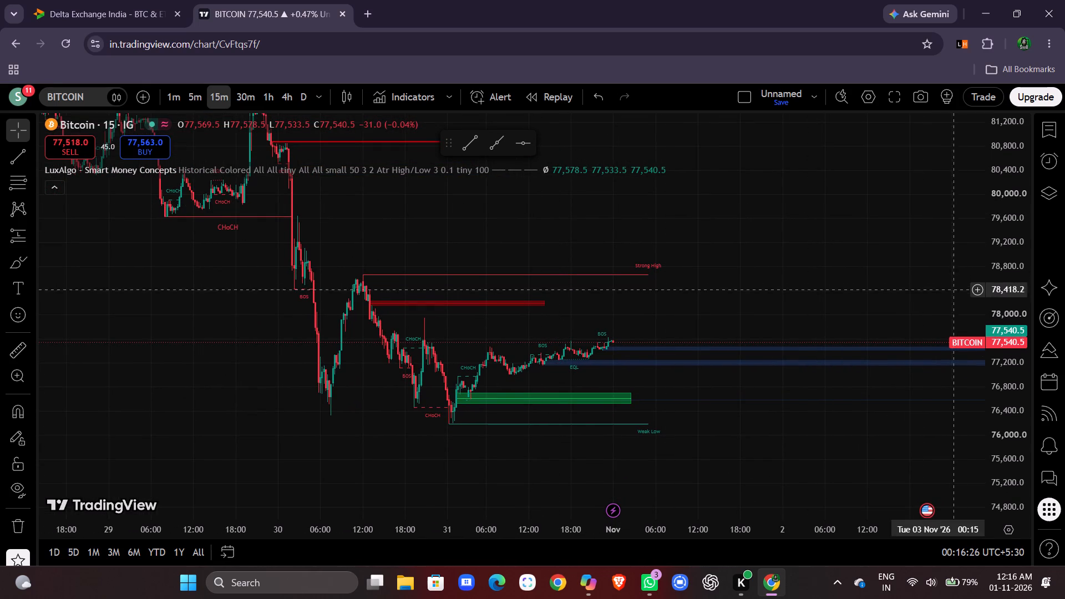
Examine the latest Bitcoin candles up close against the blue bullish order blocks and the green zone beneath them.
{"action": "left_click_drag", "start_coordinate": [1003, 309], "coordinate": [1019, 177]}
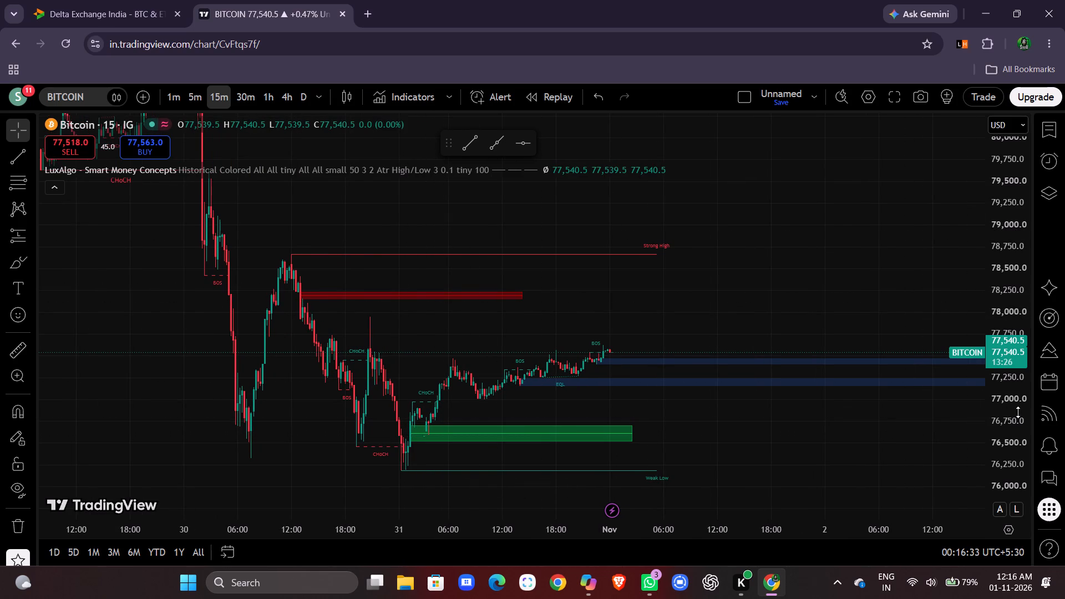
{"action": "left_click_drag", "start_coordinate": [1004, 410], "coordinate": [1017, 374]}
{"action": "left_click_drag", "start_coordinate": [894, 382], "coordinate": [873, 321]}
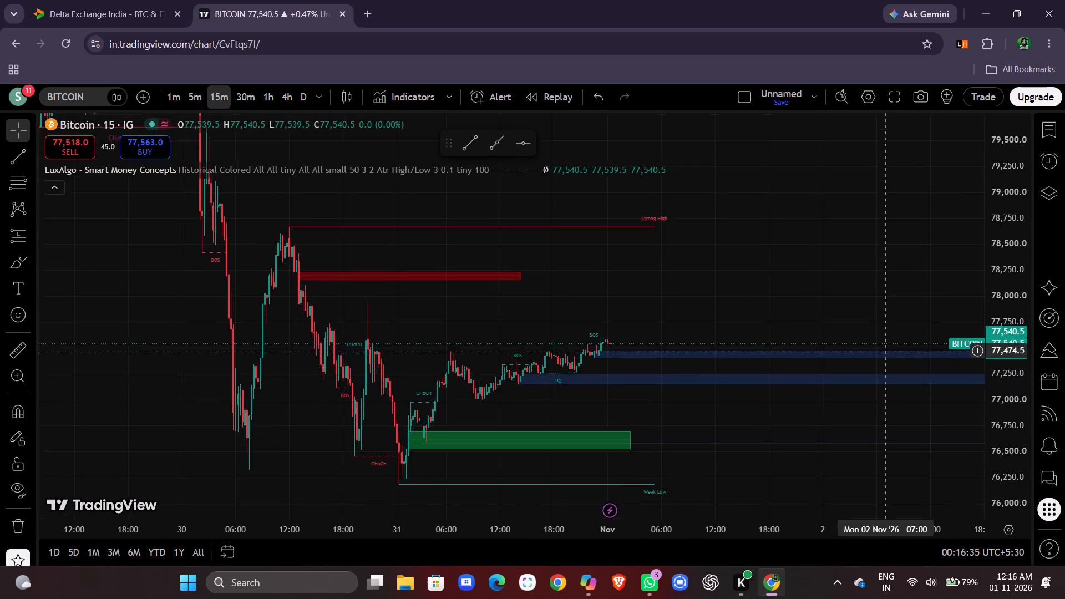
{"action": "left_click_drag", "start_coordinate": [873, 321], "coordinate": [785, 287]}
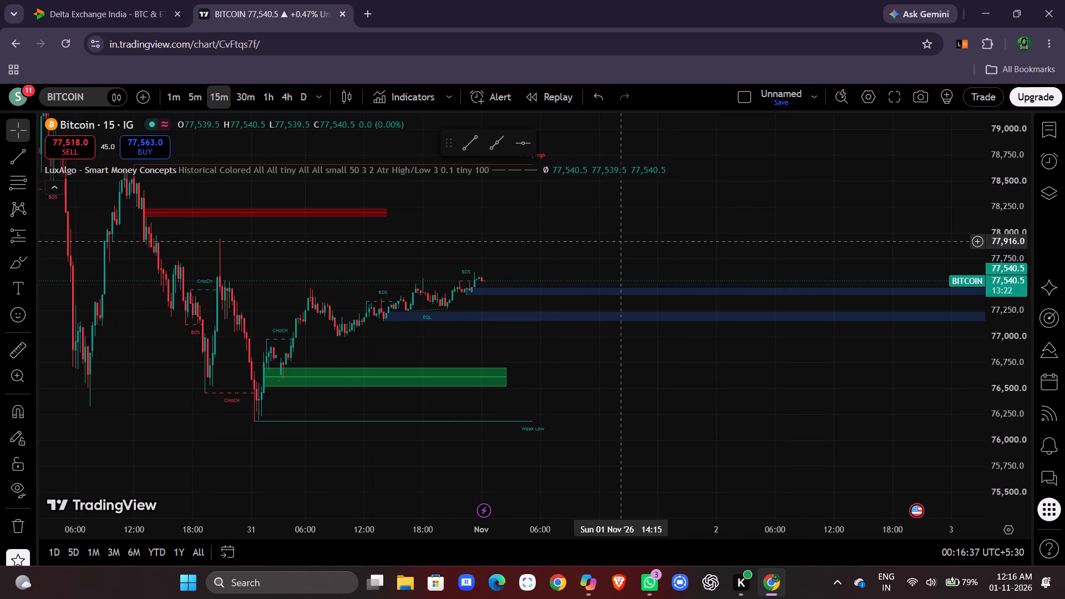
{"action": "left_click_drag", "start_coordinate": [1016, 307], "coordinate": [1043, 66]}
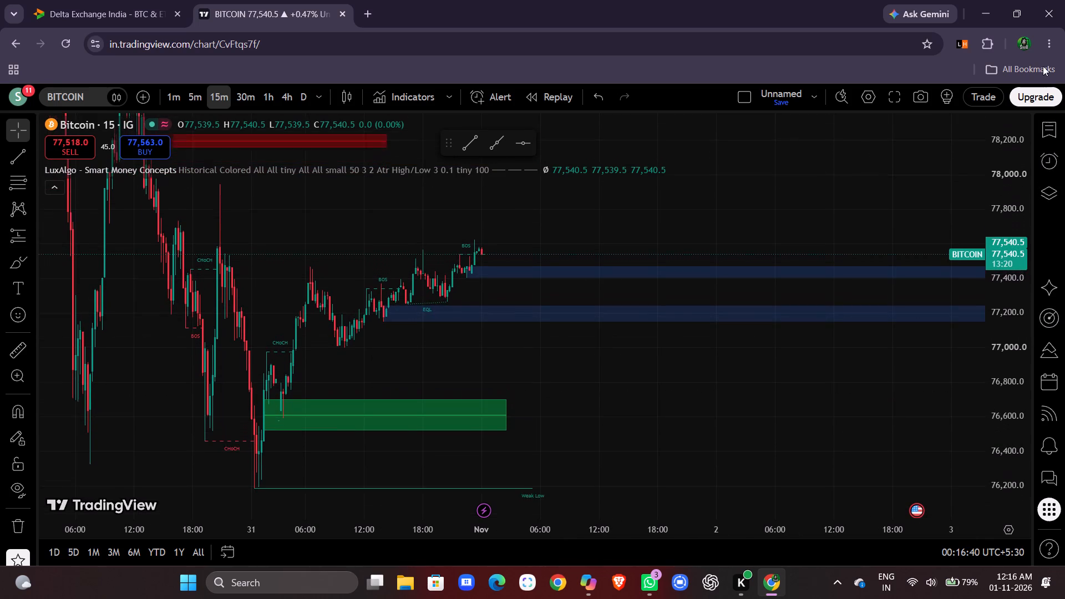
{"action": "left_click_drag", "start_coordinate": [1043, 66], "coordinate": [1047, 19]}
{"action": "left_click_drag", "start_coordinate": [586, 365], "coordinate": [587, 349]}
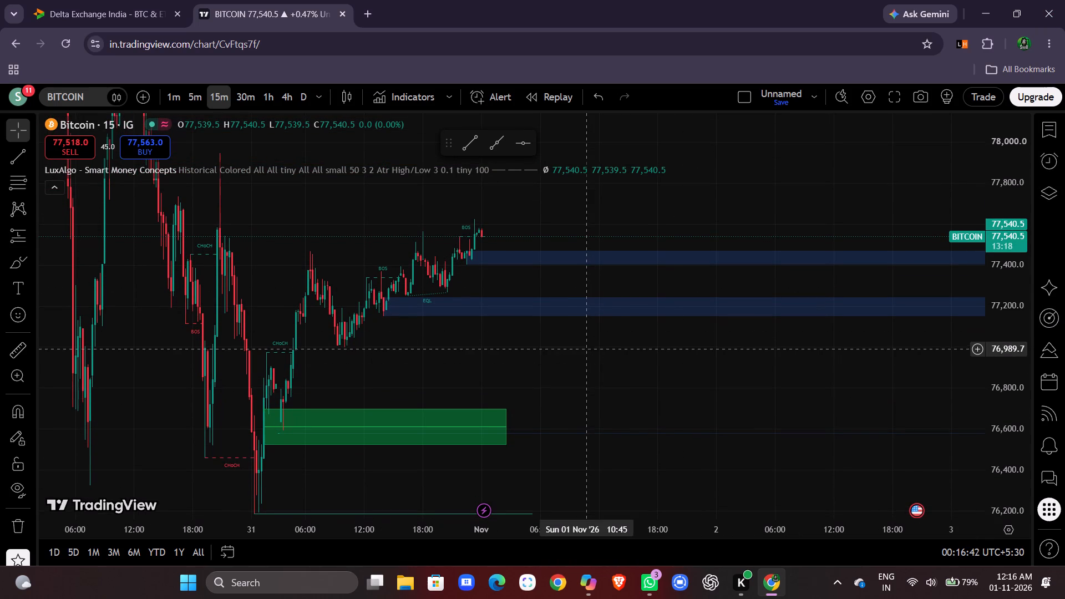
{"action": "left_click_drag", "start_coordinate": [1001, 235], "coordinate": [1005, 201]}
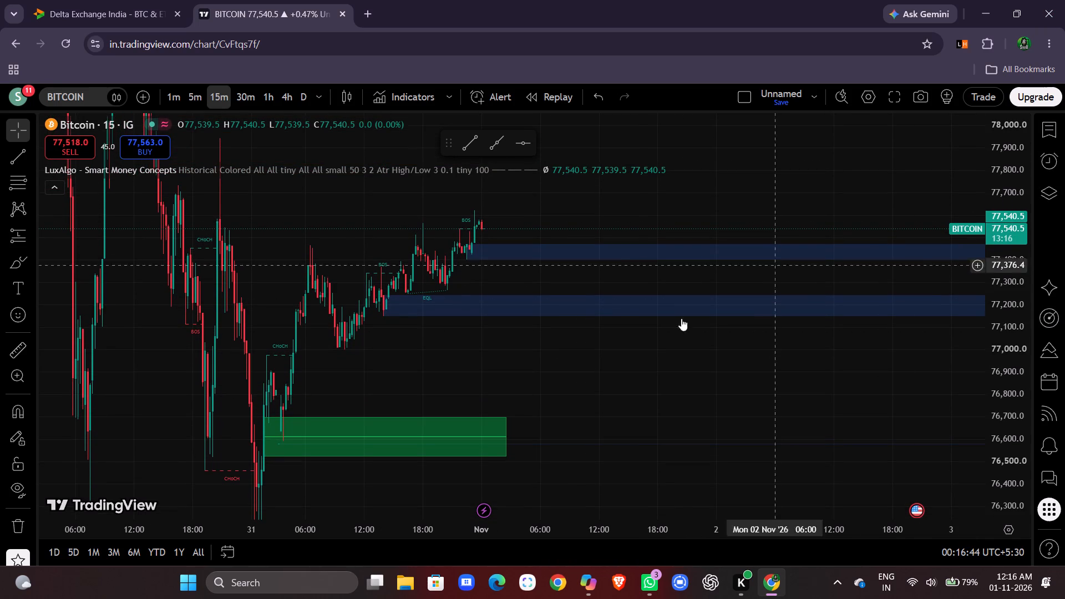
{"action": "left_click_drag", "start_coordinate": [585, 352], "coordinate": [552, 384]}
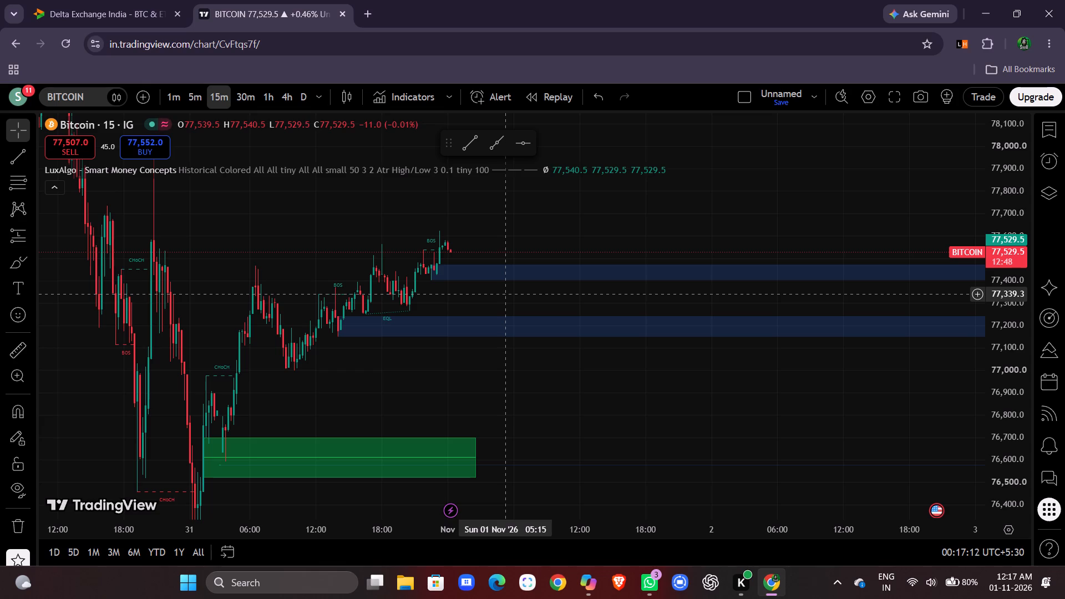
{"action": "scroll", "coordinate": [506, 294], "scroll_direction": "left", "scroll_amount": 1}
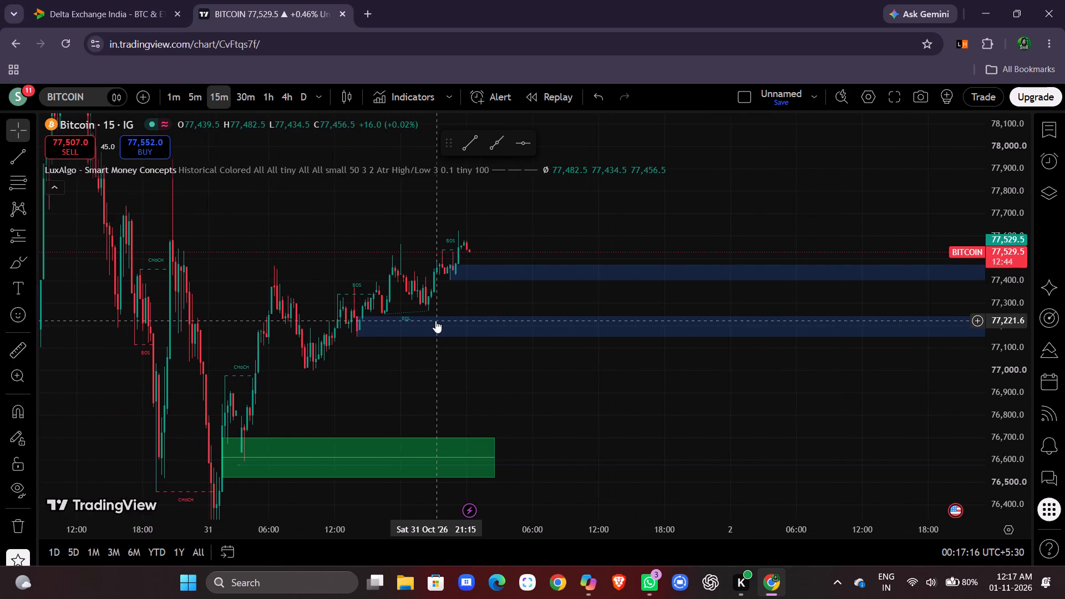
Examine the 15-minute Bitcoin price area around the green zone and the Weak Low level beneath it.
{"action": "left_click_drag", "start_coordinate": [408, 382], "coordinate": [463, 307]}
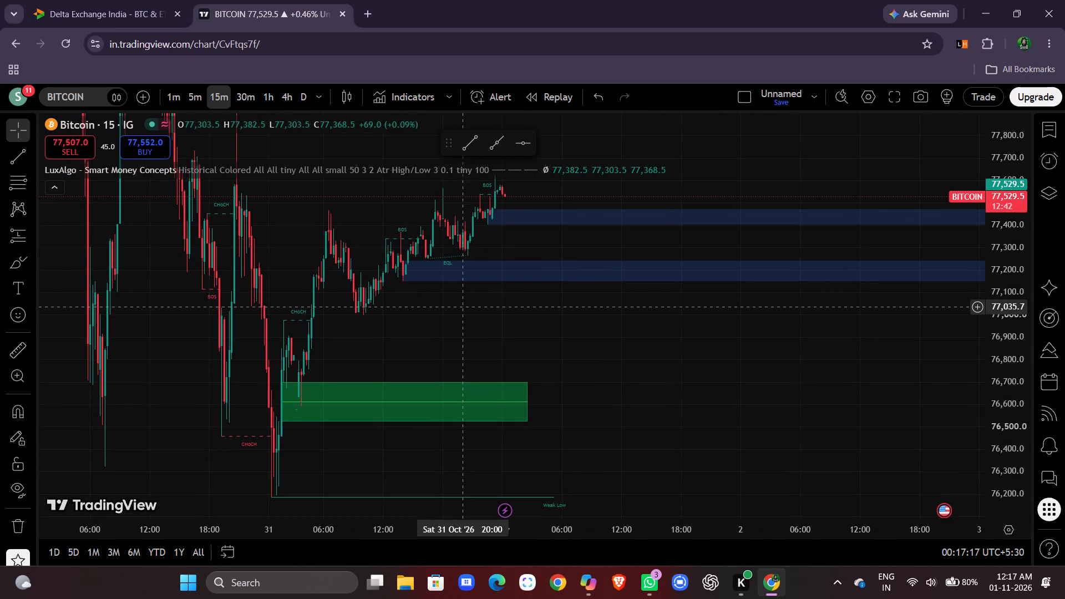
{"action": "left_click_drag", "start_coordinate": [513, 315], "coordinate": [519, 232]}
{"action": "scroll", "coordinate": [513, 268], "scroll_direction": "down", "scroll_amount": 1}
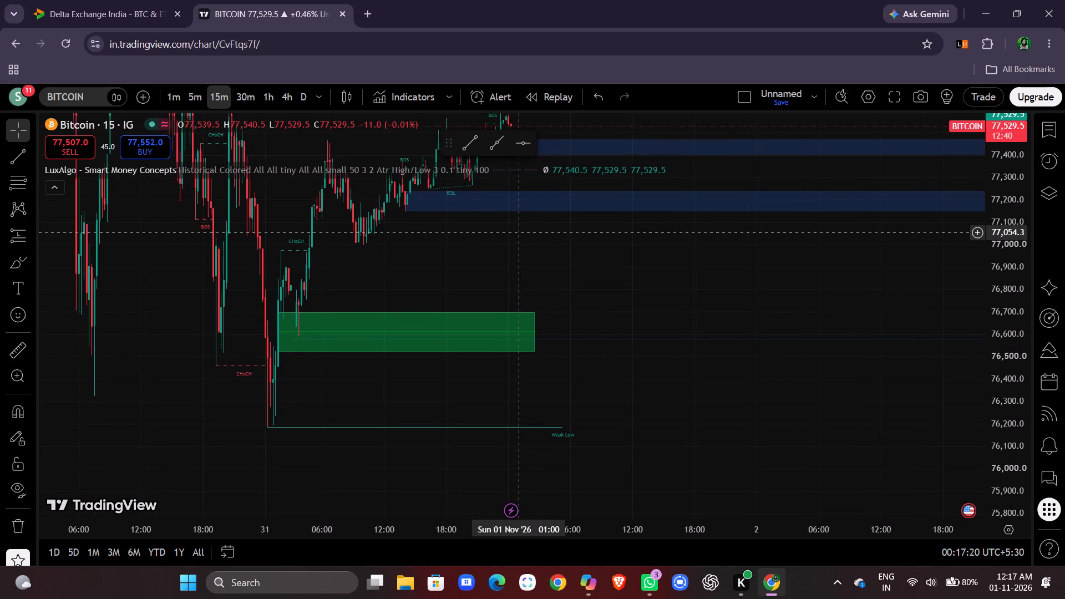
{"action": "left_click_drag", "start_coordinate": [465, 227], "coordinate": [463, 246]}
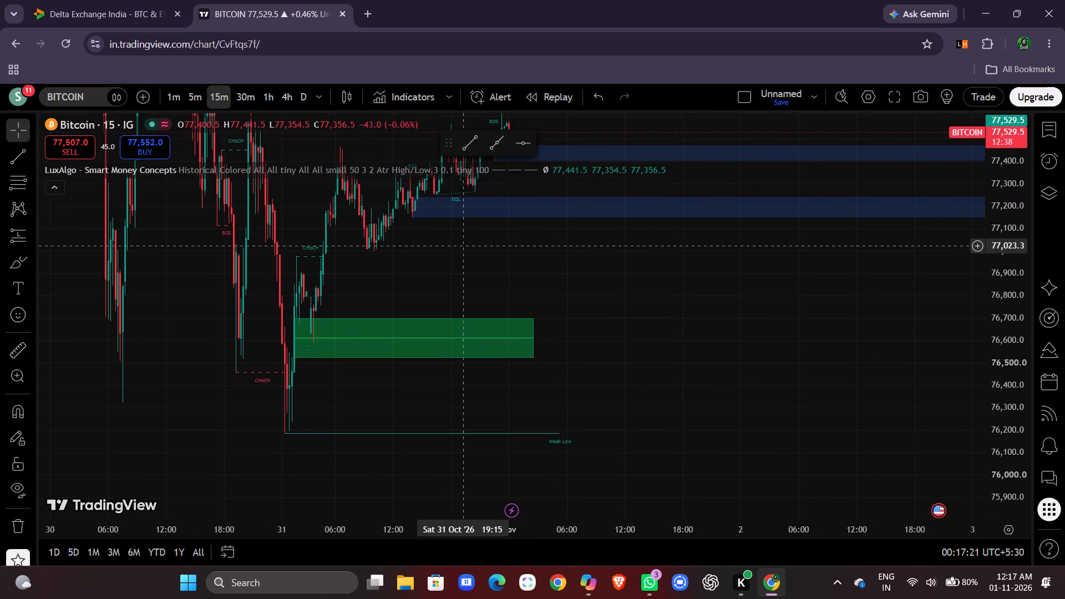
Switch the Bitcoin chart to the daily timeframe and rescale it to frame the August–November candles with the red, blue and green zones.
{"action": "left_click", "coordinate": [307, 96]}
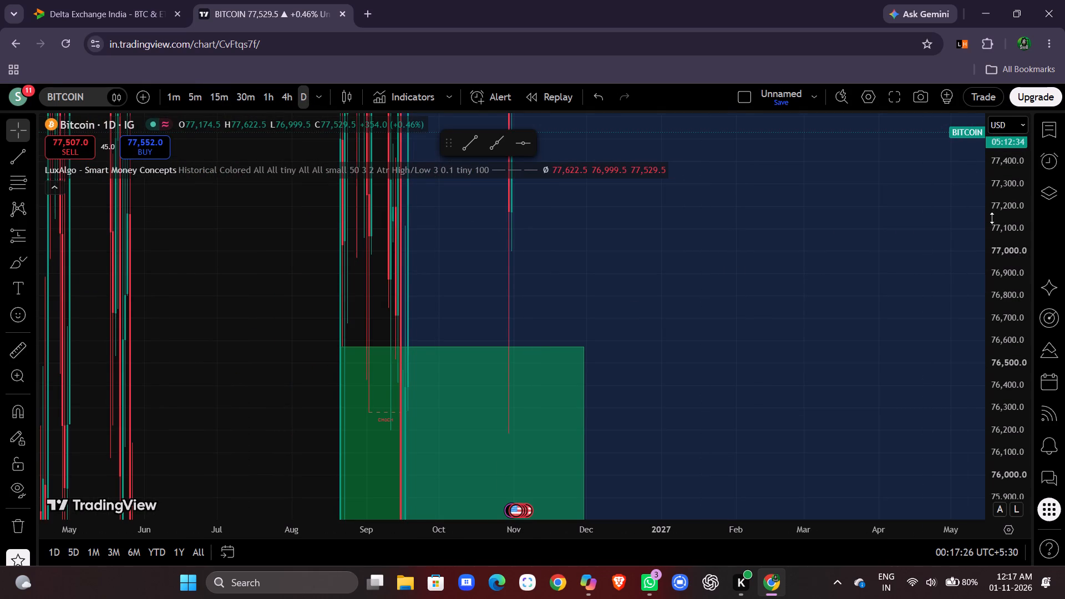
{"action": "left_click_drag", "start_coordinate": [1024, 187], "coordinate": [1023, 527]}
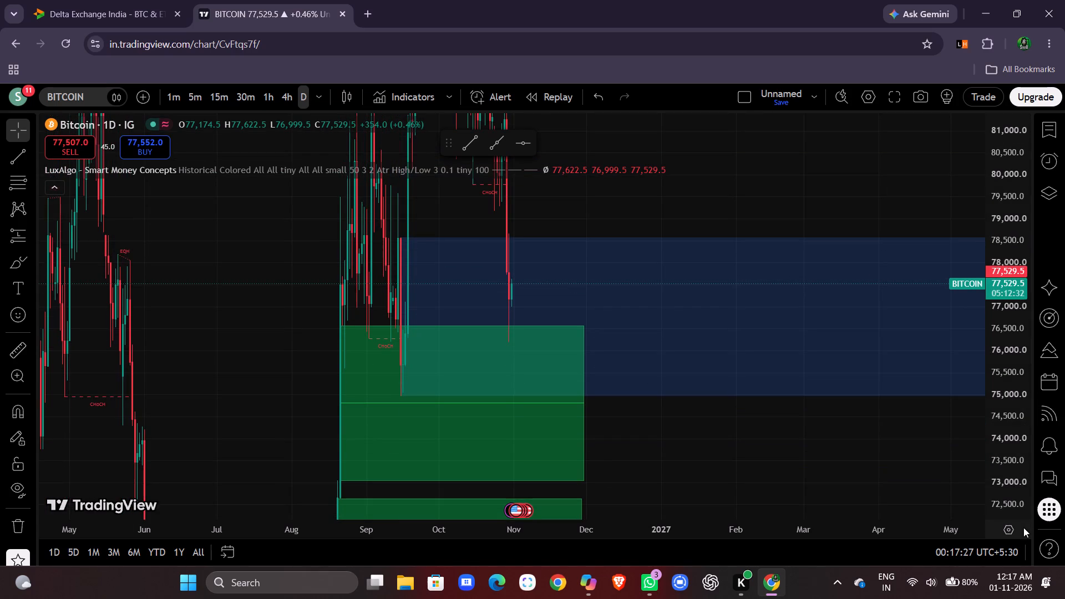
{"action": "left_click_drag", "start_coordinate": [1023, 527], "coordinate": [1021, 598]}
{"action": "left_click_drag", "start_coordinate": [1020, 209], "coordinate": [1025, 443]}
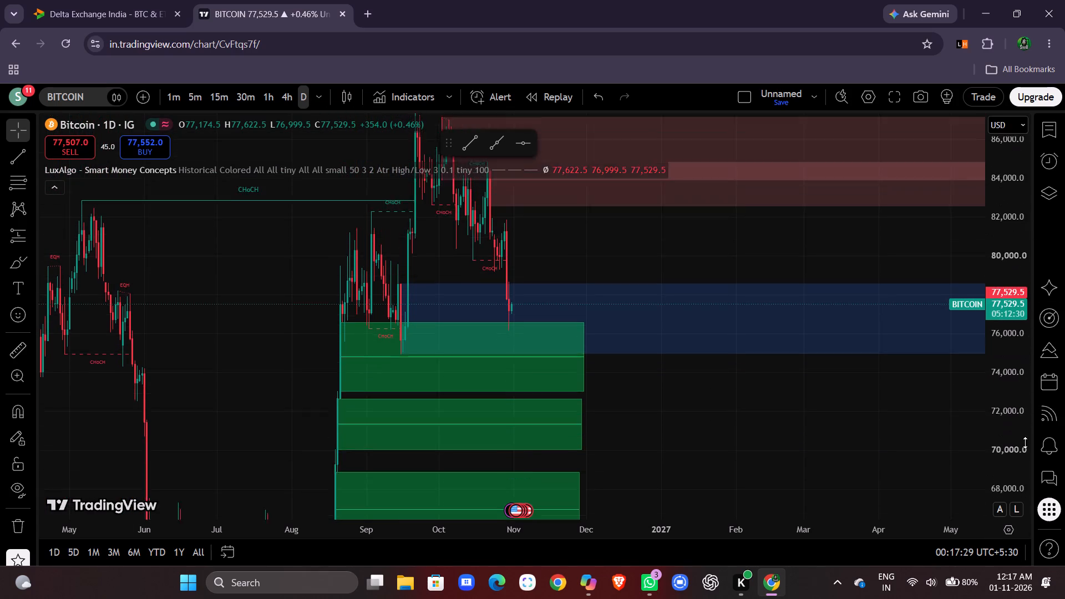
{"action": "left_click_drag", "start_coordinate": [1025, 443], "coordinate": [1025, 546]}
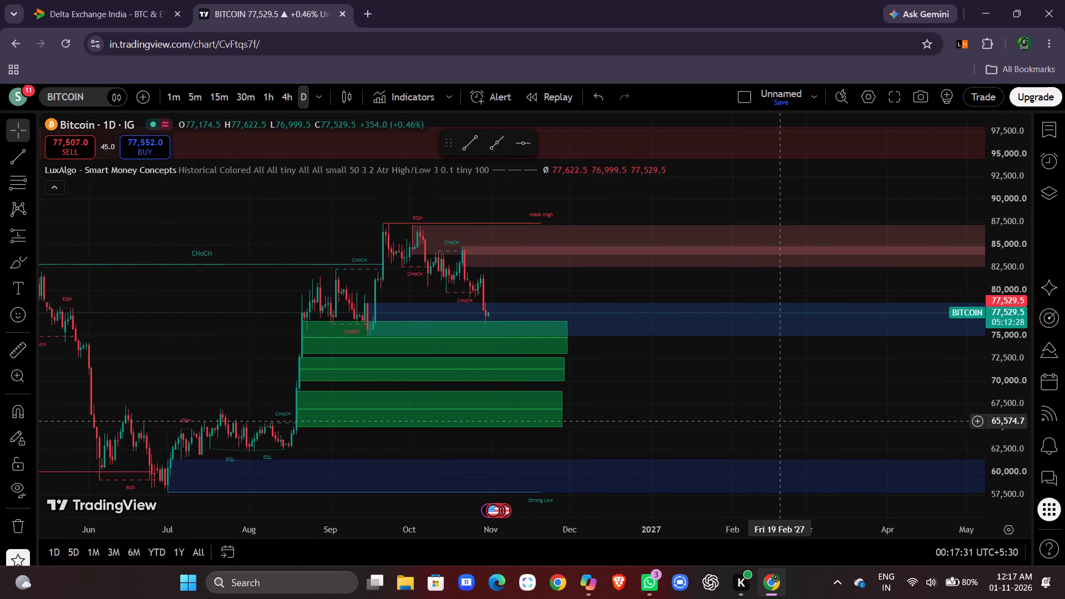
{"action": "left_click_drag", "start_coordinate": [1003, 363], "coordinate": [1017, 201]}
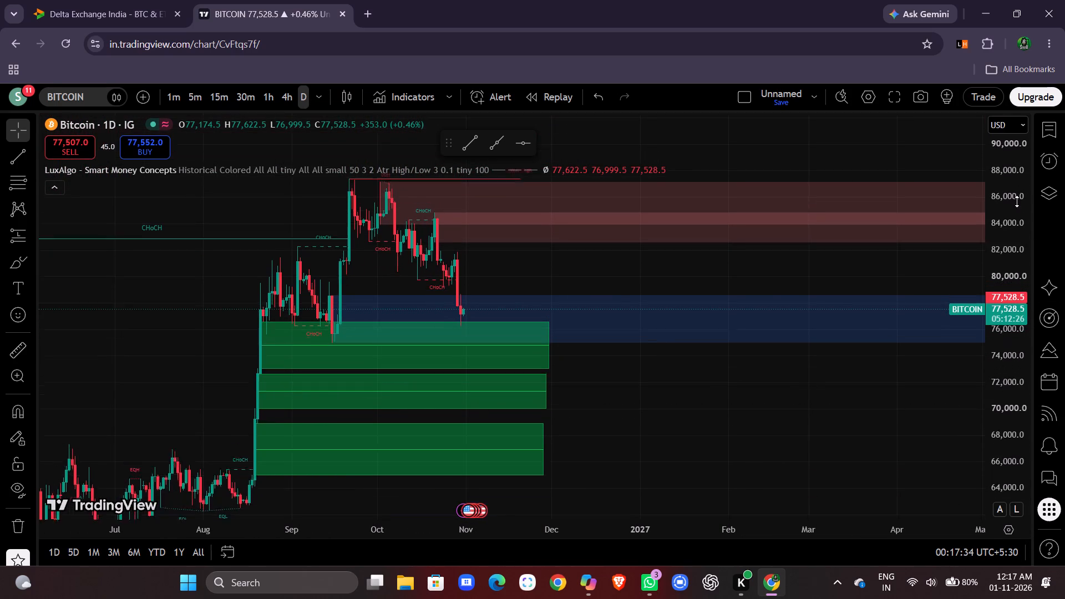
{"action": "left_click_drag", "start_coordinate": [1017, 201], "coordinate": [1024, 168]}
{"action": "left_click_drag", "start_coordinate": [775, 302], "coordinate": [764, 390]}
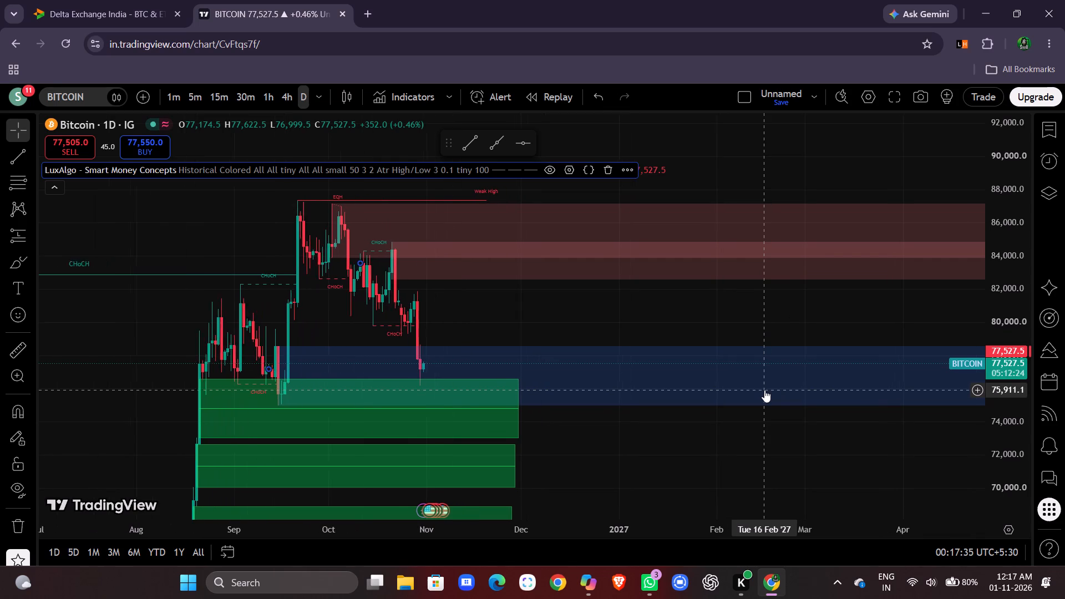
{"action": "scroll", "coordinate": [692, 329], "scroll_direction": "right", "scroll_amount": 1}
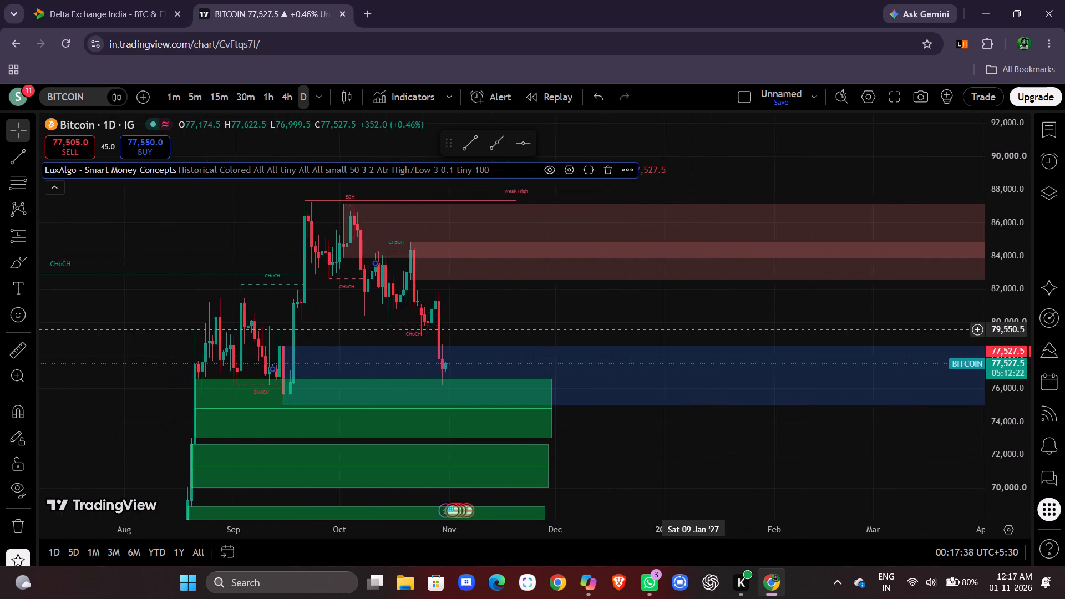
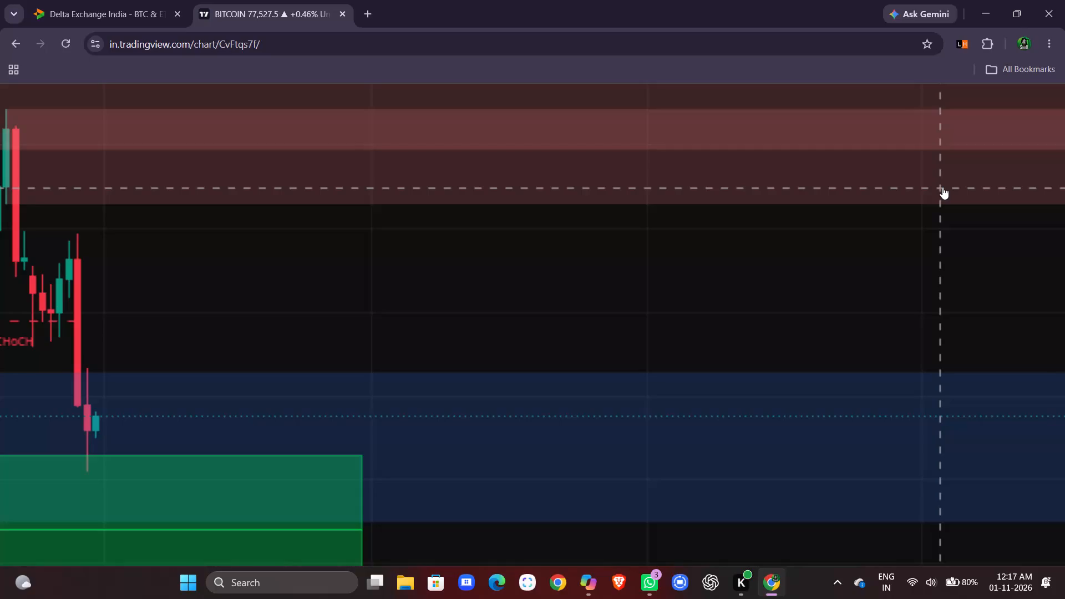
Reset the magnified chart page to 100% zoom.
{"action": "key", "text": "ctrl+minus"}
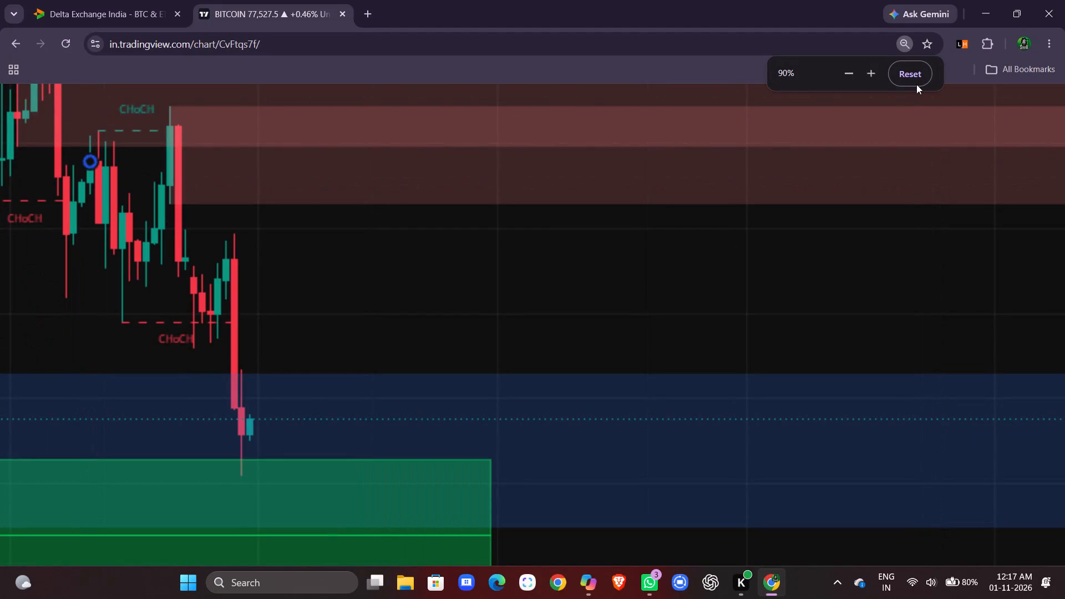
{"action": "left_click", "coordinate": [915, 75]}
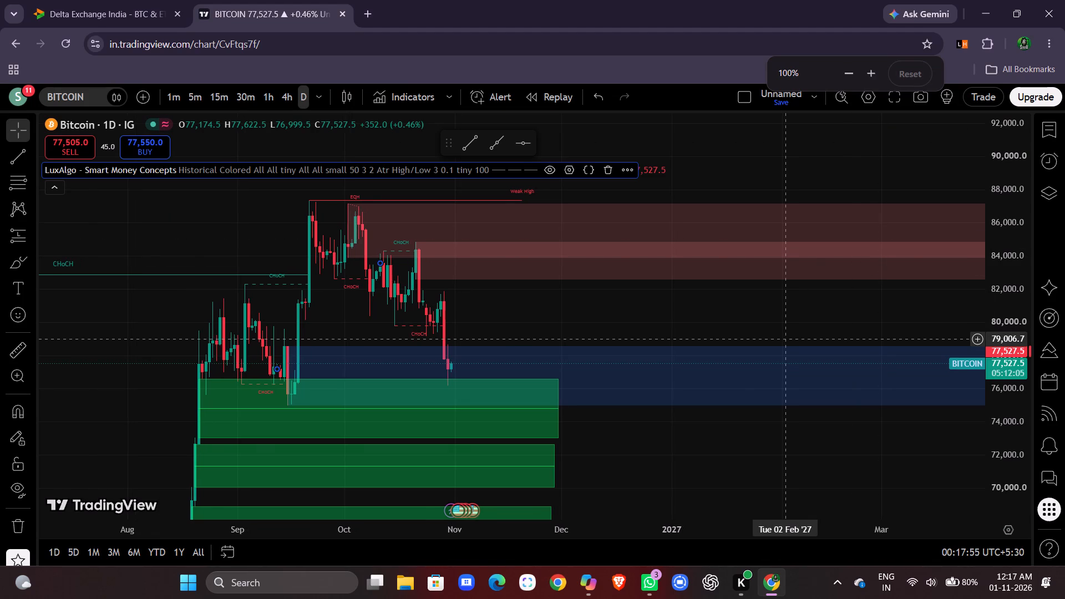
Examine the daily August–November candles between the red zones under the Weak High and the blue and green zones.
{"action": "left_click_drag", "start_coordinate": [1011, 257], "coordinate": [1024, 233]}
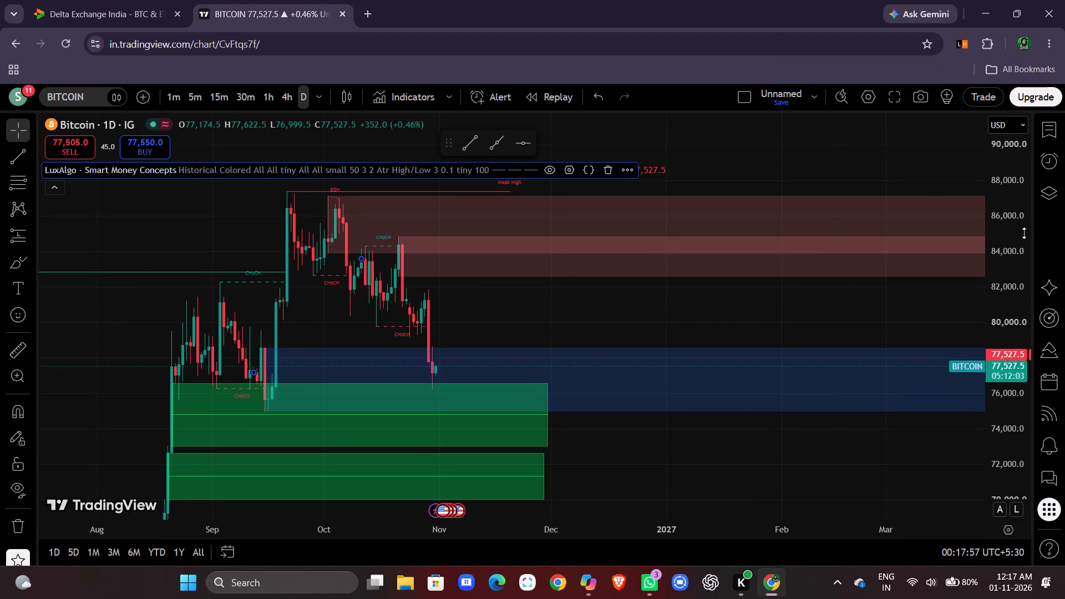
{"action": "left_click_drag", "start_coordinate": [683, 333], "coordinate": [732, 369]}
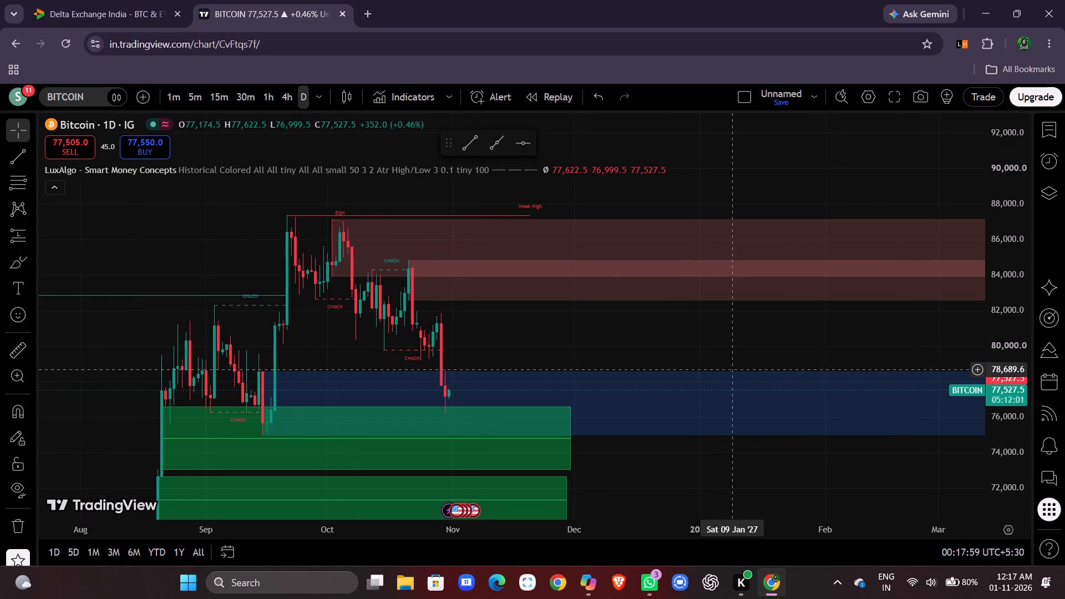
{"action": "left_click_drag", "start_coordinate": [1022, 283], "coordinate": [1064, 121]}
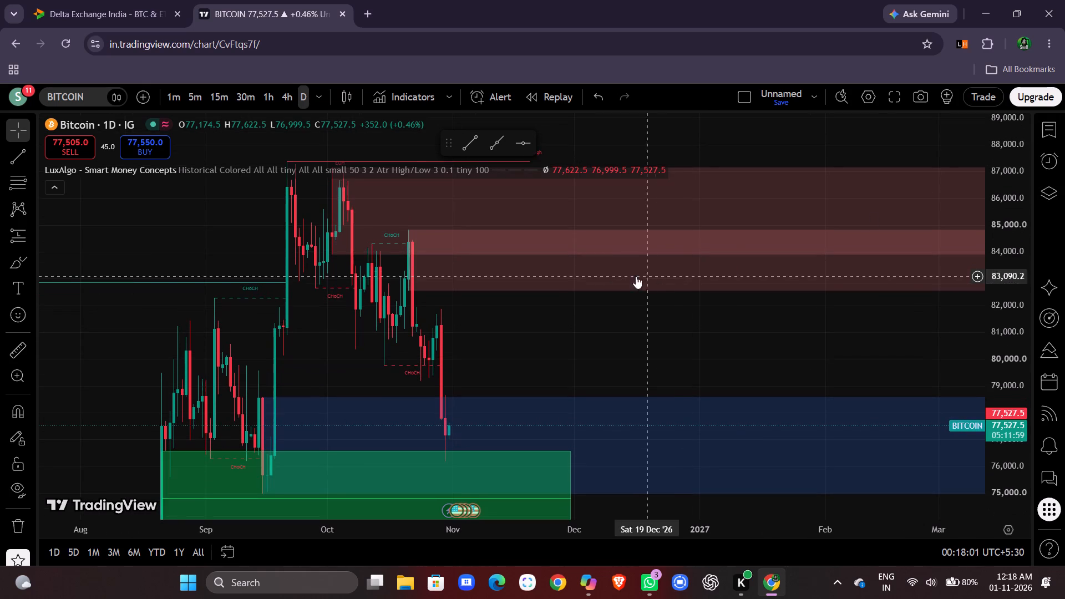
{"action": "left_click_drag", "start_coordinate": [615, 297], "coordinate": [653, 339]}
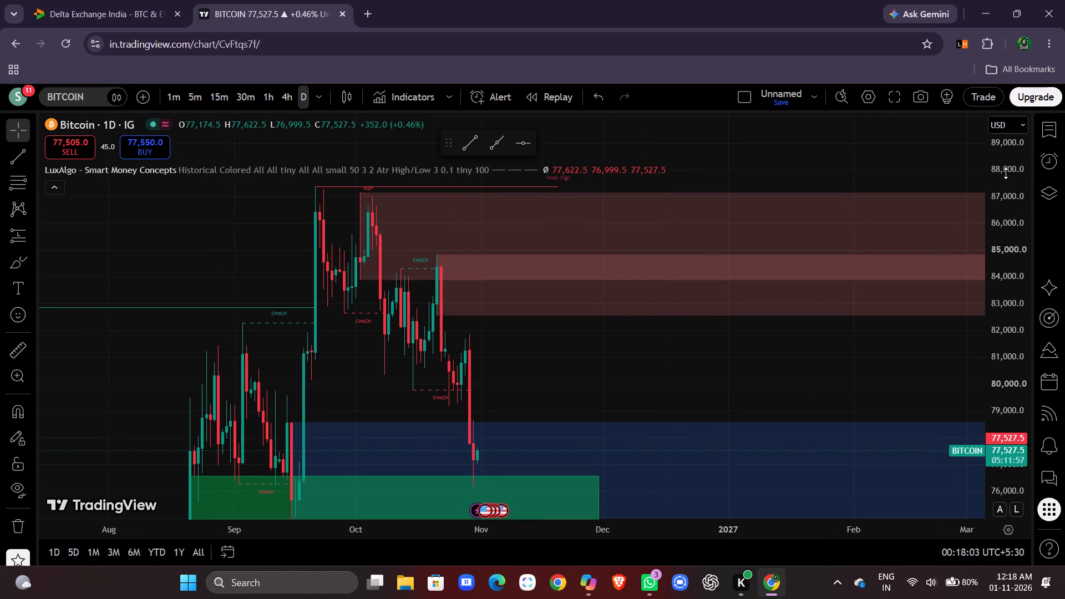
{"action": "left_click_drag", "start_coordinate": [1006, 172], "coordinate": [1025, 224]}
{"action": "left_click_drag", "start_coordinate": [742, 339], "coordinate": [778, 360]}
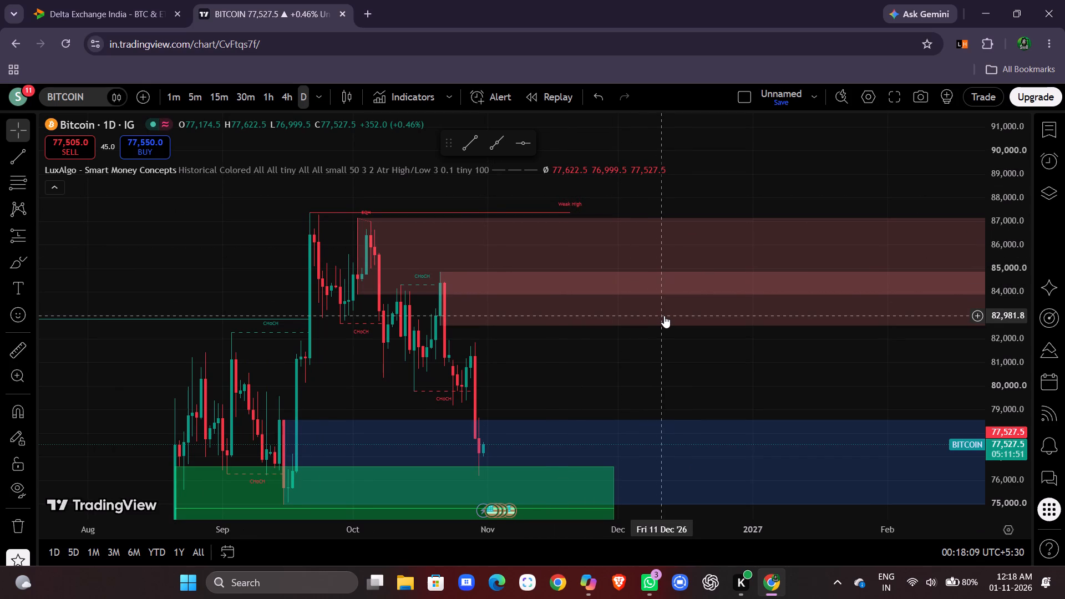
{"action": "left_click_drag", "start_coordinate": [655, 380], "coordinate": [663, 226]}
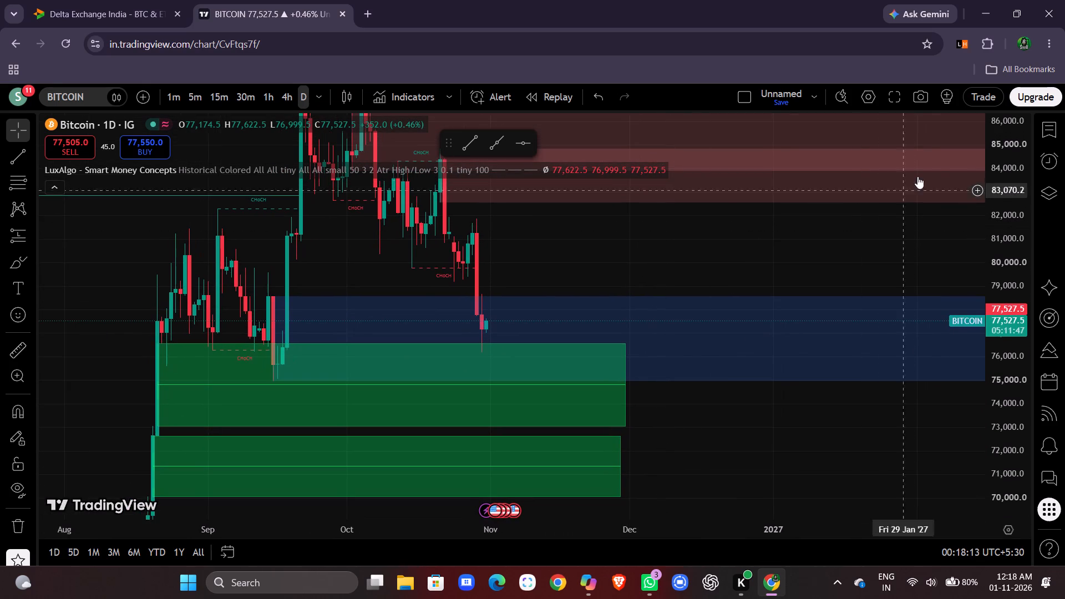
{"action": "left_click_drag", "start_coordinate": [993, 142], "coordinate": [987, 220]}
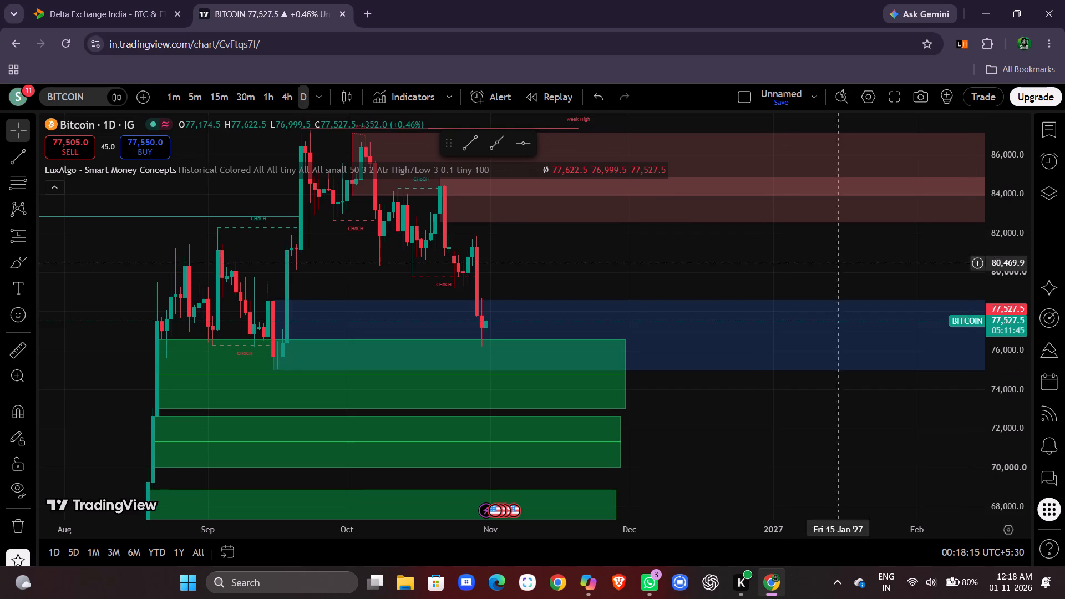
{"action": "left_click_drag", "start_coordinate": [748, 300], "coordinate": [698, 419]}
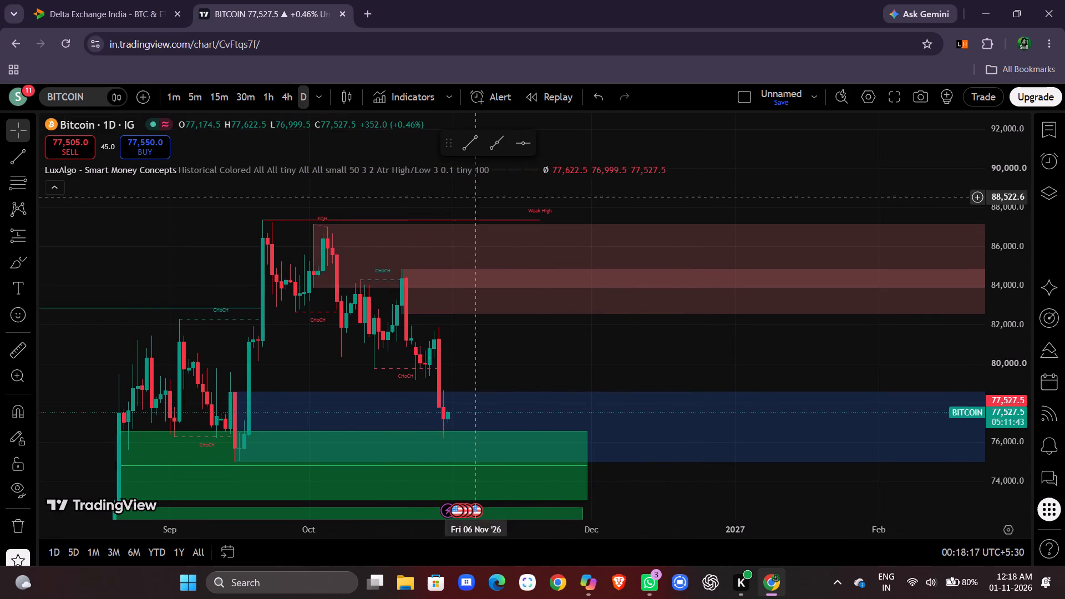
{"action": "scroll", "coordinate": [571, 330], "scroll_direction": "down", "scroll_amount": 1}
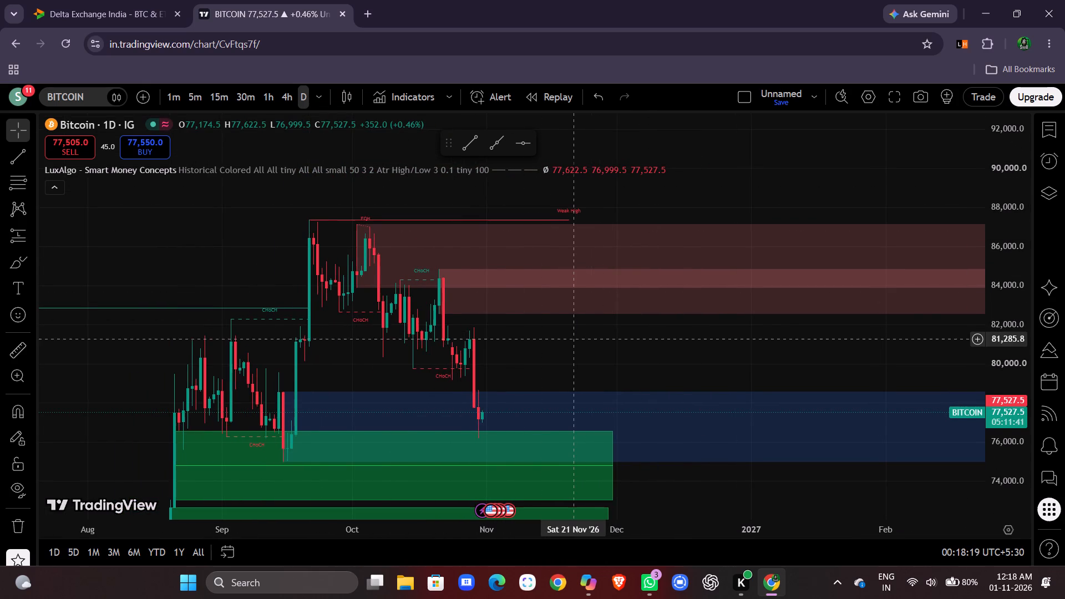
{"action": "left_click_drag", "start_coordinate": [575, 338], "coordinate": [533, 276]}
{"action": "left_click_drag", "start_coordinate": [533, 289], "coordinate": [522, 261]}
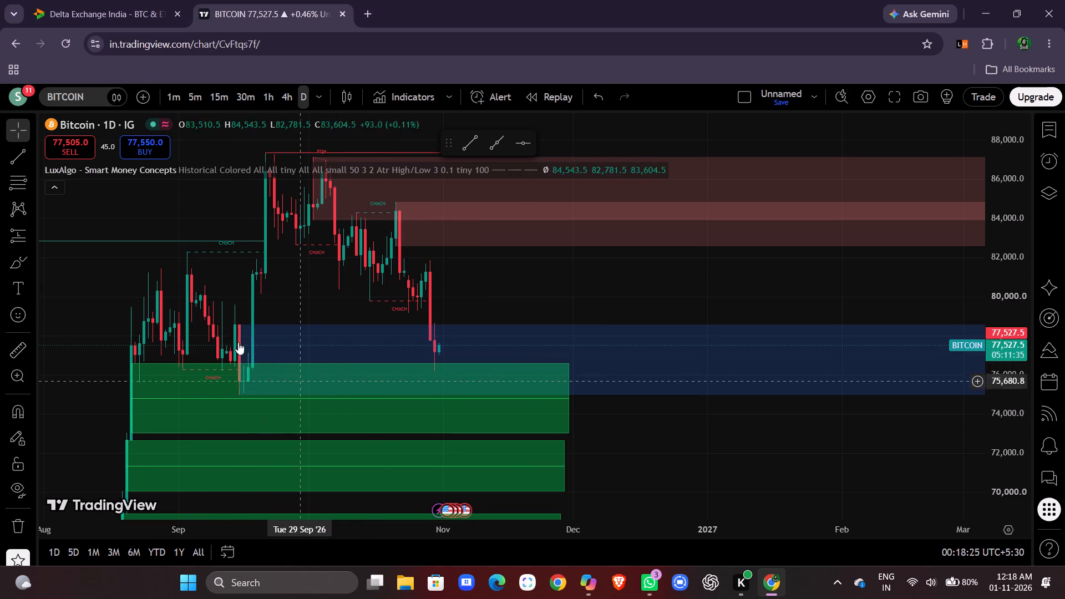
Examine the daily decline from the red zones into the blue block, with the empty December–January area ahead in view.
{"action": "left_click_drag", "start_coordinate": [596, 286], "coordinate": [552, 324]}
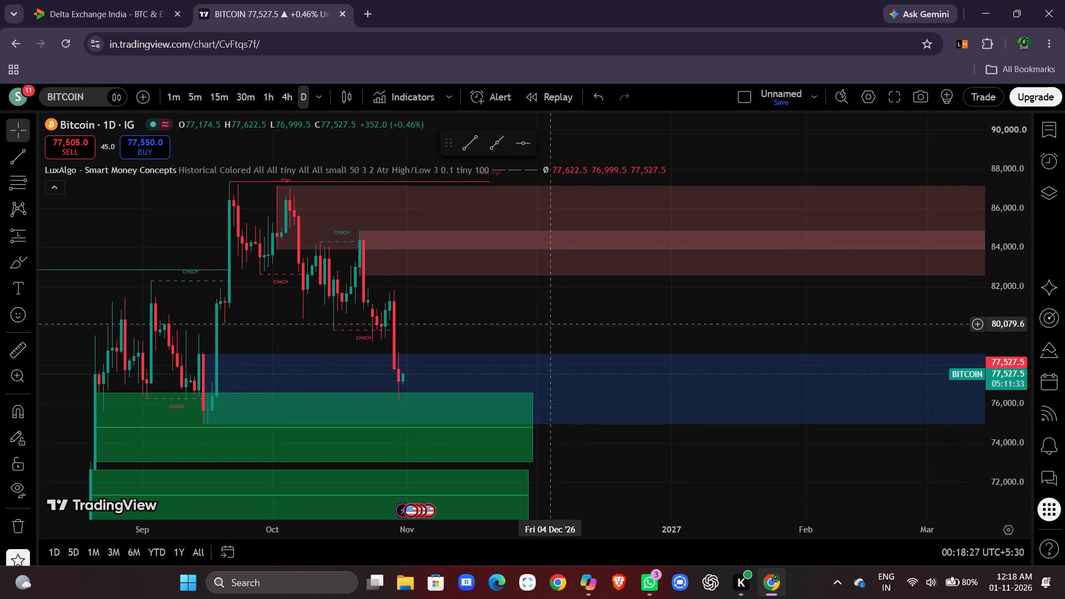
{"action": "left_click_drag", "start_coordinate": [575, 306], "coordinate": [557, 329]}
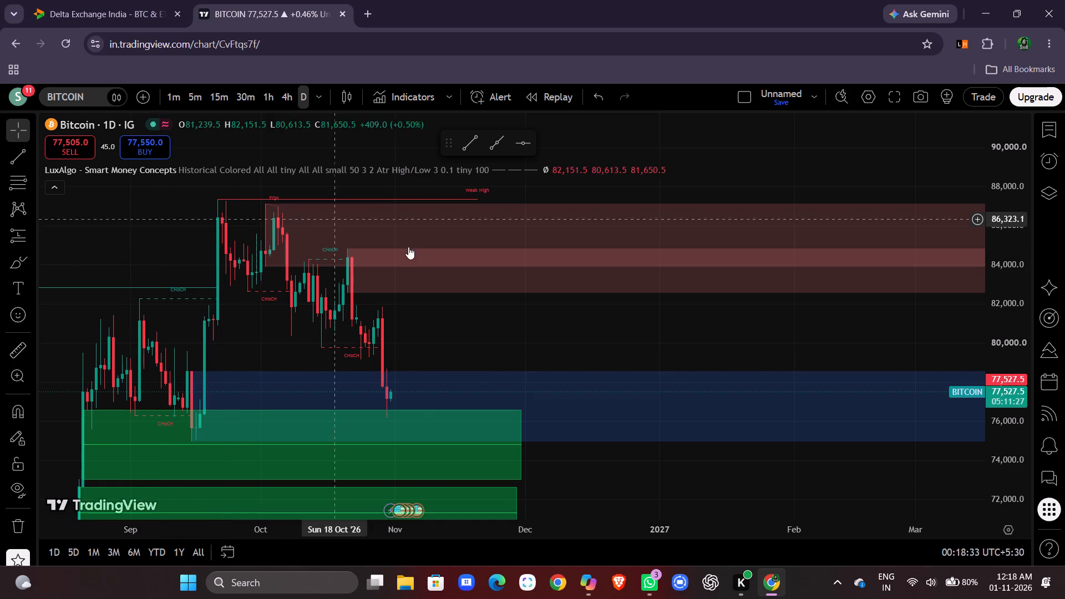
{"action": "left_click_drag", "start_coordinate": [460, 332], "coordinate": [492, 340]}
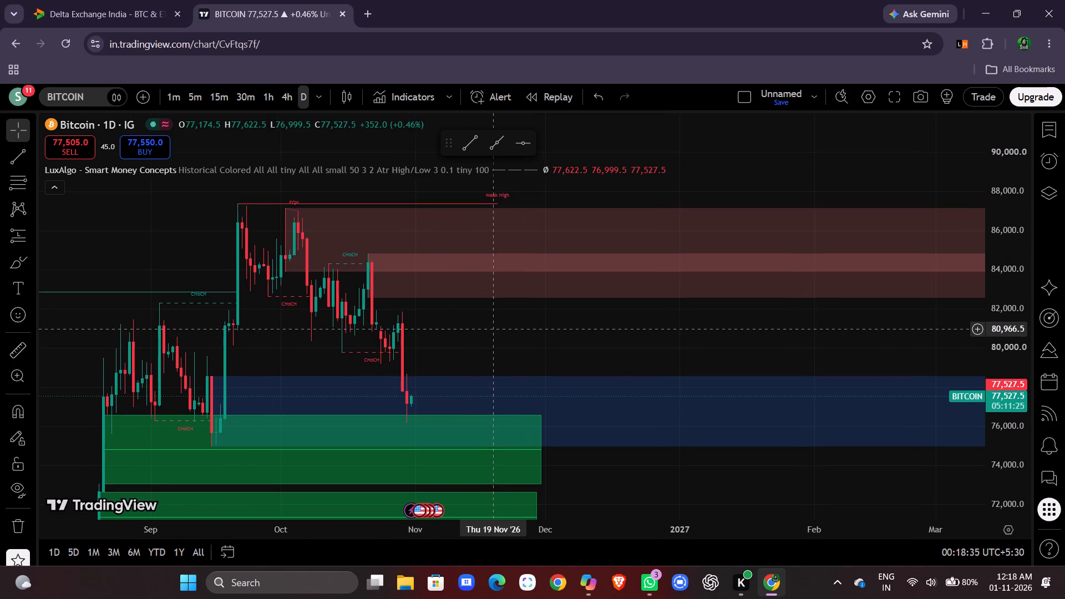
{"action": "left_click_drag", "start_coordinate": [499, 329], "coordinate": [437, 309]}
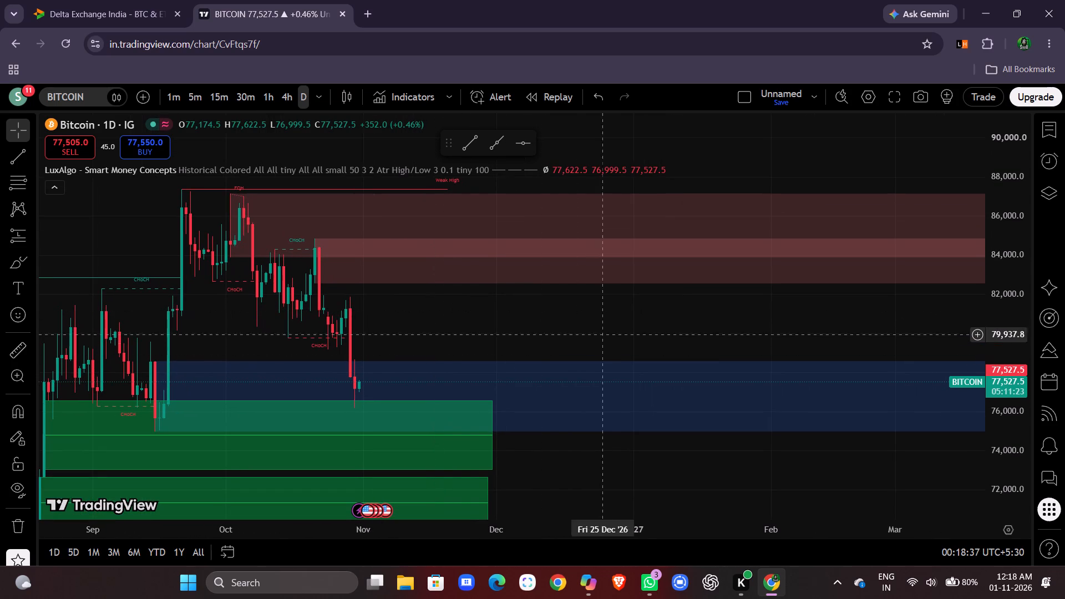
{"action": "left_click_drag", "start_coordinate": [617, 306], "coordinate": [576, 292]}
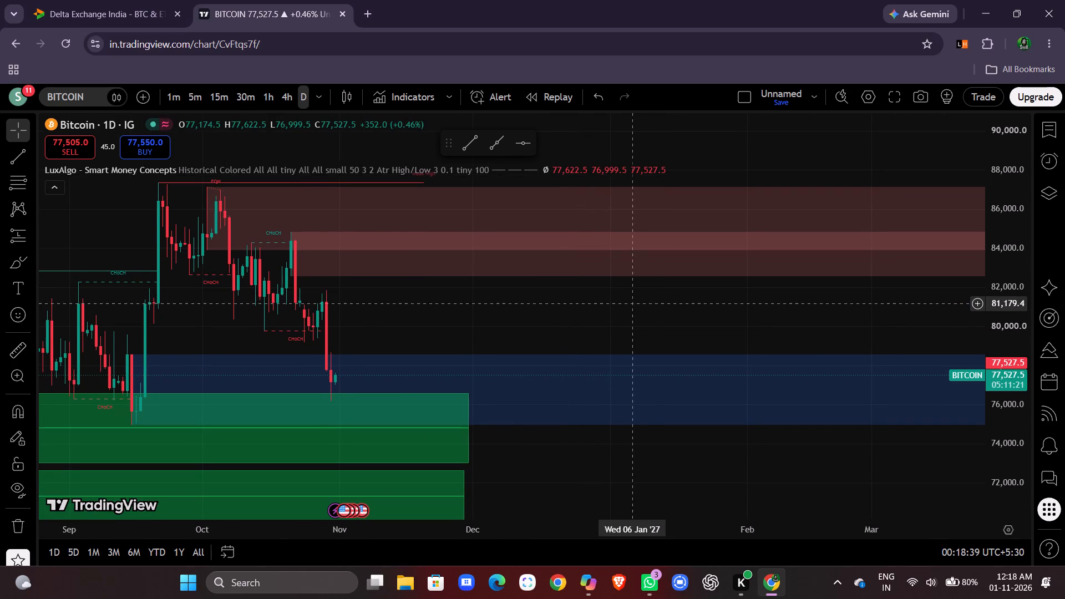
{"action": "left_click_drag", "start_coordinate": [665, 311], "coordinate": [657, 308]}
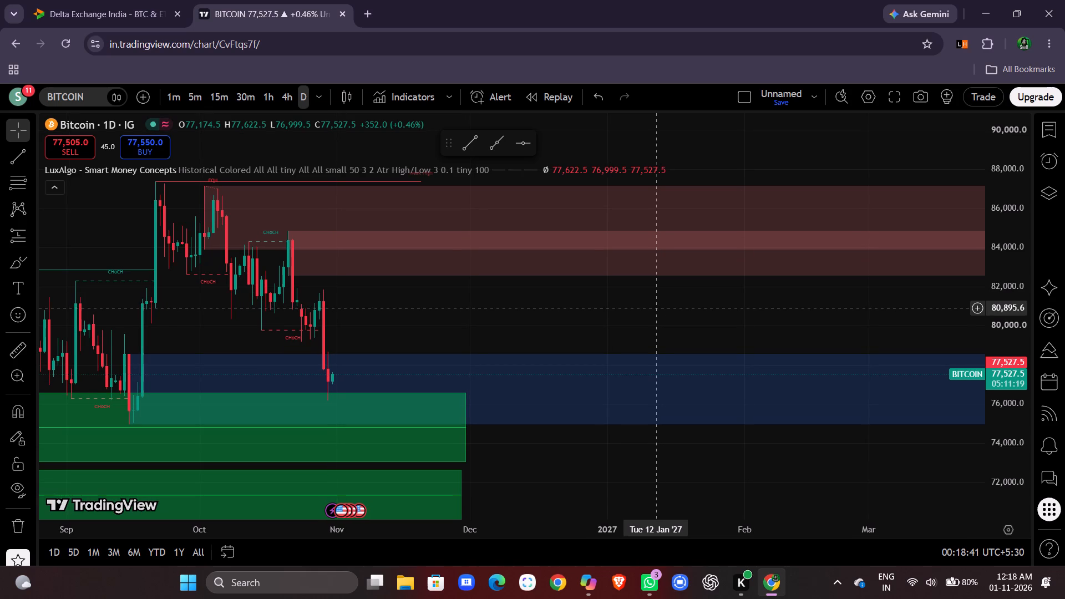
{"action": "left_click_drag", "start_coordinate": [687, 299], "coordinate": [682, 302]}
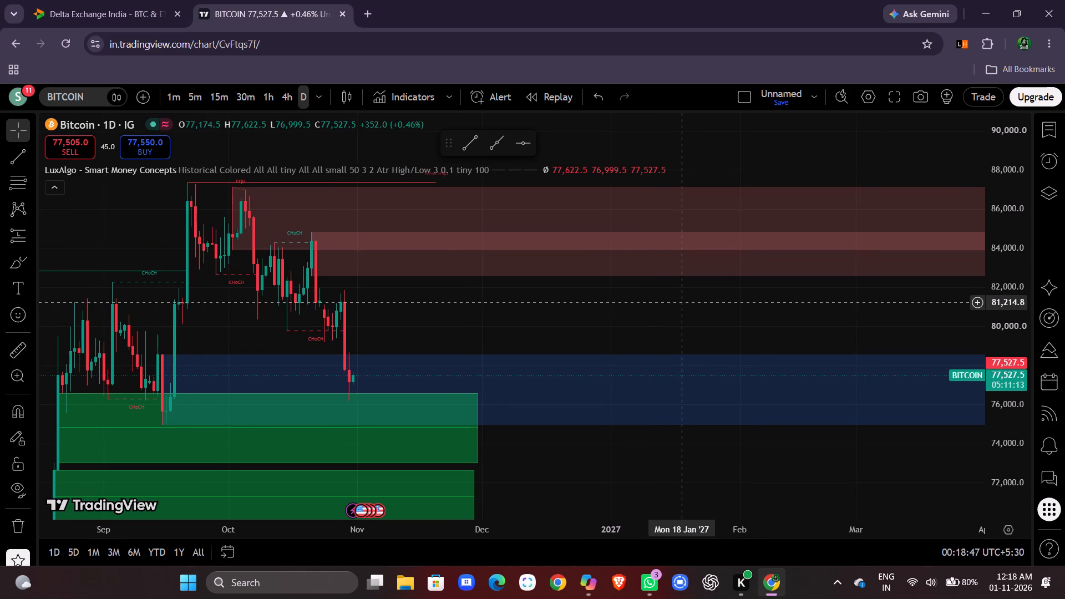
{"action": "left_click_drag", "start_coordinate": [630, 297], "coordinate": [635, 278]}
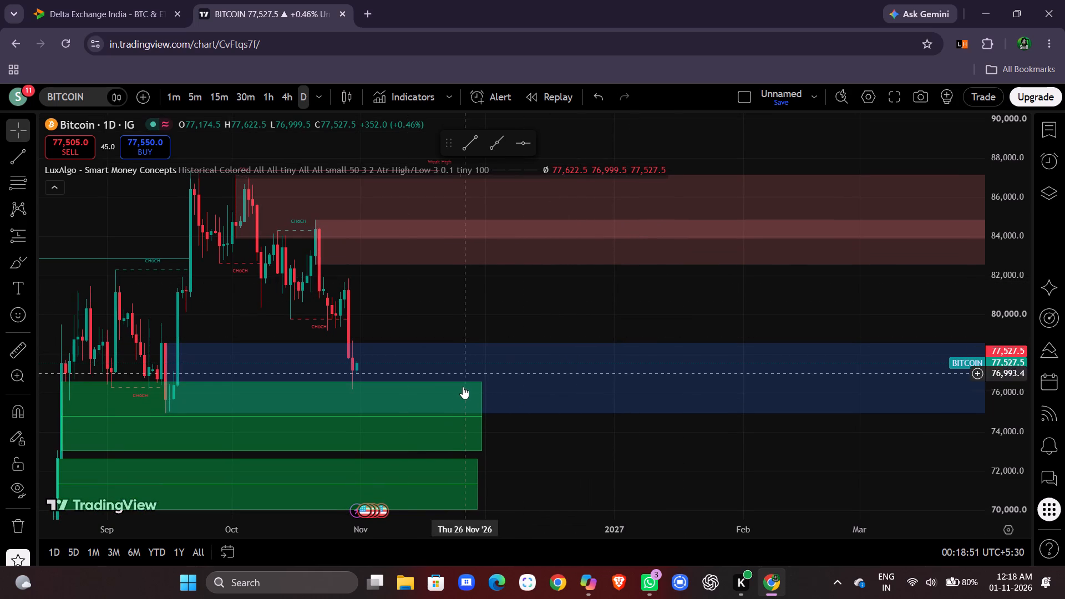
{"action": "left_click_drag", "start_coordinate": [627, 260], "coordinate": [637, 248]}
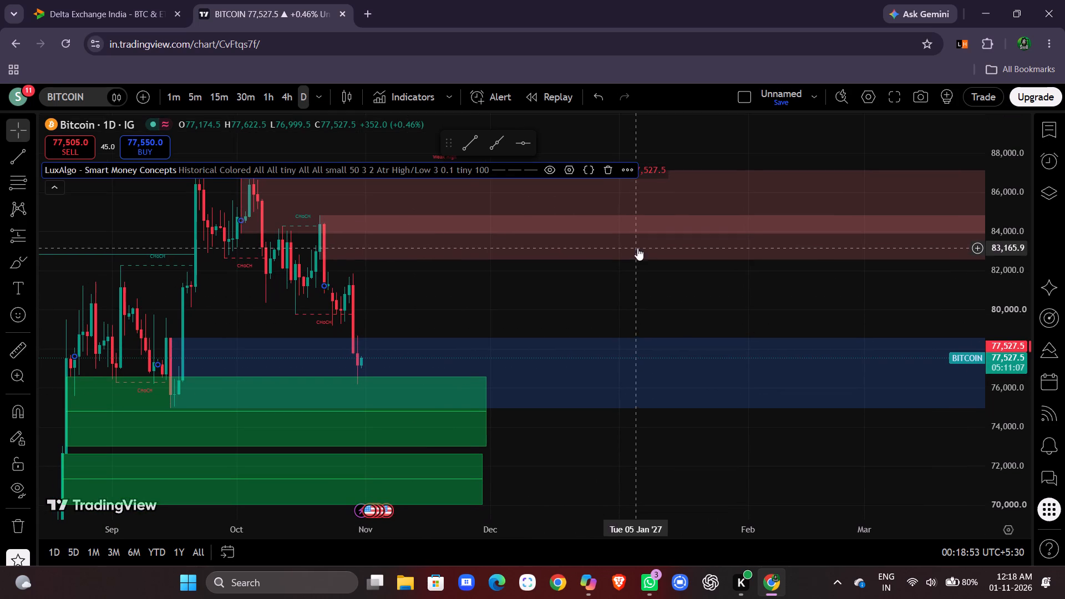
Examine the stacked green zones below the daily Bitcoin price, down to the August candles near 64,000.
{"action": "left_click_drag", "start_coordinate": [479, 283], "coordinate": [549, 242]}
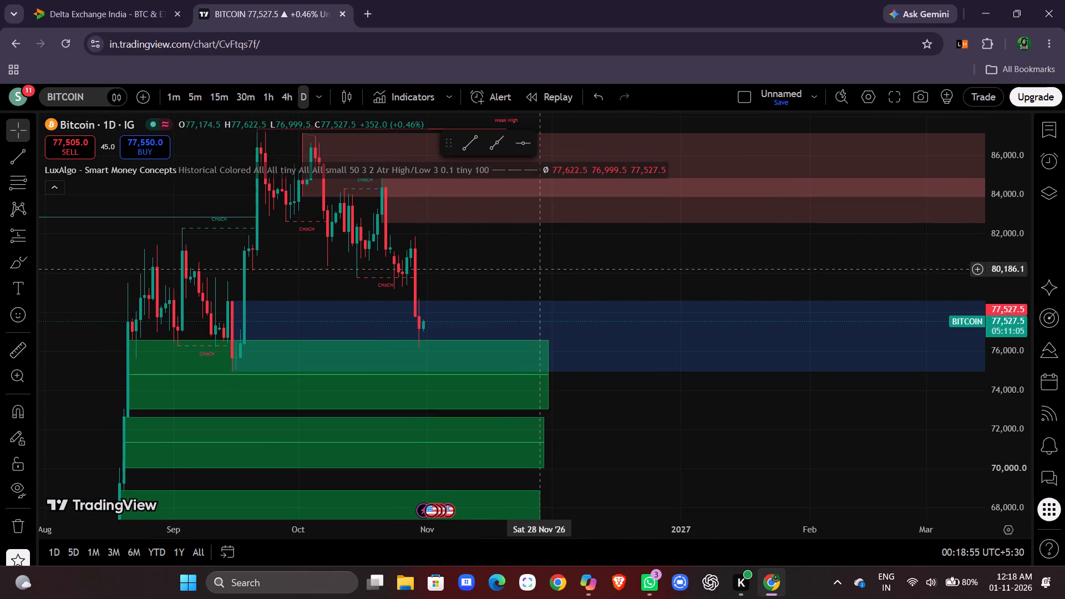
{"action": "left_click_drag", "start_coordinate": [1011, 248], "coordinate": [997, 286]}
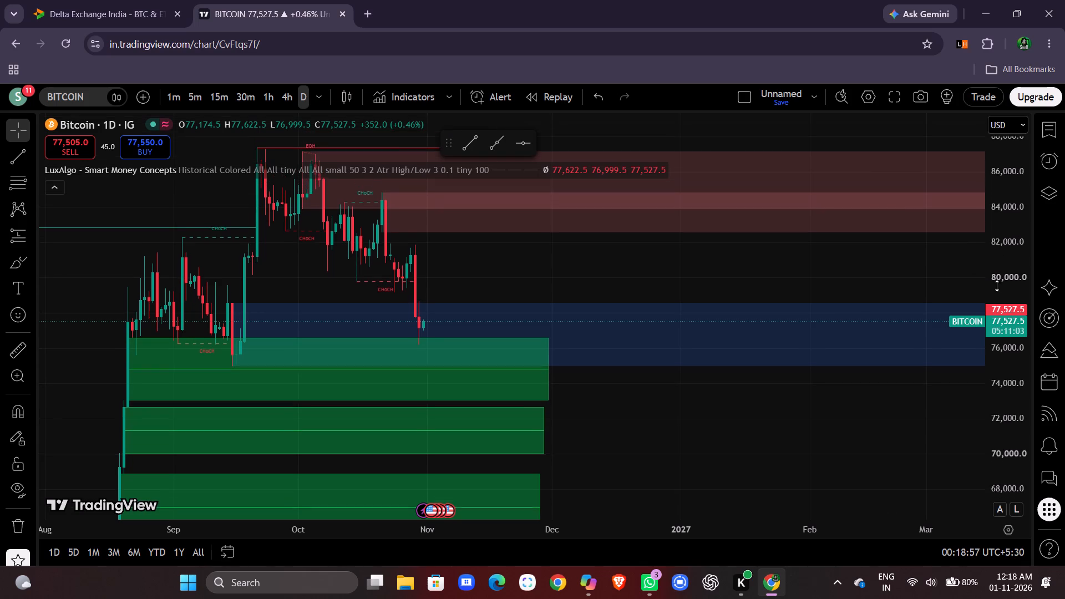
{"action": "left_click_drag", "start_coordinate": [997, 286], "coordinate": [993, 295]}
{"action": "left_click_drag", "start_coordinate": [739, 434], "coordinate": [678, 414]}
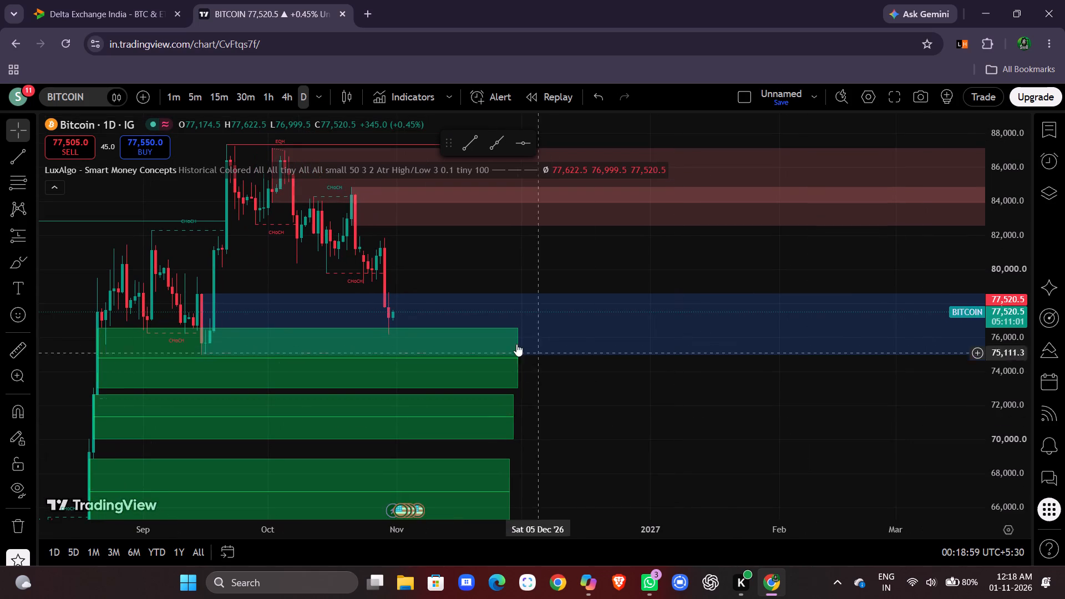
{"action": "left_click_drag", "start_coordinate": [582, 464], "coordinate": [621, 448]}
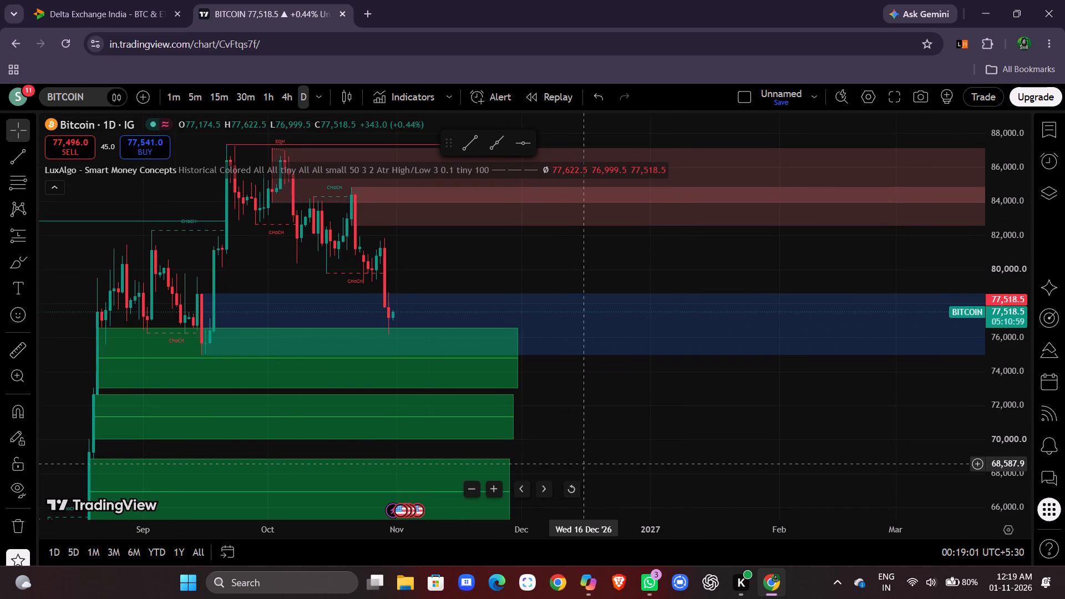
{"action": "left_click_drag", "start_coordinate": [621, 448], "coordinate": [738, 410]}
{"action": "scroll", "coordinate": [738, 410], "scroll_direction": "left", "scroll_amount": 2}
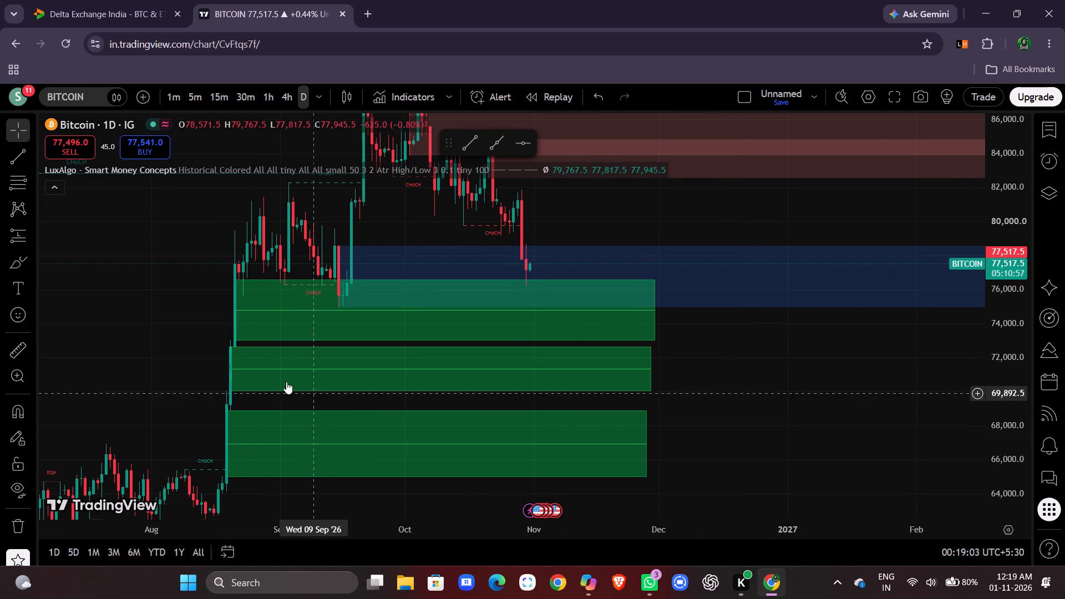
{"action": "left_click_drag", "start_coordinate": [409, 368], "coordinate": [379, 377]}
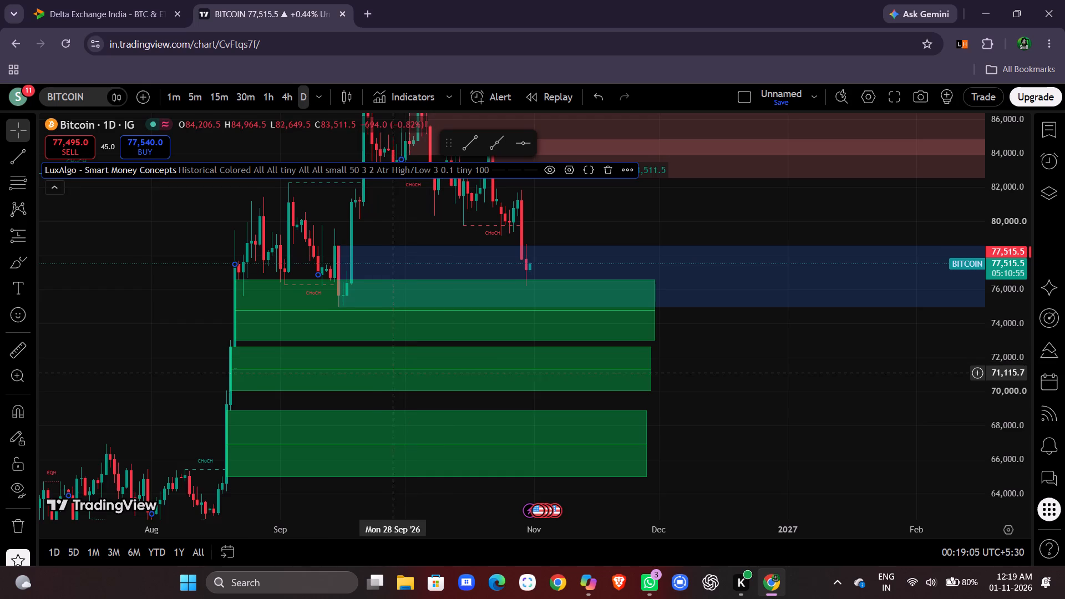
{"action": "left_click_drag", "start_coordinate": [379, 377], "coordinate": [366, 380]}
{"action": "left_click_drag", "start_coordinate": [724, 394], "coordinate": [686, 408]}
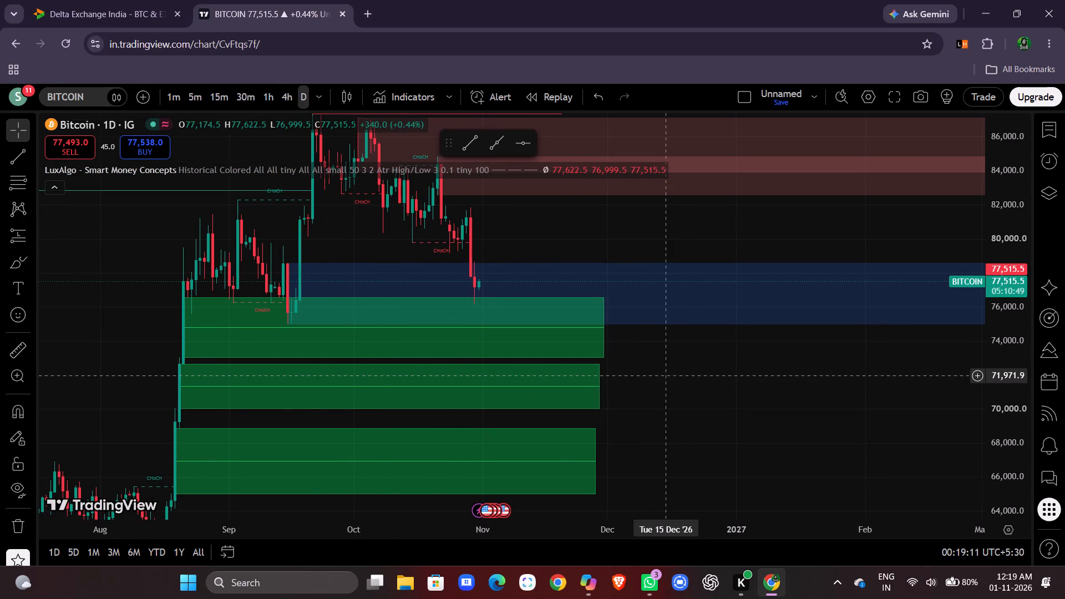
{"action": "left_click_drag", "start_coordinate": [666, 375], "coordinate": [655, 379]}
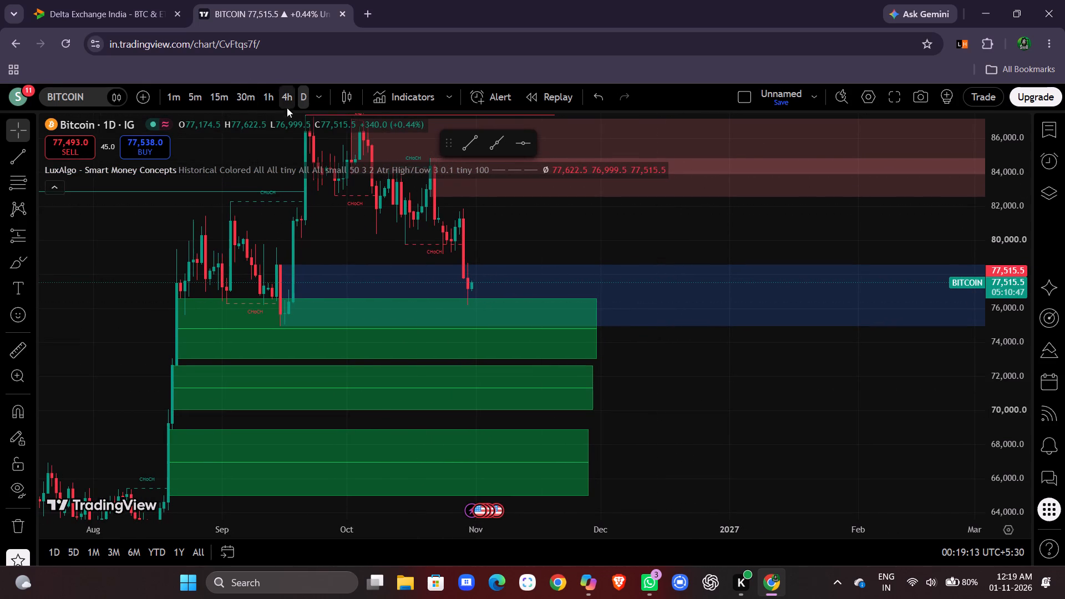
View the Bitcoin chart on the 4-hour timeframe.
{"action": "left_click", "coordinate": [291, 93]}
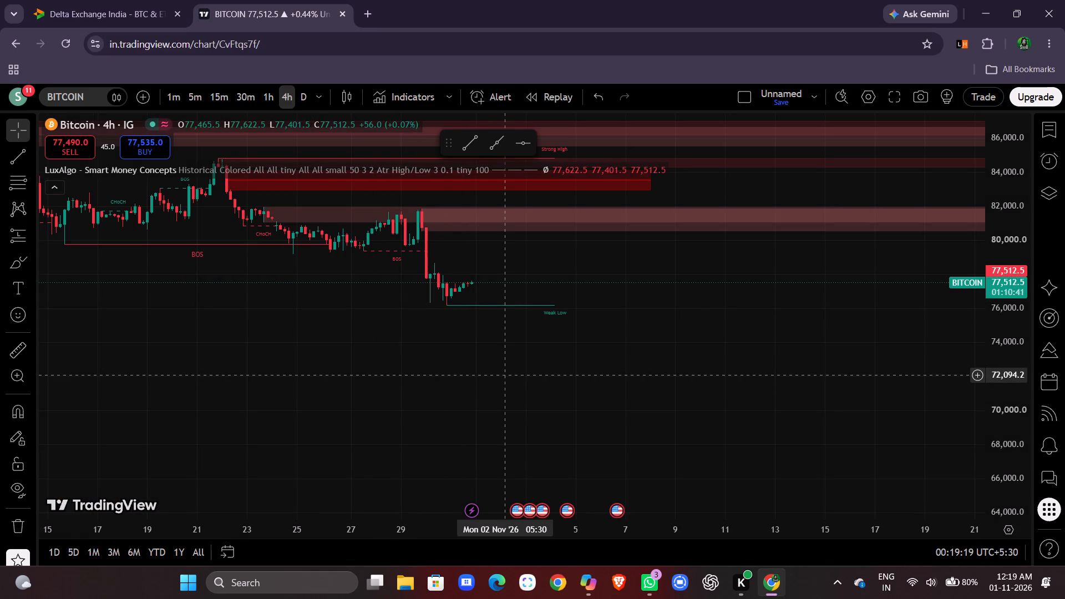
Switch the Bitcoin chart to the 1-hour timeframe and rescale it around the latest candles, the blue order block and the Weak Low.
{"action": "left_click", "coordinate": [271, 96]}
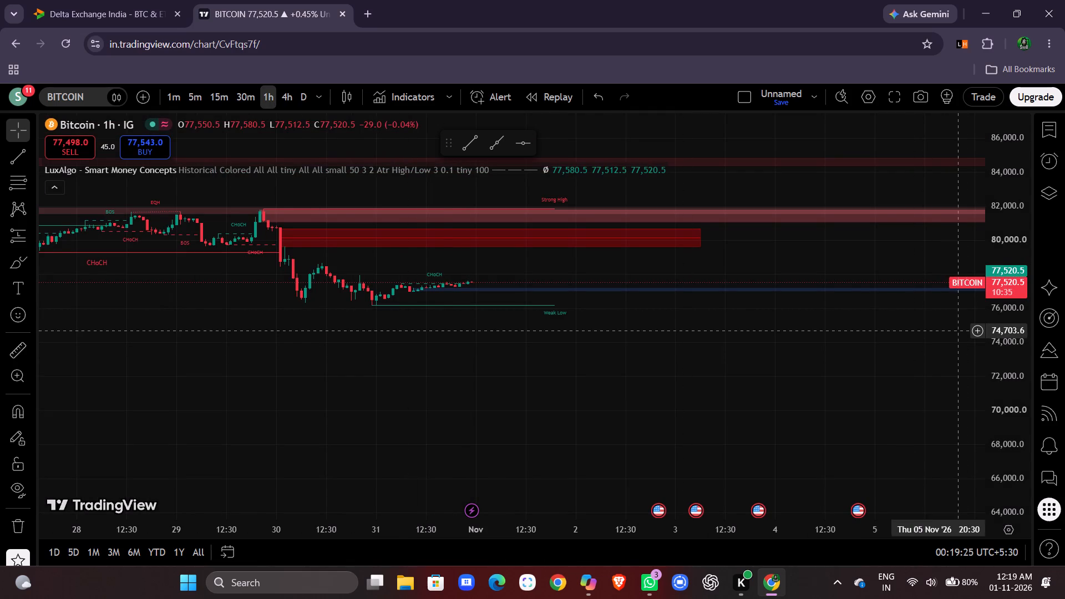
{"action": "left_click_drag", "start_coordinate": [998, 326], "coordinate": [1064, 87]}
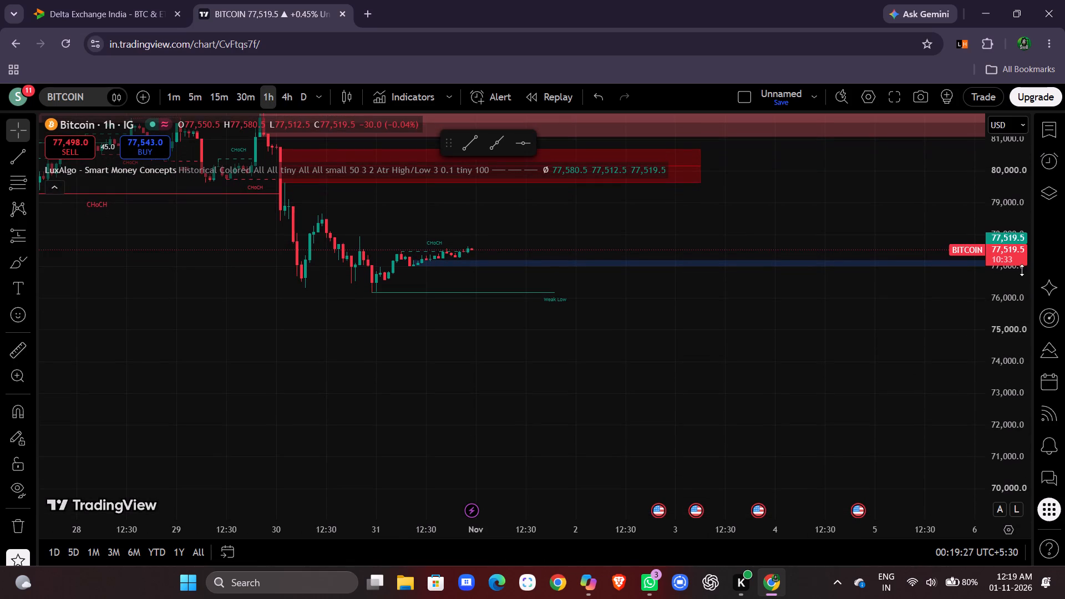
{"action": "left_click_drag", "start_coordinate": [1001, 313], "coordinate": [1064, 16]}
{"action": "left_click_drag", "start_coordinate": [535, 308], "coordinate": [531, 362]}
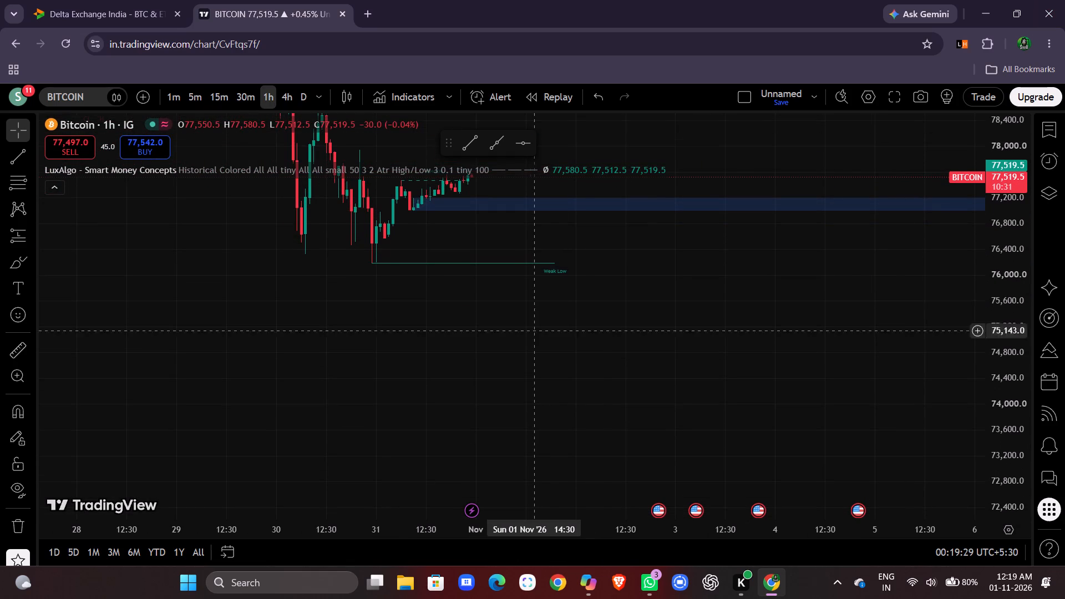
{"action": "left_click_drag", "start_coordinate": [531, 362], "coordinate": [526, 454]}
{"action": "left_click_drag", "start_coordinate": [1018, 359], "coordinate": [1024, 216]}
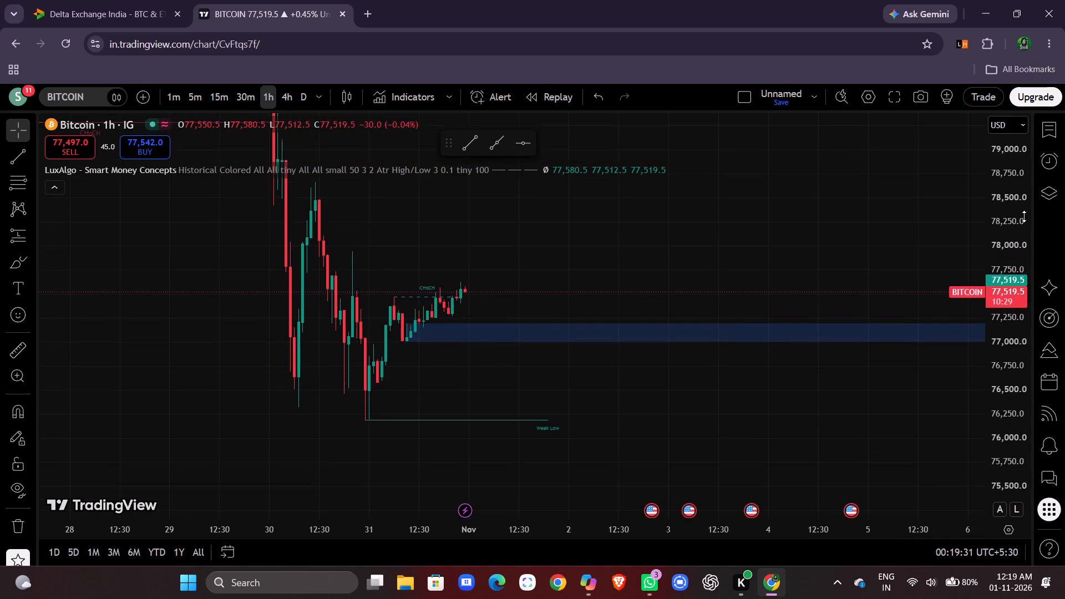
{"action": "left_click_drag", "start_coordinate": [1024, 216], "coordinate": [993, 115]}
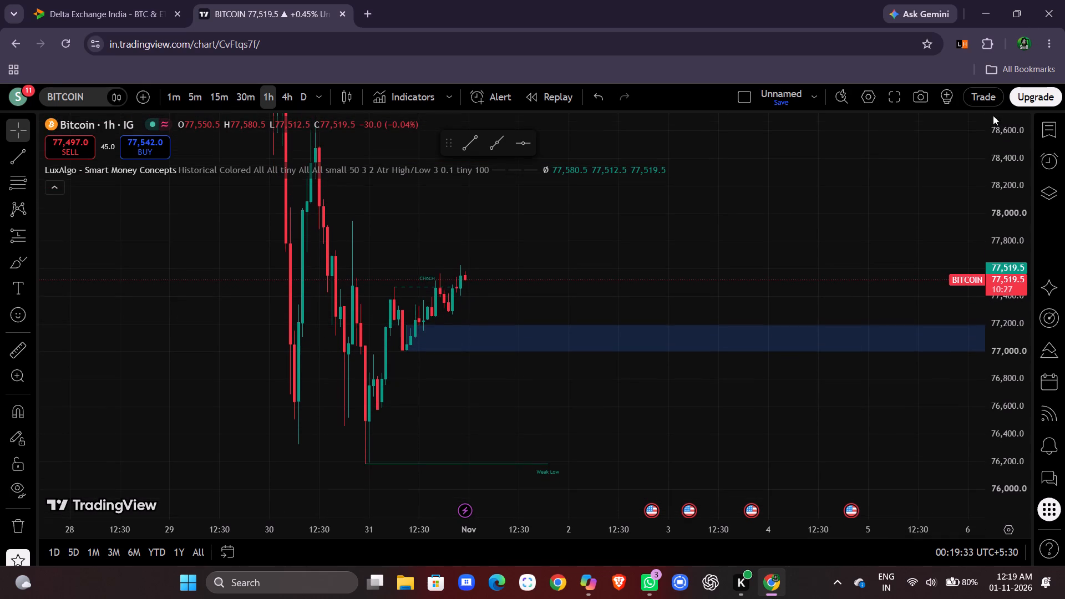
Examine the latest hourly Bitcoin candles around the CHoCH, the blue order block and the Weak Low.
{"action": "left_click_drag", "start_coordinate": [993, 115], "coordinate": [987, 128]}
{"action": "left_click_drag", "start_coordinate": [514, 415], "coordinate": [493, 450]}
{"action": "left_click_drag", "start_coordinate": [505, 440], "coordinate": [458, 471]}
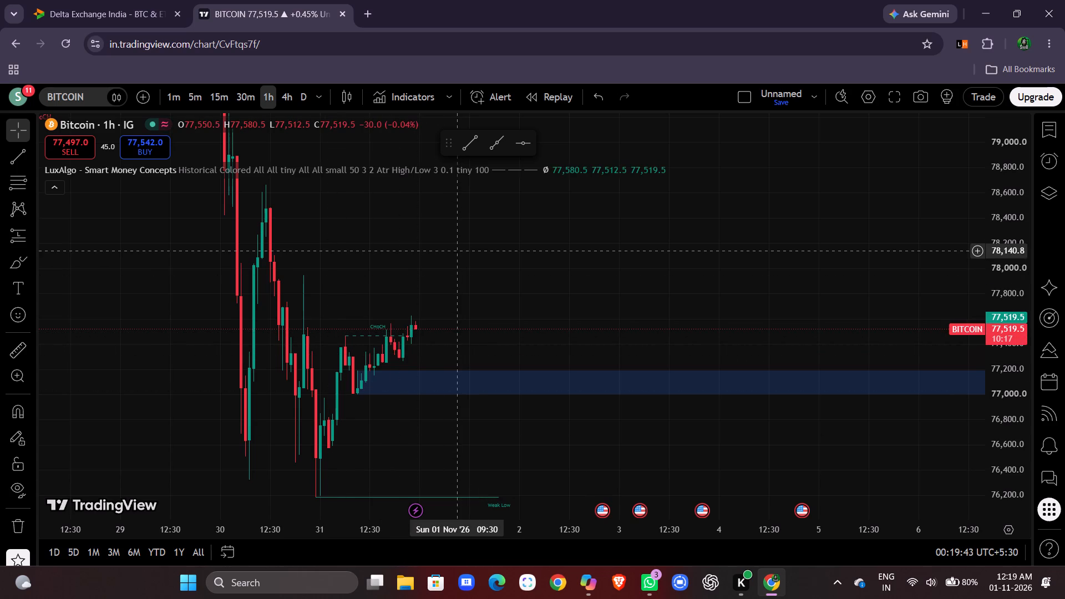
{"action": "left_click_drag", "start_coordinate": [458, 251], "coordinate": [457, 275]}
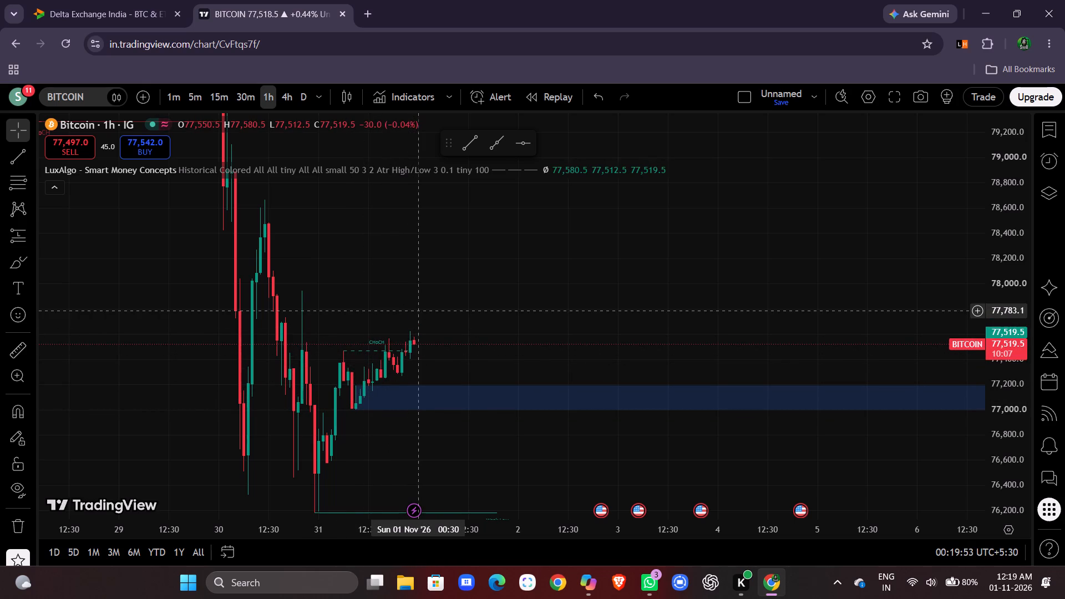
{"action": "scroll", "coordinate": [420, 311], "scroll_direction": "right", "scroll_amount": 1}
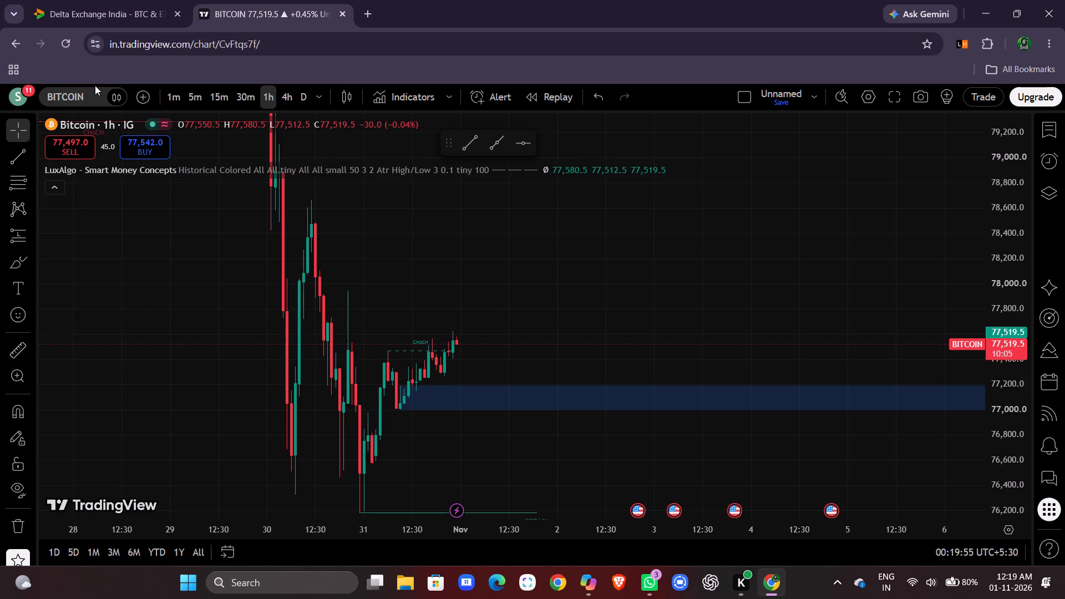
Connect Delta Exchange as the trading broker and authorise TradingView's access to the account.
{"action": "left_click", "coordinate": [991, 90]}
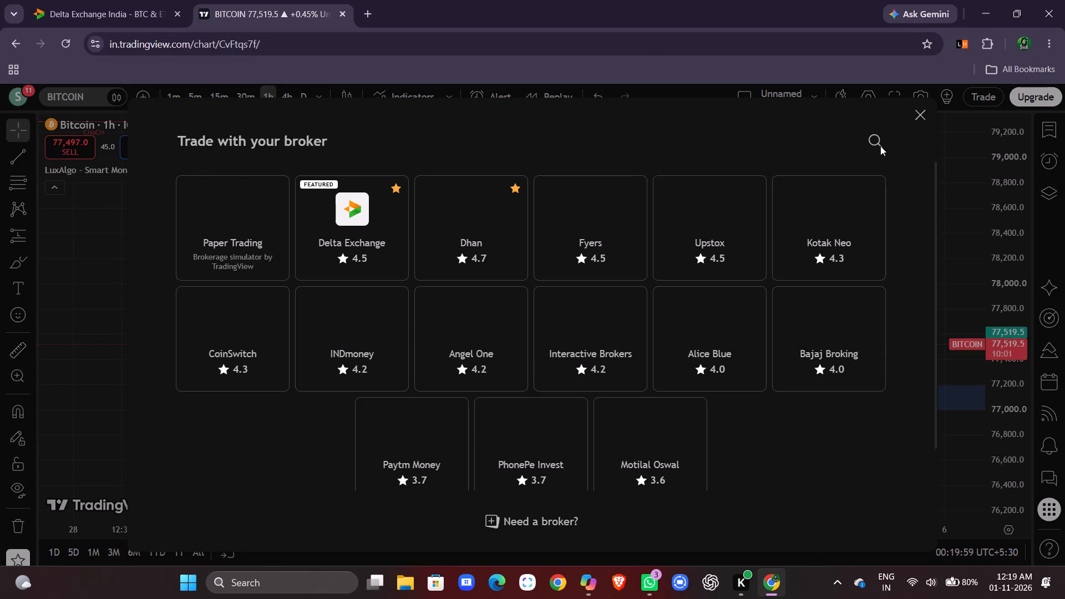
{"action": "scroll", "coordinate": [574, 248], "scroll_direction": "down", "scroll_amount": 1}
{"action": "scroll", "coordinate": [574, 248], "scroll_direction": "up", "scroll_amount": 1}
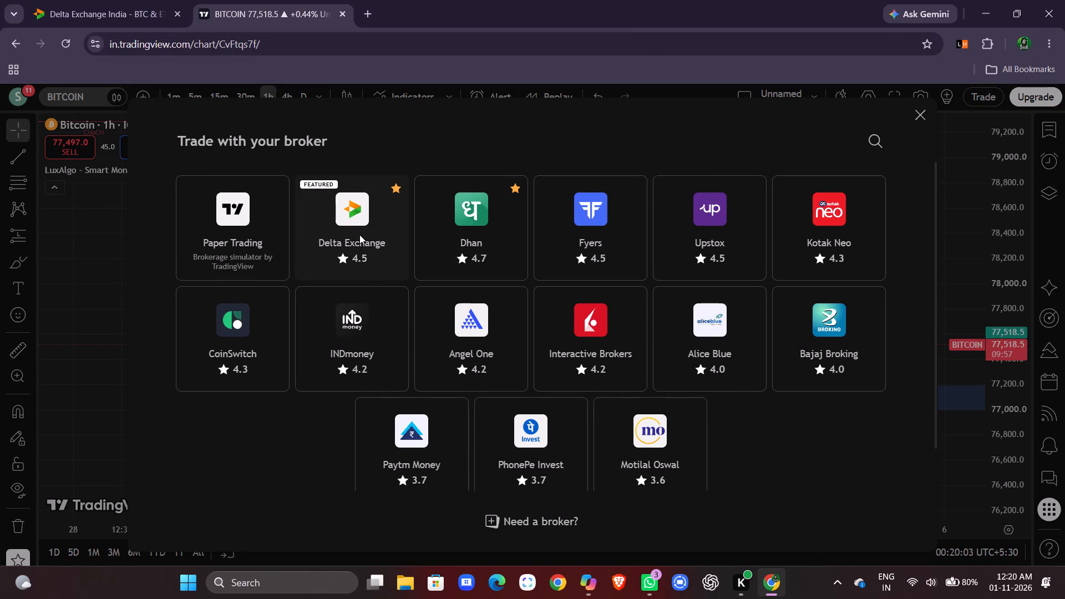
{"action": "left_click", "coordinate": [389, 235]}
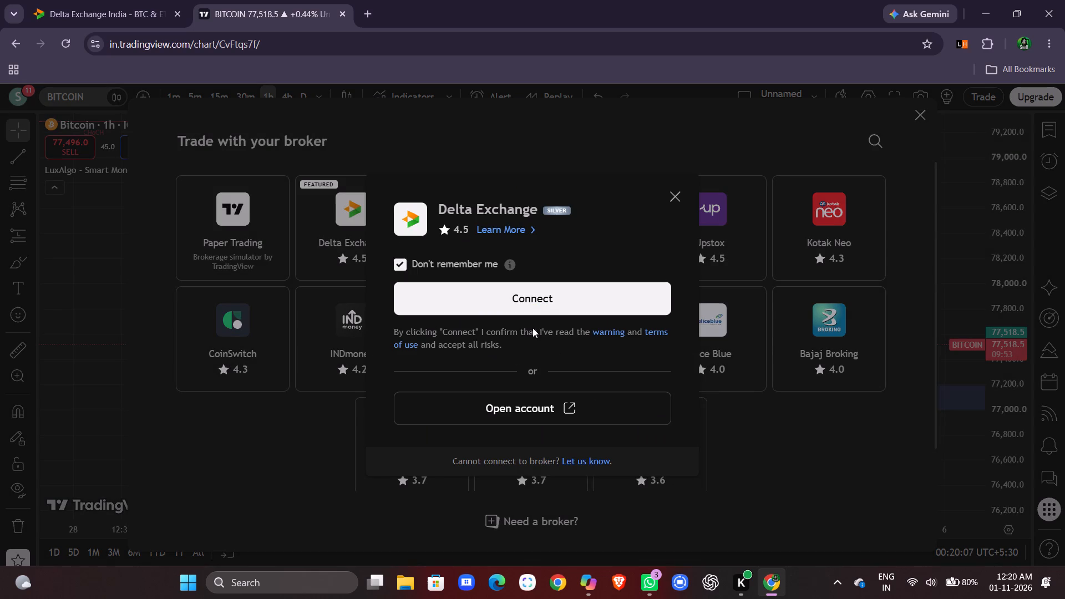
{"action": "left_click", "coordinate": [560, 296]}
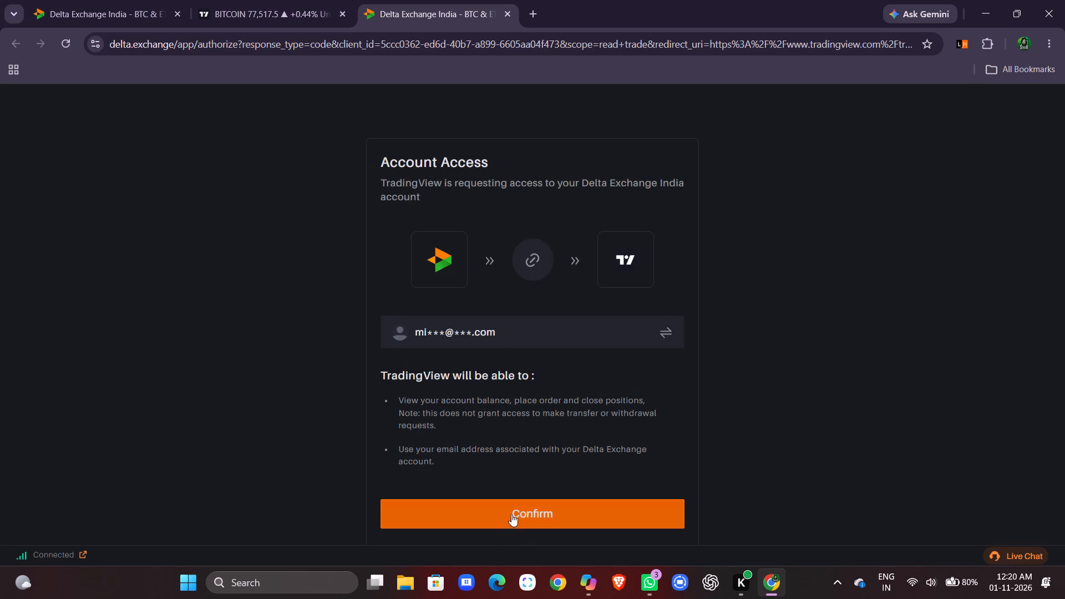
{"action": "left_click", "coordinate": [518, 512]}
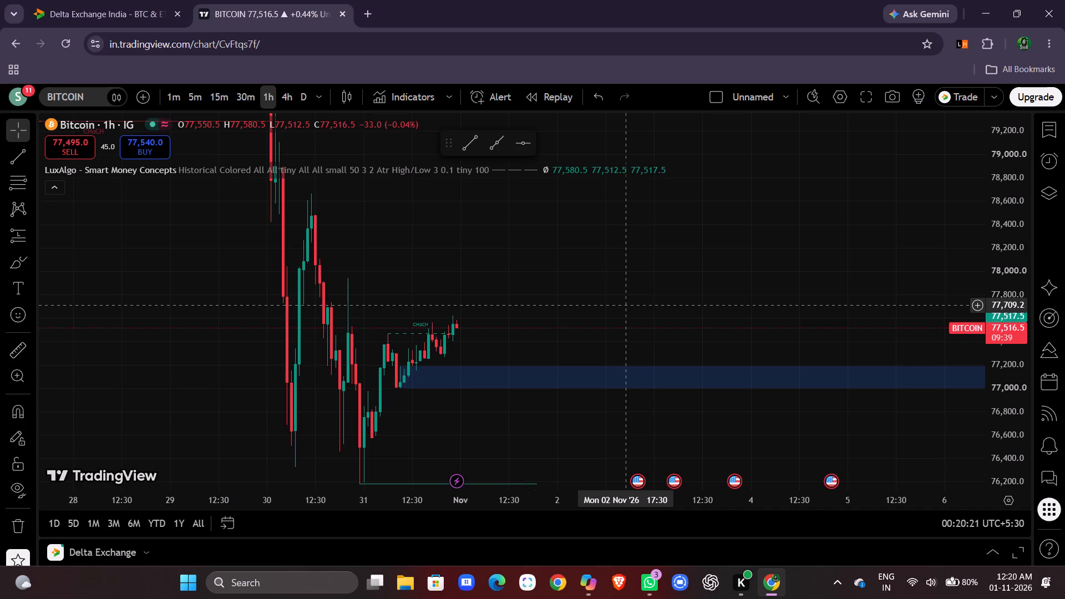
Clear the BITCOIN query from the symbol search and browse the perpetual futures offered by Delta Exchange.
{"action": "scroll", "coordinate": [628, 306], "scroll_direction": "down", "scroll_amount": 1}
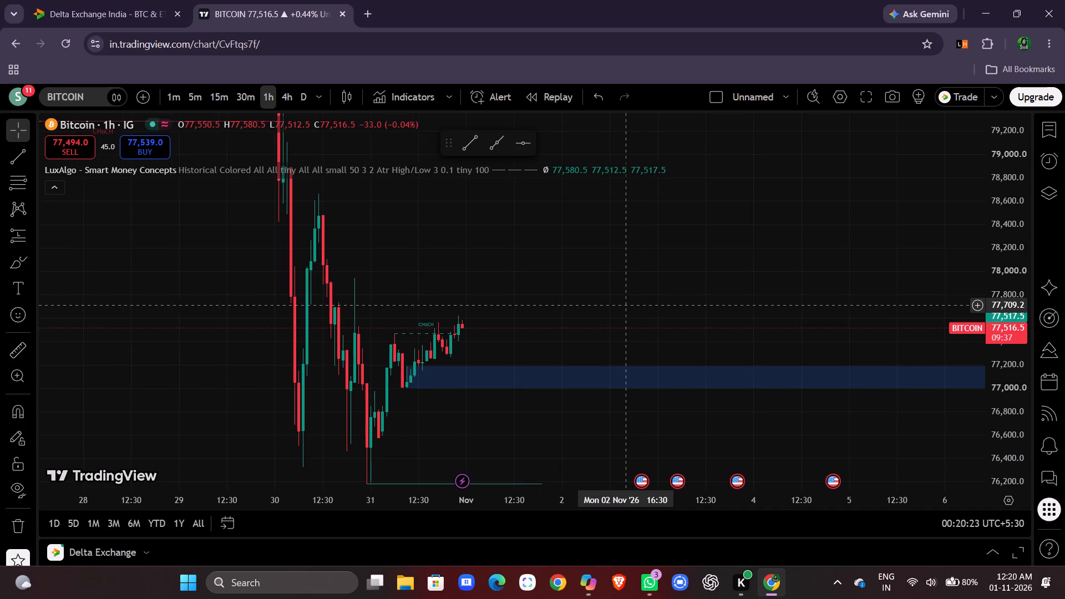
{"action": "left_click", "coordinate": [82, 92]}
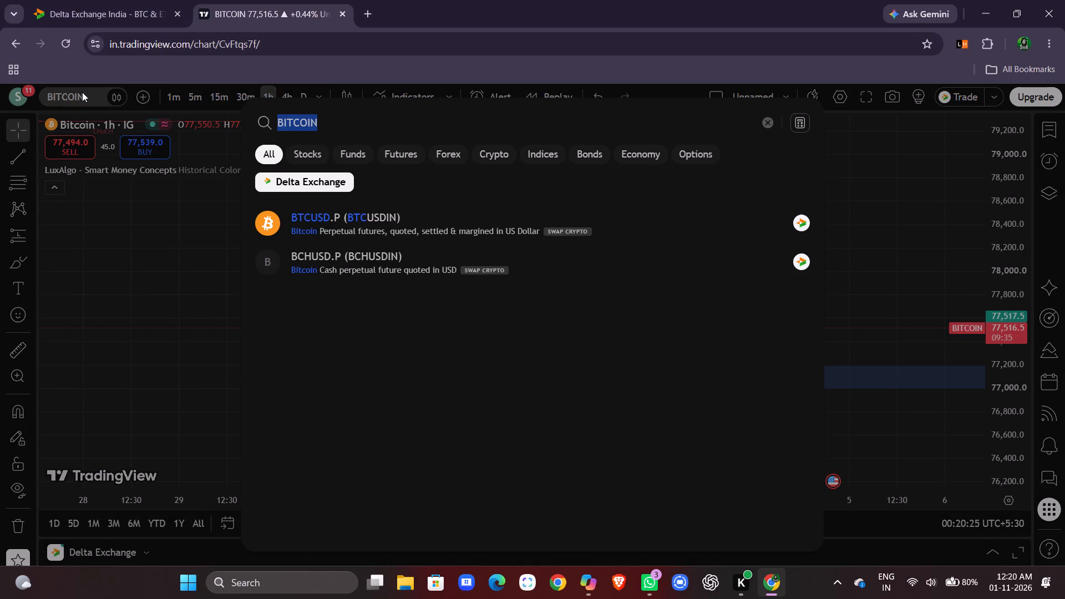
{"action": "scroll", "coordinate": [387, 252], "scroll_direction": "down", "scroll_amount": 1}
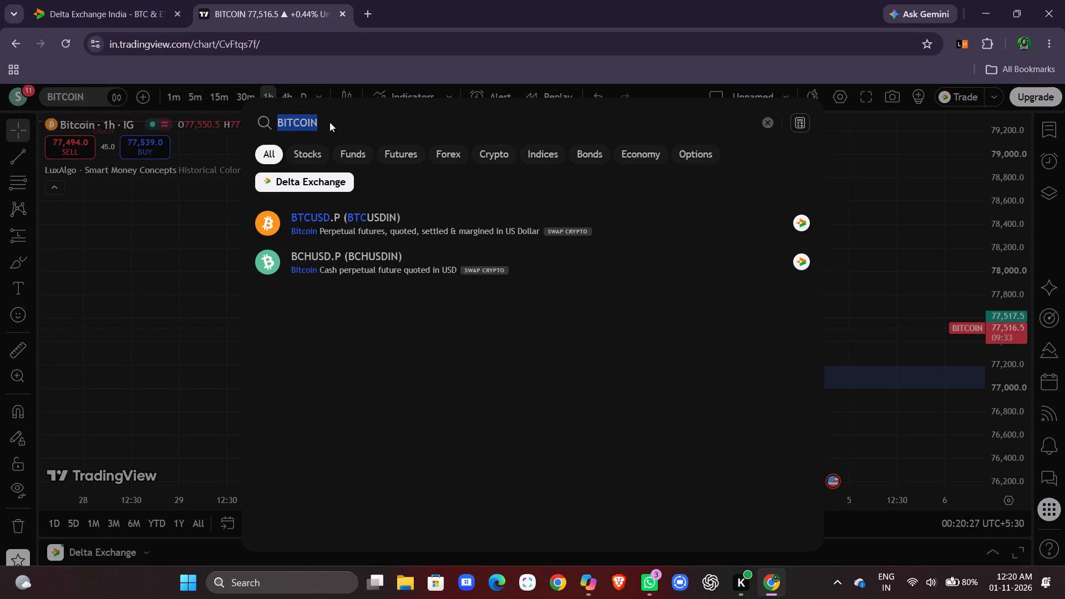
{"action": "left_click", "coordinate": [306, 186]}
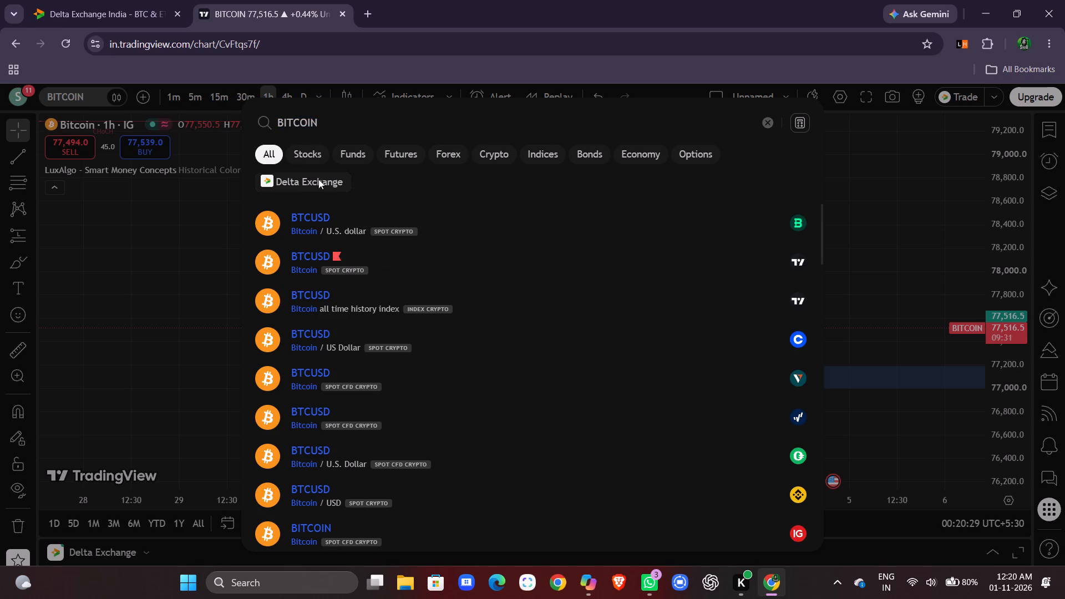
{"action": "left_click", "coordinate": [317, 177]}
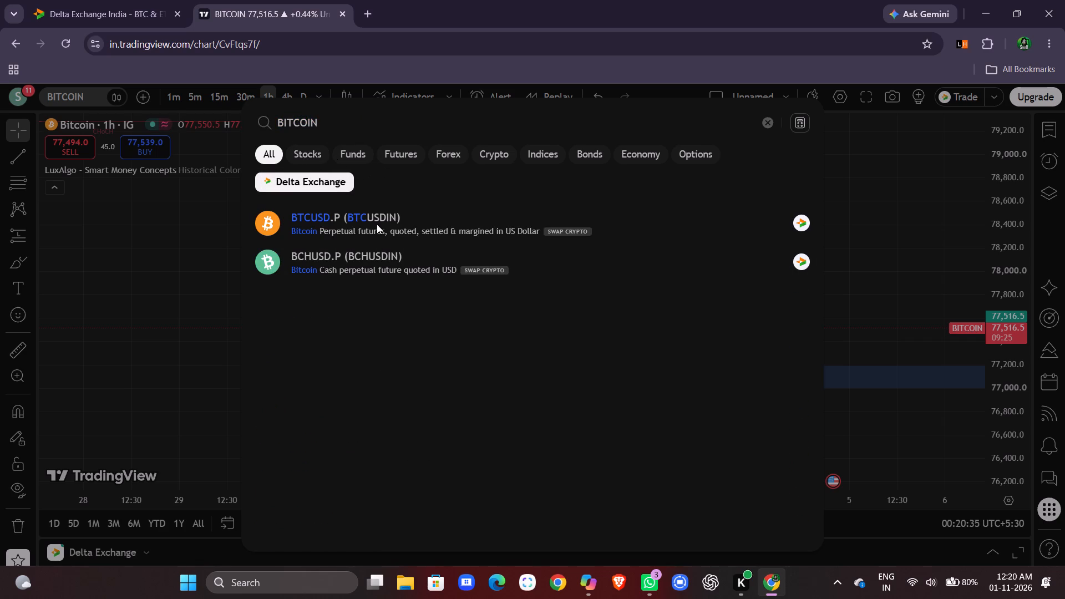
{"action": "left_click", "coordinate": [353, 121]}
{"action": "key", "text": "BackSpace"}
{"action": "key", "text": "BackSpace"}
{"action": "key", "text": "BackSpace"}
{"action": "key", "text": "BackSpace"}
{"action": "key", "text": "BackSpace"}
{"action": "key", "text": "BackSpace"}
{"action": "key", "text": "BackSpace"}
{"action": "key", "text": "BackSpace"}
{"action": "key", "text": "BackSpace"}
{"action": "key", "text": "BackSpace"}
{"action": "key", "text": "BackSpace"}
{"action": "key", "text": "BackSpace"}
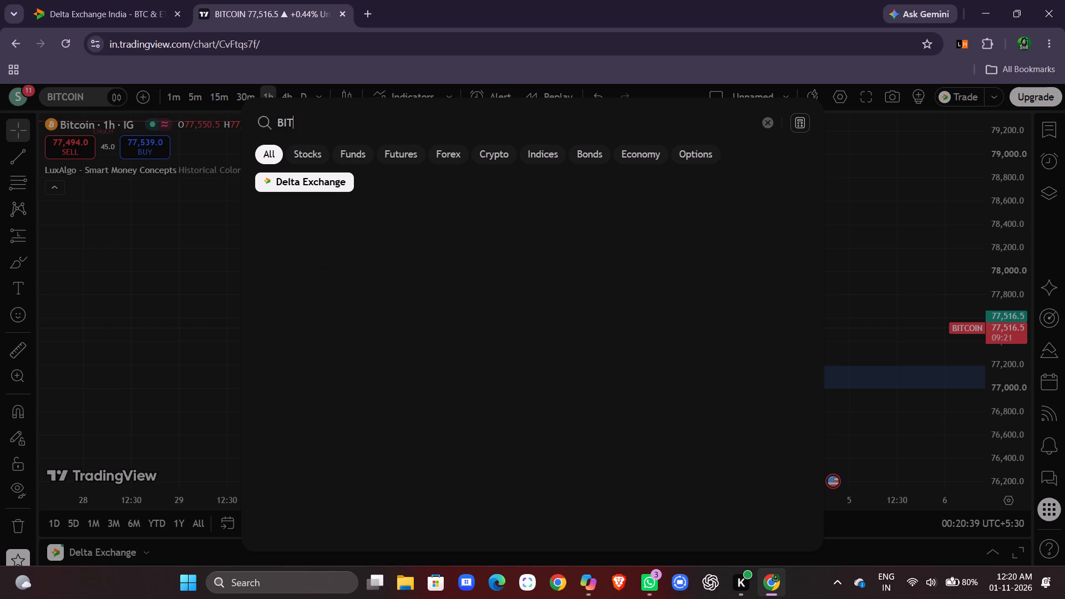
{"action": "scroll", "coordinate": [308, 308], "scroll_direction": "down", "scroll_amount": 1}
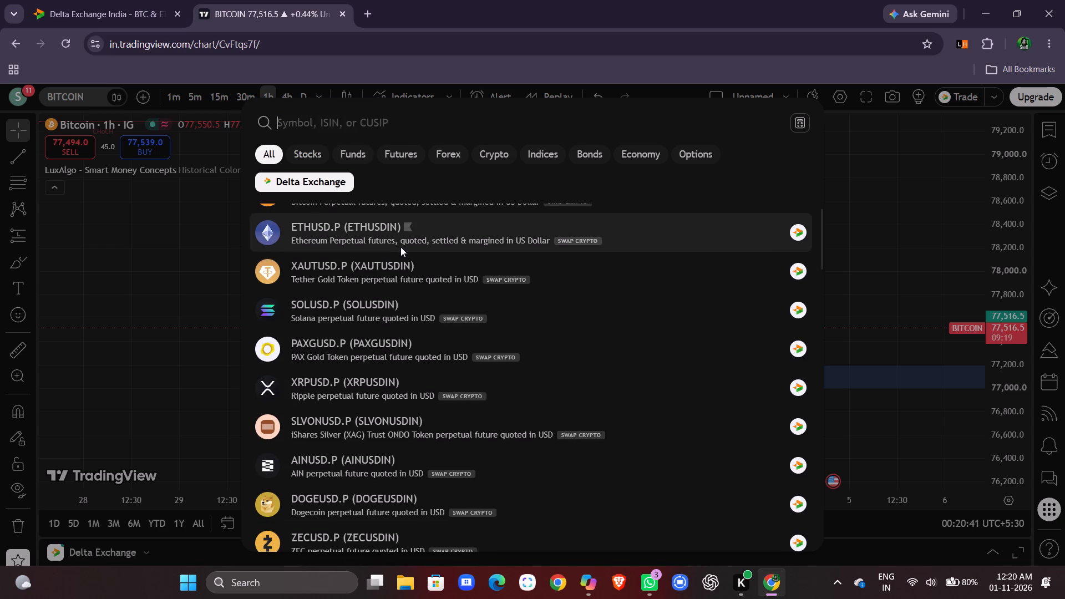
{"action": "scroll", "coordinate": [403, 250], "scroll_direction": "down", "scroll_amount": 1}
{"action": "scroll", "coordinate": [333, 388], "scroll_direction": "down", "scroll_amount": 1}
{"action": "scroll", "coordinate": [325, 436], "scroll_direction": "down", "scroll_amount": 1}
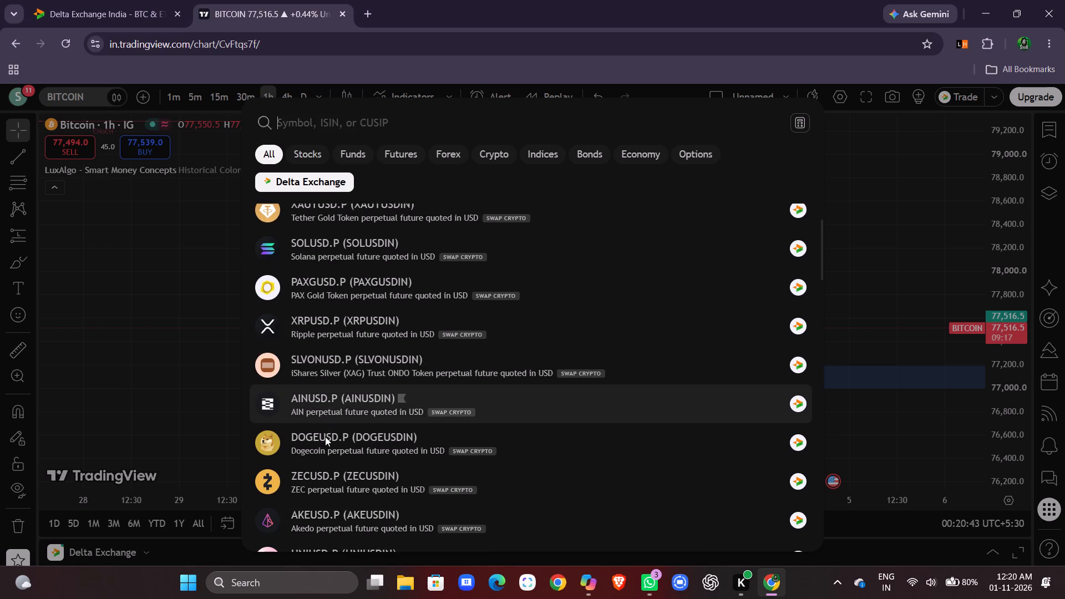
{"action": "scroll", "coordinate": [325, 436], "scroll_direction": "down", "scroll_amount": 3}
{"action": "scroll", "coordinate": [325, 436], "scroll_direction": "up", "scroll_amount": 1}
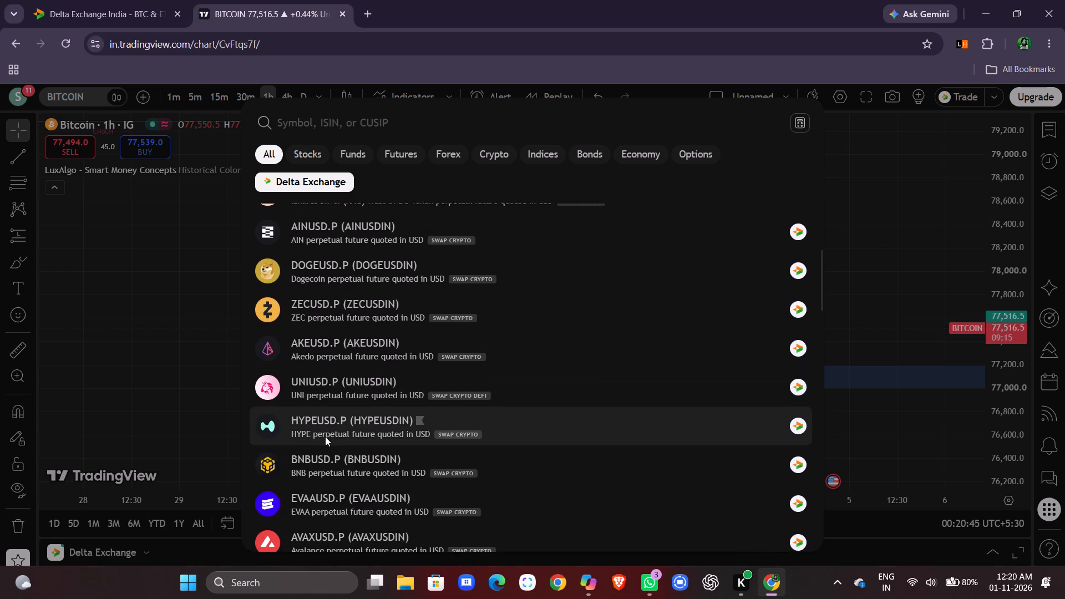
{"action": "scroll", "coordinate": [325, 436], "scroll_direction": "up", "scroll_amount": 1}
{"action": "scroll", "coordinate": [368, 257], "scroll_direction": "down", "scroll_amount": 1}
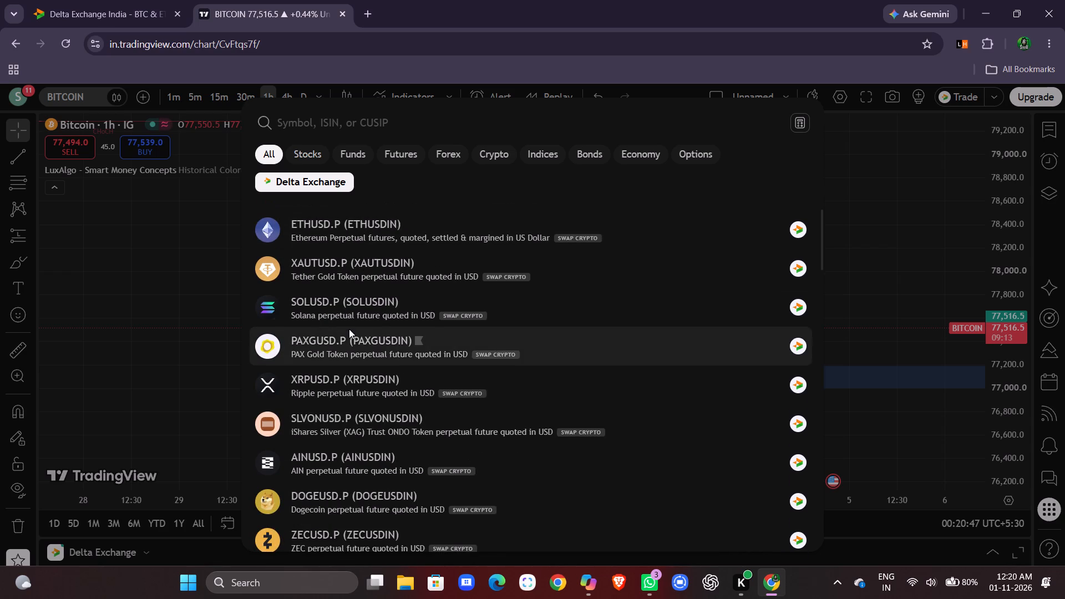
{"action": "scroll", "coordinate": [349, 329], "scroll_direction": "down", "scroll_amount": 3}
{"action": "scroll", "coordinate": [349, 329], "scroll_direction": "up", "scroll_amount": 5}
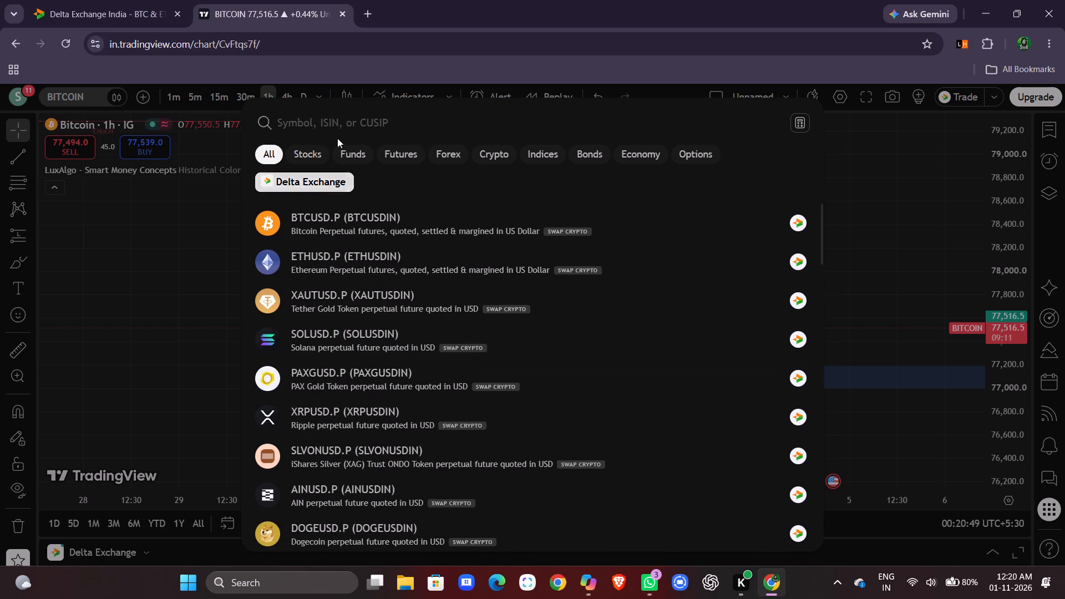
Search the Delta Exchange symbols for "pa" and load the PAXGUSD.P PAX Gold Token perpetual on the chart.
{"action": "left_click", "coordinate": [327, 120]}
{"action": "type", "text": "pa"}
{"action": "left_click", "coordinate": [342, 236]}
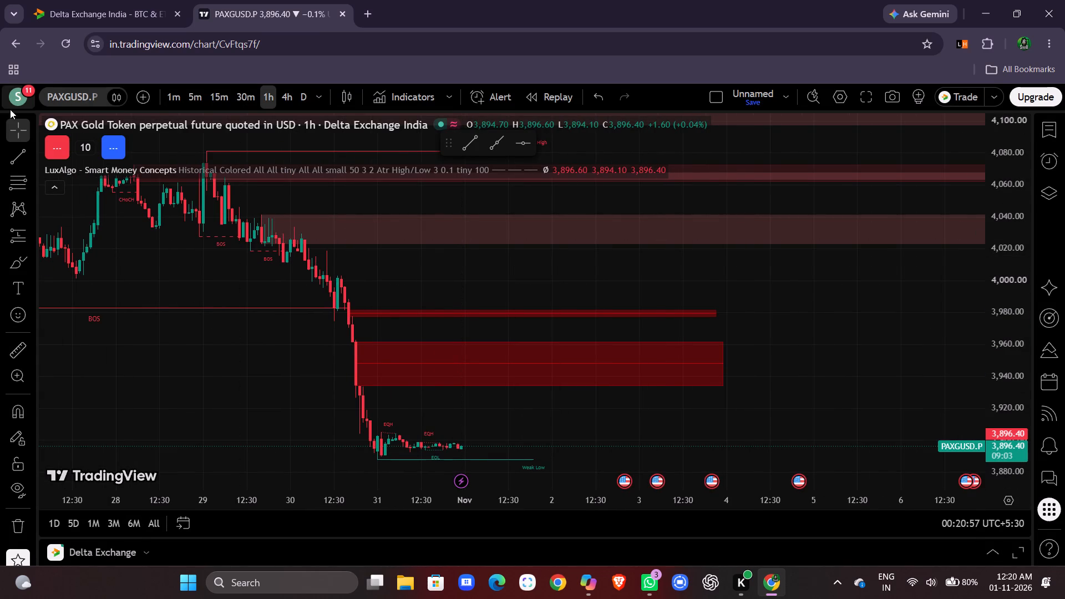
Switch to the Delta Exchange site, open the PAXGUSD contract under RWA Tokens and look over its contract list and chart.
{"action": "left_click", "coordinate": [64, 0]}
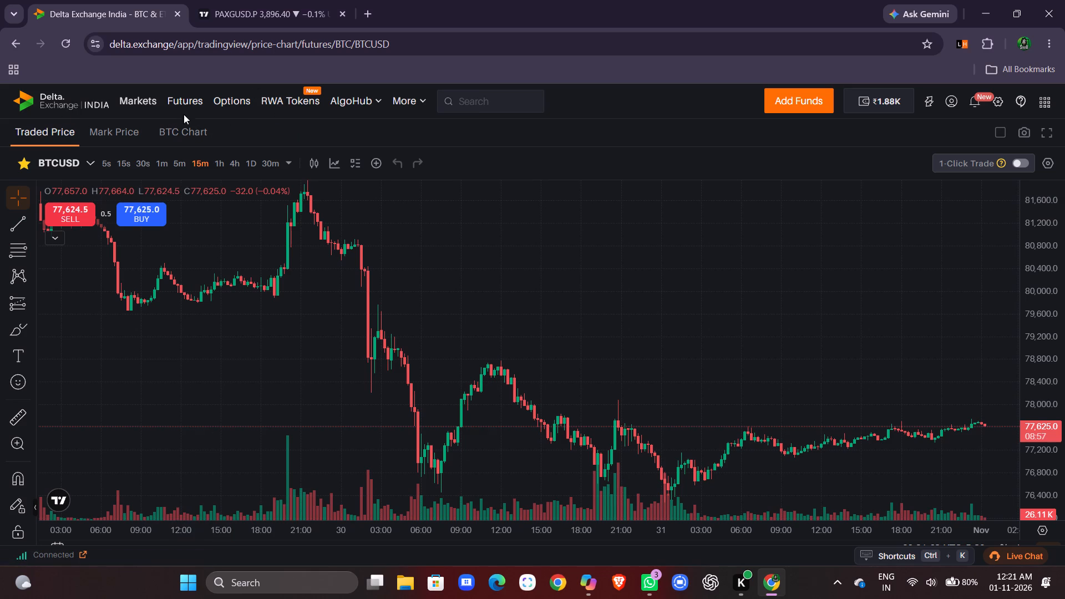
{"action": "left_click", "coordinate": [271, 101]}
{"action": "left_click_drag", "start_coordinate": [271, 101], "coordinate": [20, 232]}
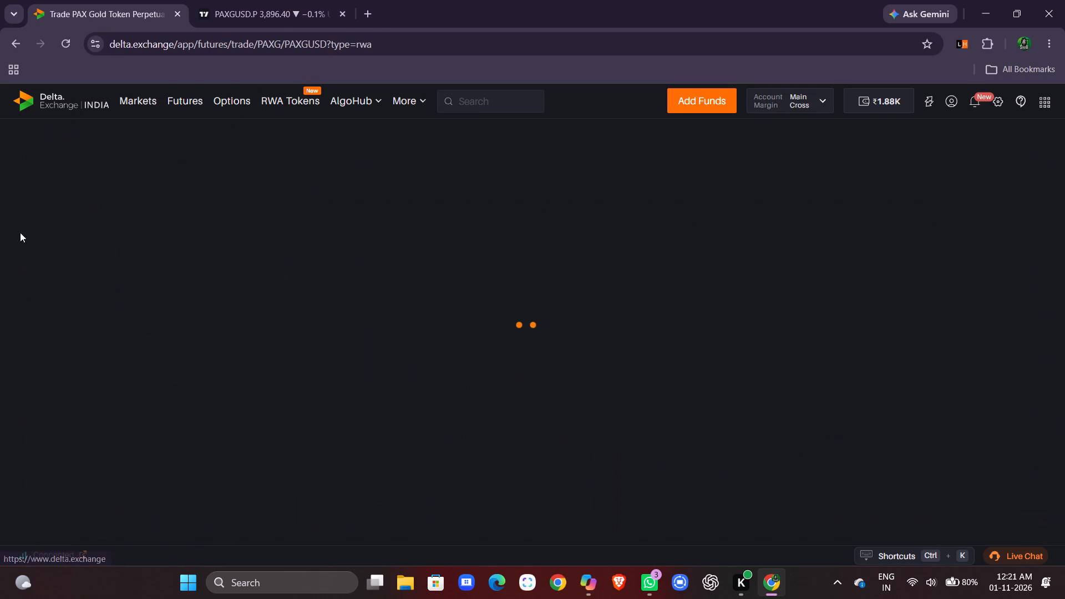
{"action": "left_click_drag", "start_coordinate": [20, 232], "coordinate": [53, 133]}
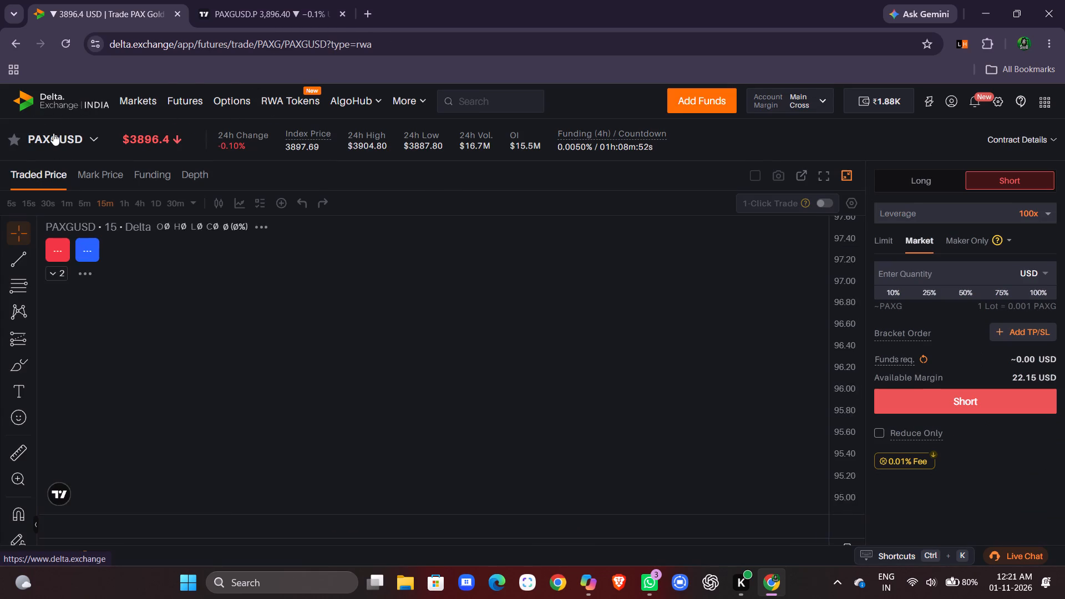
{"action": "left_click", "coordinate": [53, 133]}
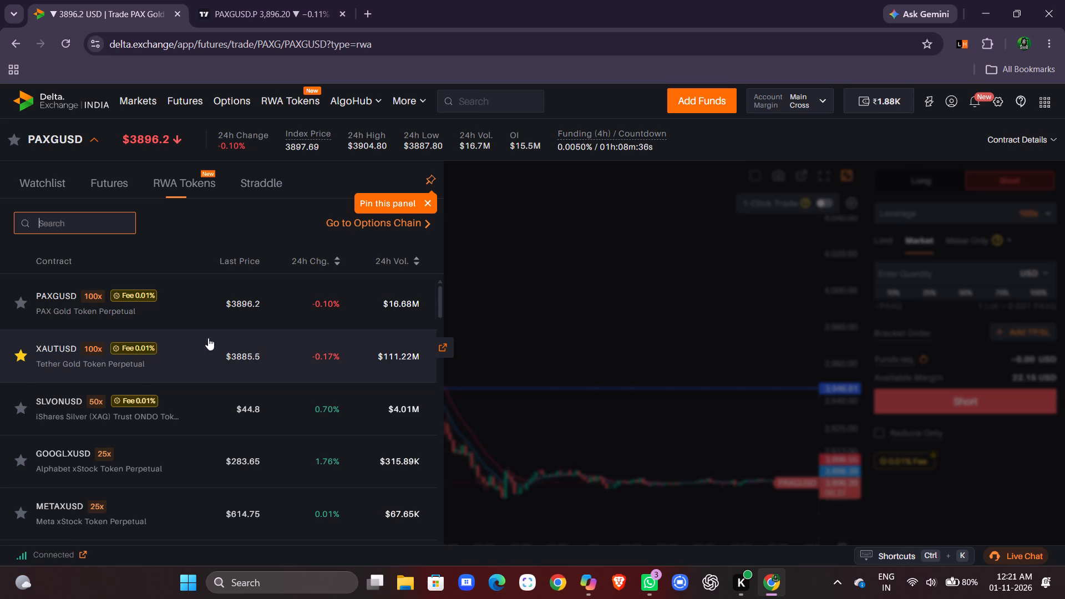
{"action": "left_click", "coordinate": [492, 356]}
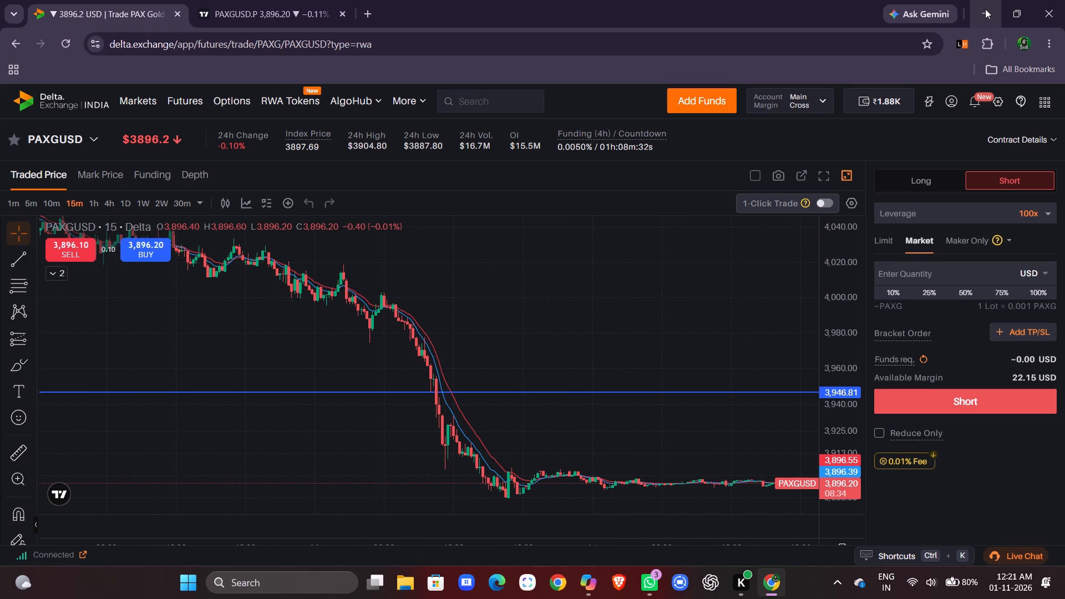
Return to the TradingView chart and show PAXGUSD.P on the 30-minute timeframe.
{"action": "left_click", "coordinate": [311, 6]}
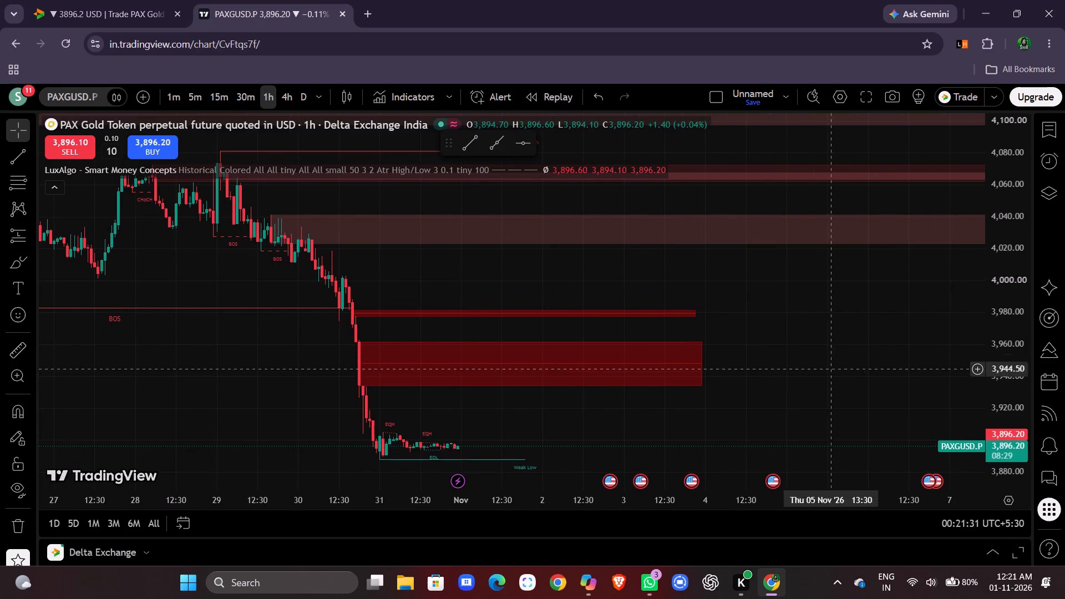
{"action": "left_click_drag", "start_coordinate": [892, 353], "coordinate": [890, 317]}
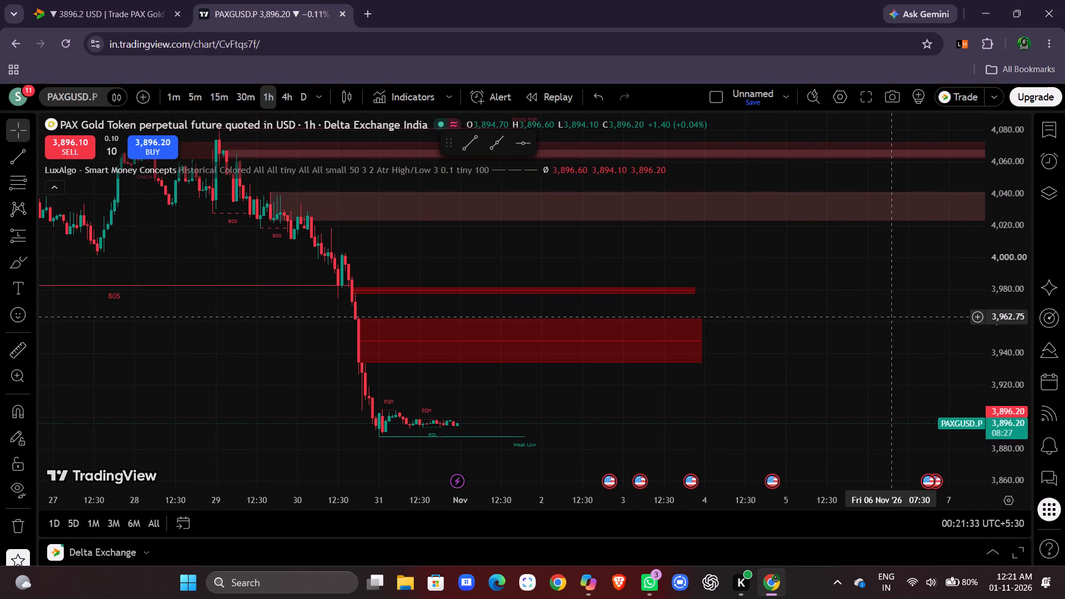
{"action": "left_click", "coordinate": [243, 95]}
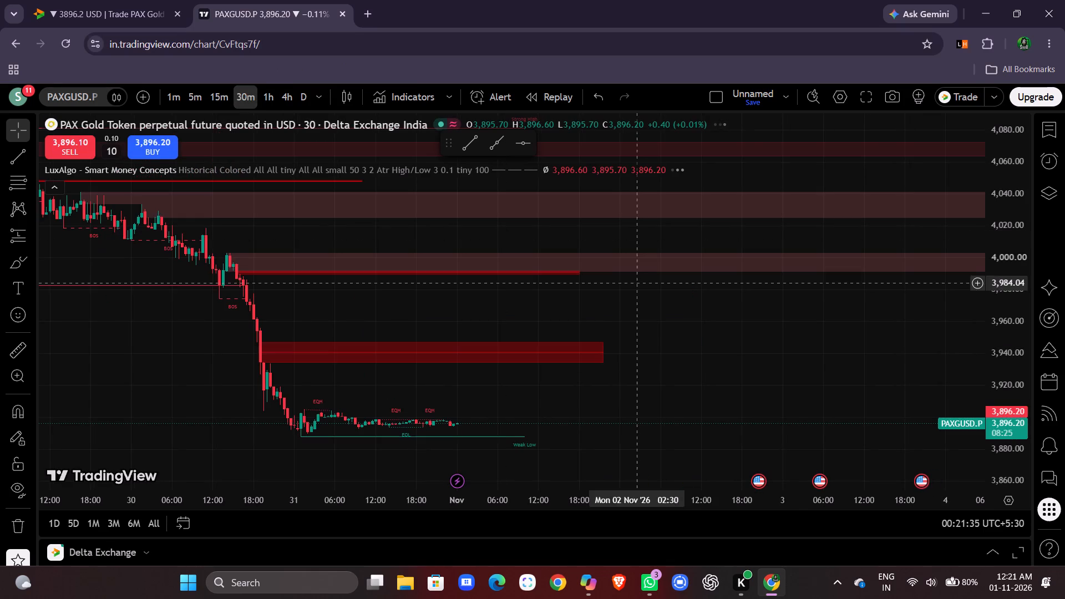
Examine the 30-minute PAXGUSD.P decline from the Strong High near 4,080 through the red zones down to the Weak Low.
{"action": "left_click_drag", "start_coordinate": [992, 420], "coordinate": [1008, 337]}
{"action": "left_click_drag", "start_coordinate": [820, 385], "coordinate": [815, 180]}
{"action": "left_click_drag", "start_coordinate": [723, 231], "coordinate": [855, 448]}
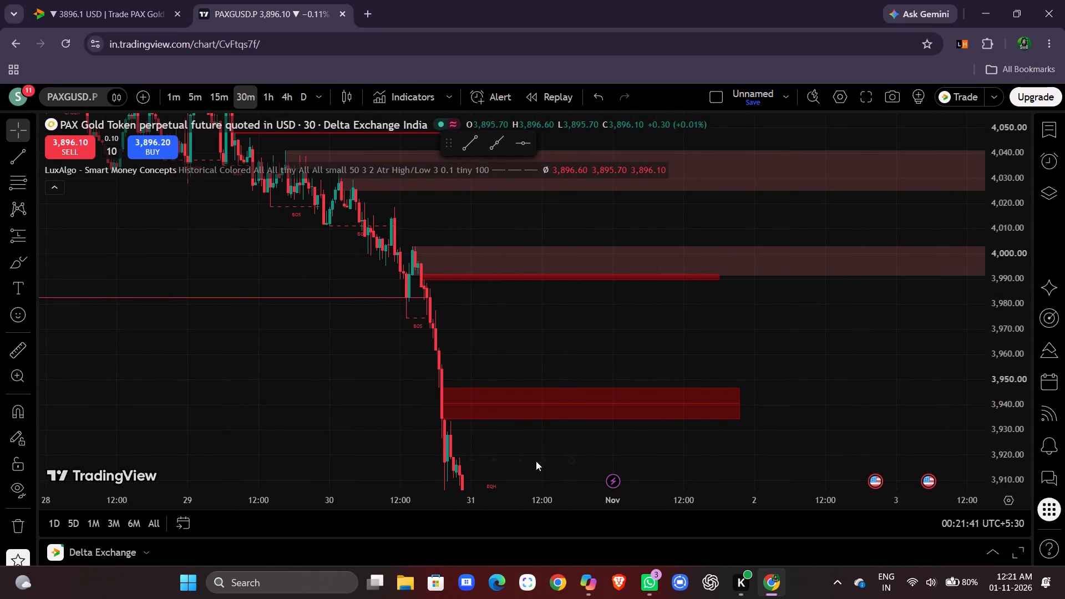
{"action": "left_click_drag", "start_coordinate": [378, 355], "coordinate": [521, 491]}
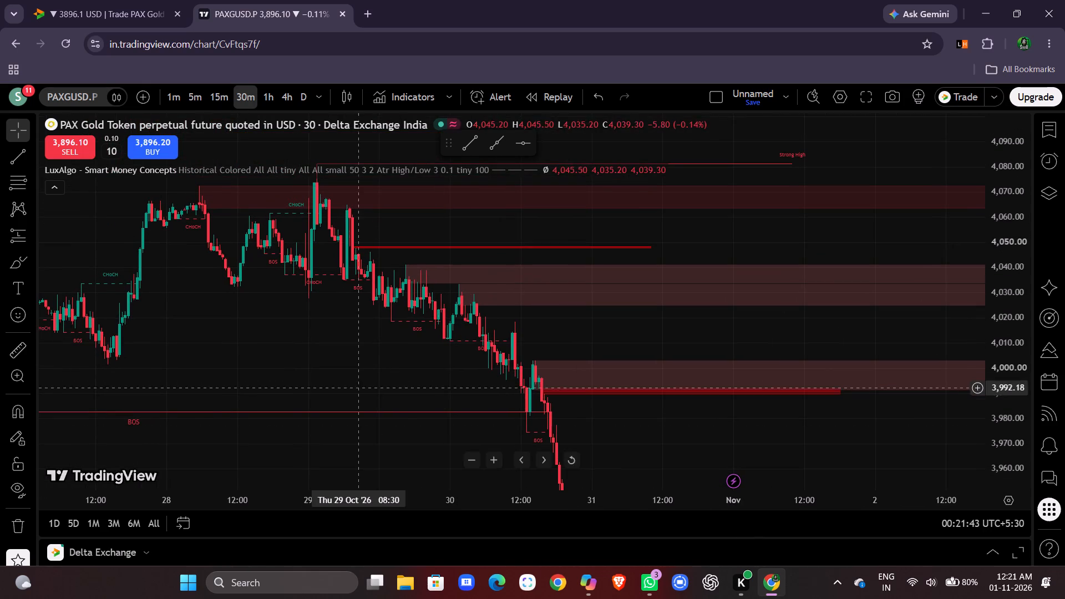
{"action": "left_click_drag", "start_coordinate": [348, 375], "coordinate": [348, 483]}
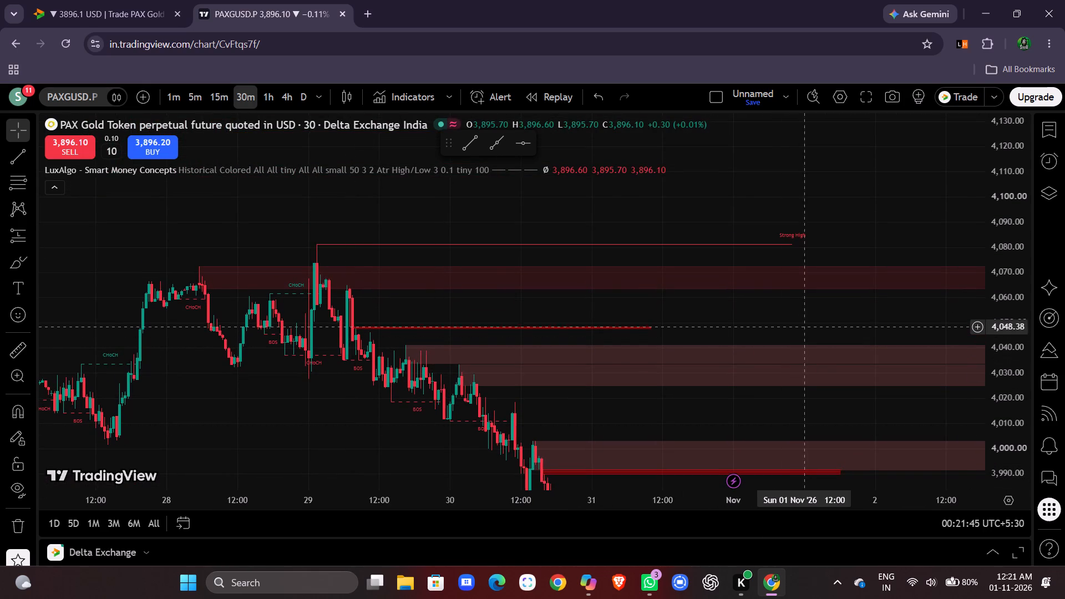
{"action": "left_click_drag", "start_coordinate": [797, 322], "coordinate": [815, 288]}
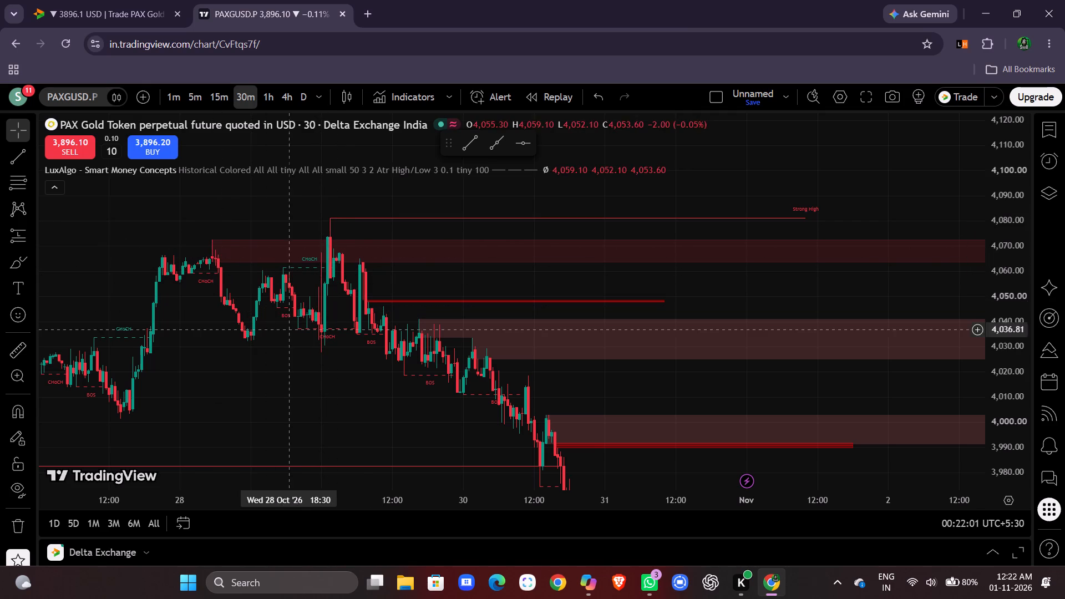
{"action": "left_click_drag", "start_coordinate": [349, 353], "coordinate": [314, 351]}
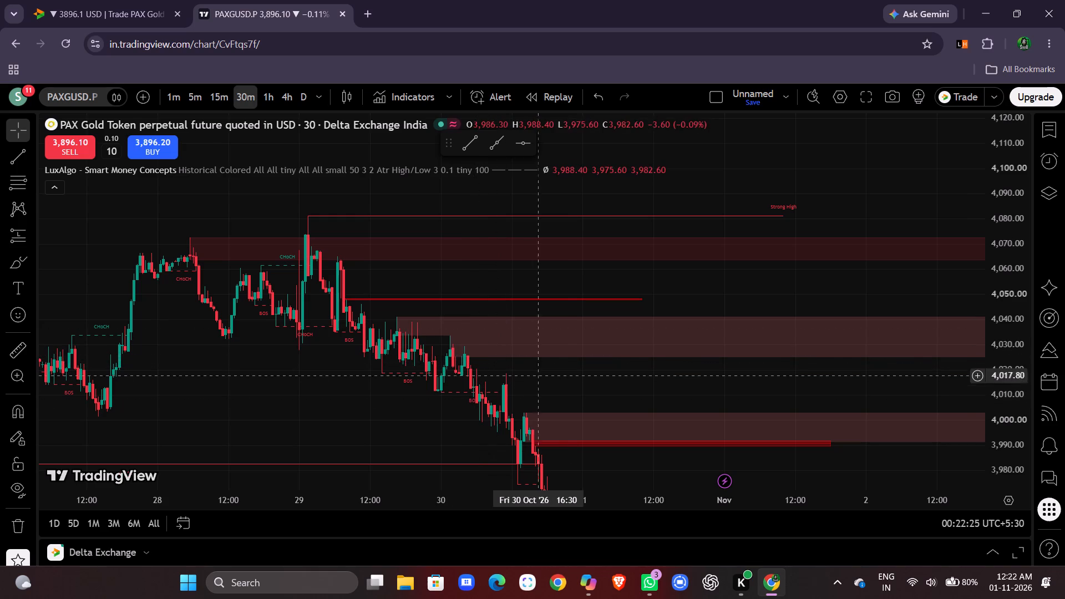
{"action": "left_click_drag", "start_coordinate": [572, 393], "coordinate": [544, 326]}
{"action": "left_click_drag", "start_coordinate": [577, 404], "coordinate": [501, 289]}
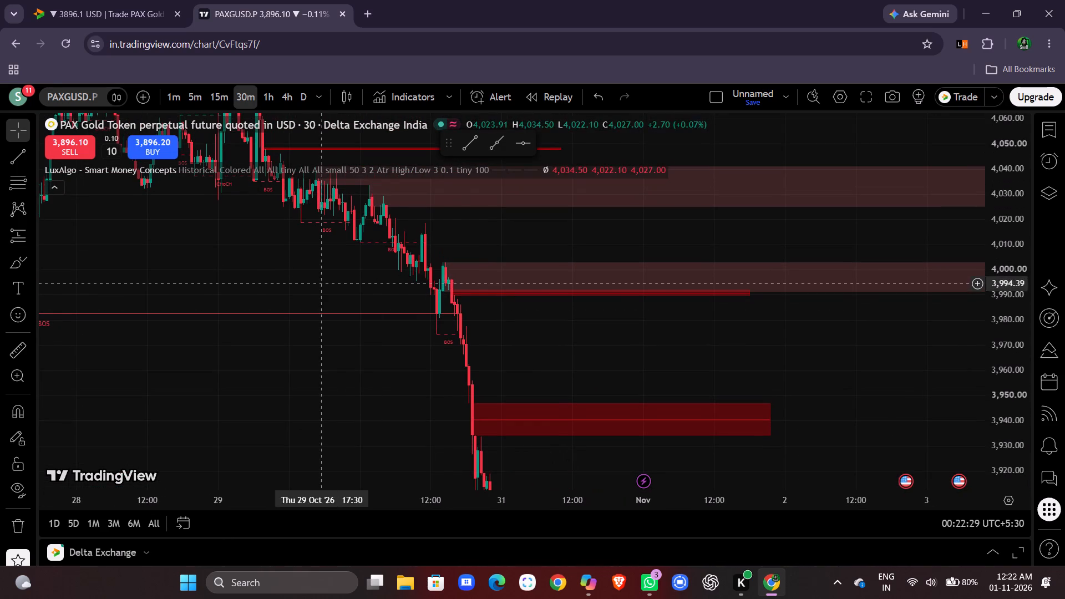
{"action": "left_click_drag", "start_coordinate": [560, 399], "coordinate": [546, 293]}
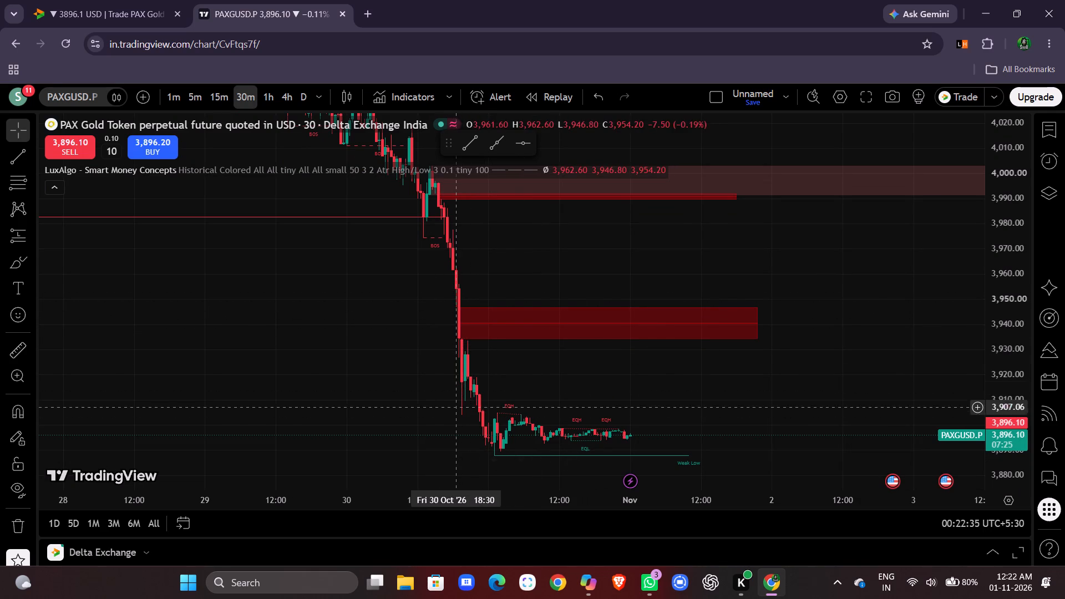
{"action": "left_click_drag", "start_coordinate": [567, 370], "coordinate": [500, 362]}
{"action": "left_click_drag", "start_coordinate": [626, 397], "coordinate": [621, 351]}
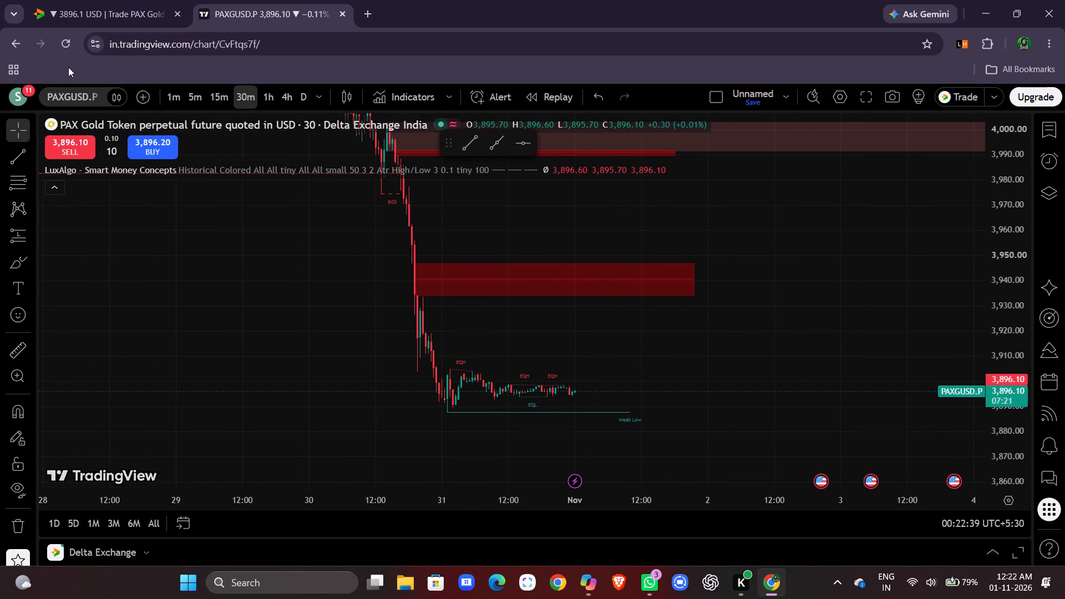
Browse the Delta Exchange symbols, search for "hu" and load the HUSD.P H perpetual future on the chart.
{"action": "left_click", "coordinate": [98, 101]}
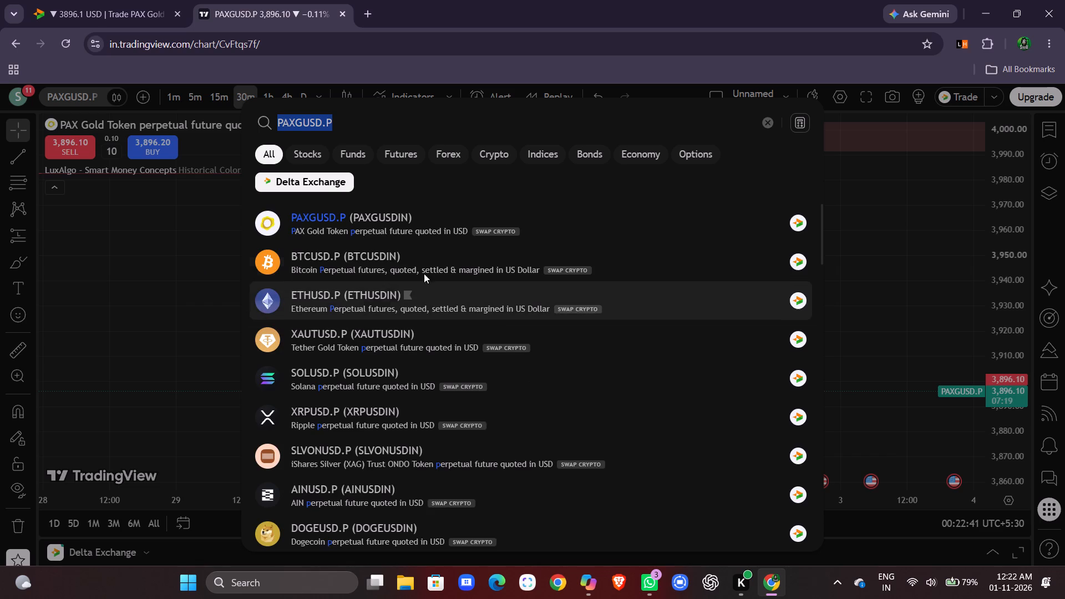
{"action": "key", "text": "BackSpace"}
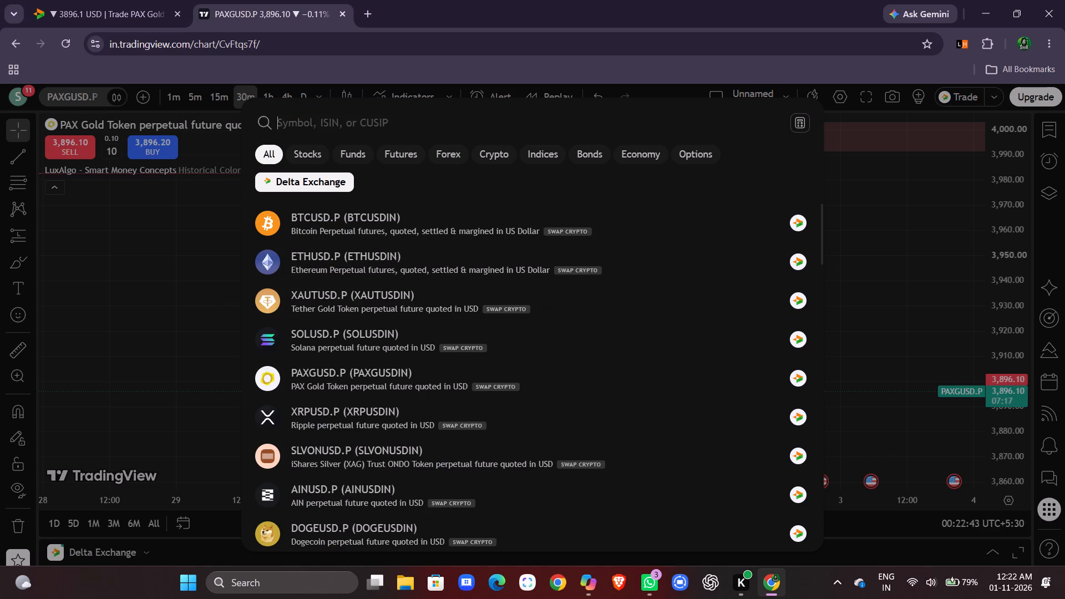
{"action": "scroll", "coordinate": [396, 384], "scroll_direction": "down", "scroll_amount": 1}
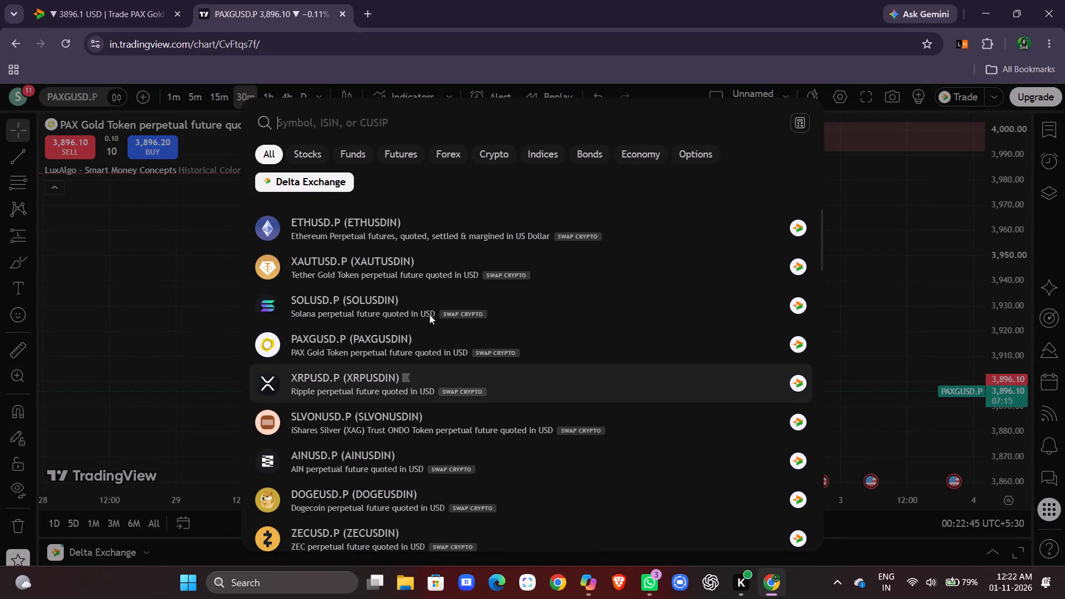
{"action": "scroll", "coordinate": [425, 293], "scroll_direction": "down", "scroll_amount": 1}
{"action": "scroll", "coordinate": [368, 320], "scroll_direction": "down", "scroll_amount": 2}
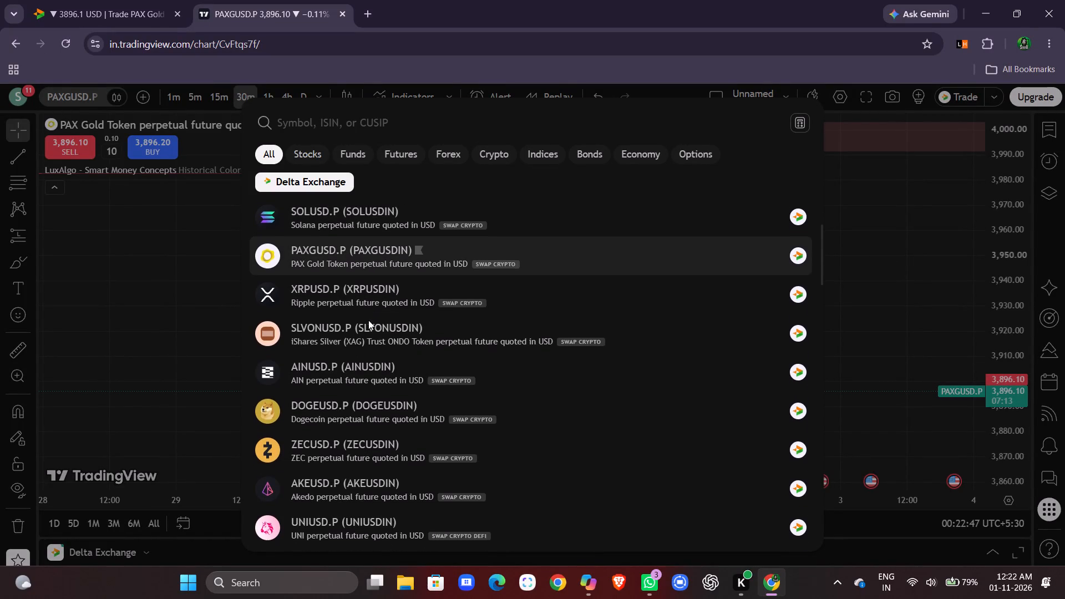
{"action": "scroll", "coordinate": [356, 389], "scroll_direction": "down", "scroll_amount": 2}
{"action": "scroll", "coordinate": [356, 389], "scroll_direction": "up", "scroll_amount": 3}
{"action": "left_click", "coordinate": [350, 124]}
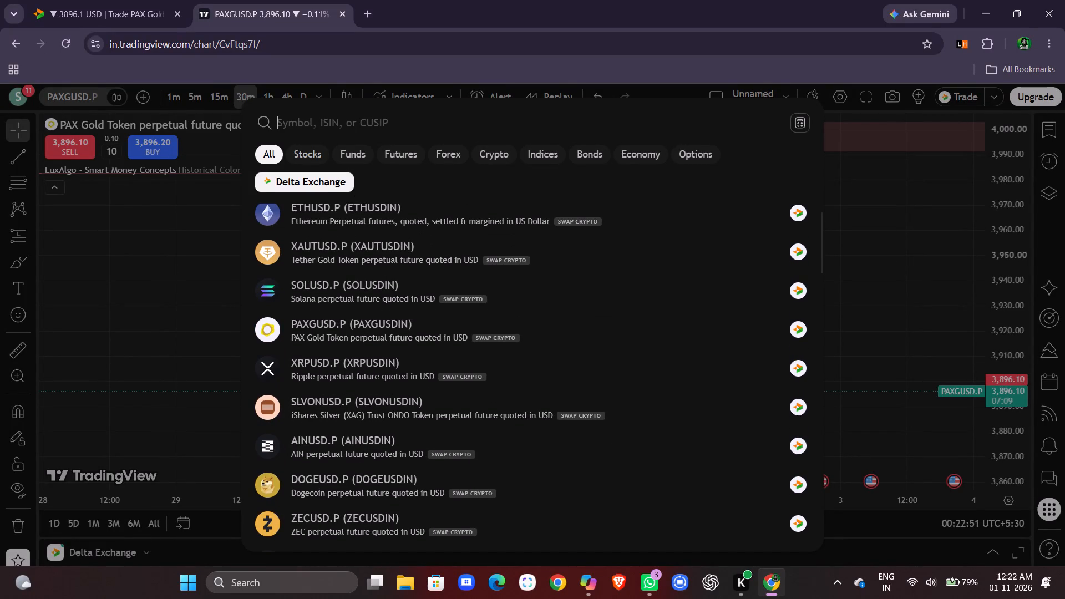
{"action": "type", "text": "hu"}
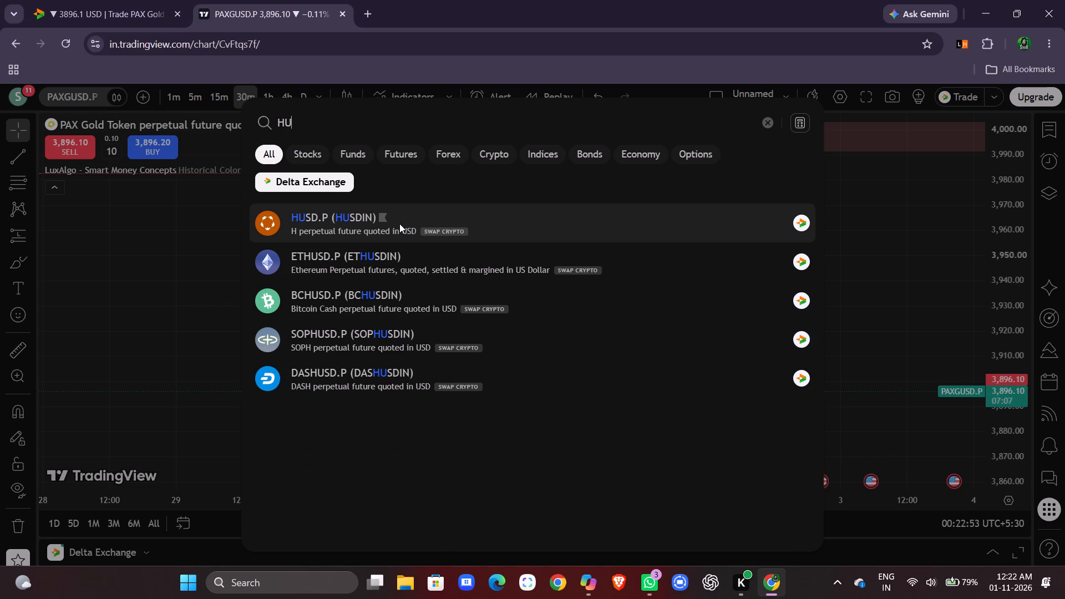
{"action": "left_click", "coordinate": [536, 223]}
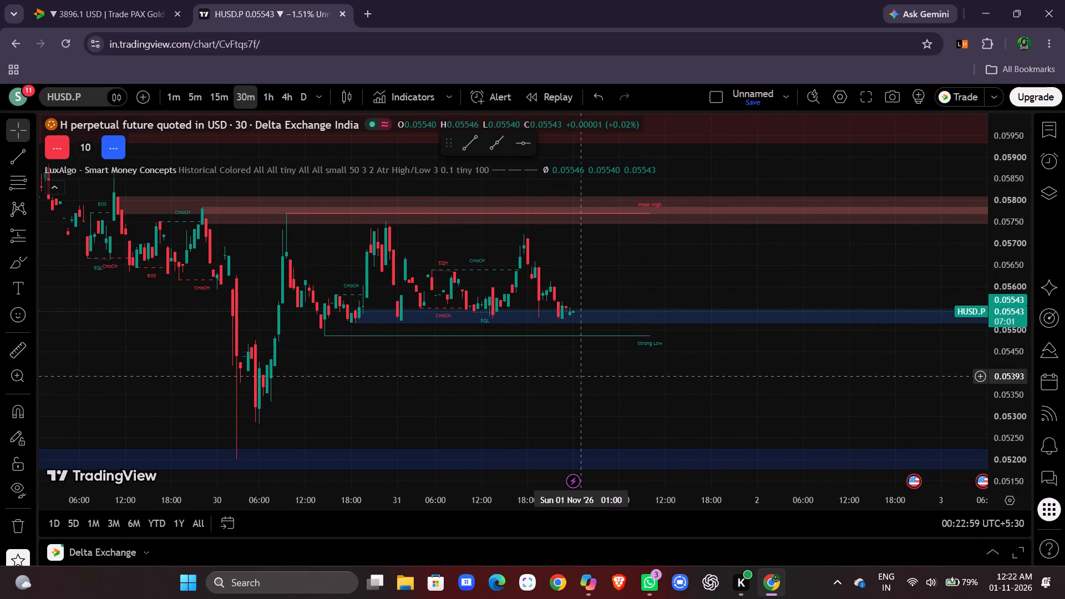
Examine the 30-minute HUSD.P price action between the Weak High zone and the blue zone above the Strong Low.
{"action": "left_click_drag", "start_coordinate": [581, 373], "coordinate": [525, 389]}
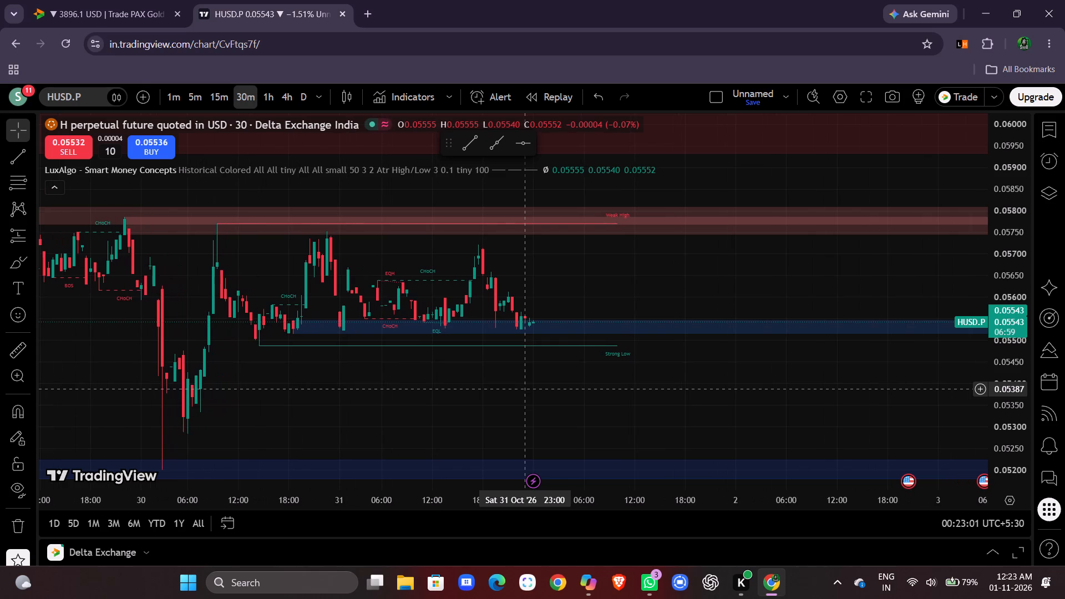
{"action": "left_click_drag", "start_coordinate": [477, 397], "coordinate": [420, 395]}
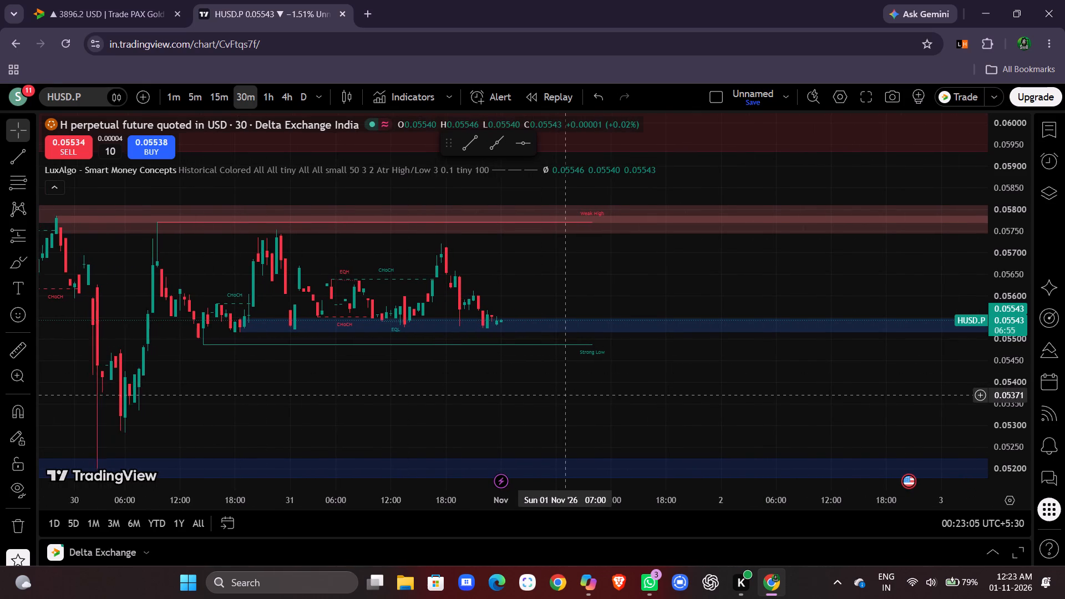
{"action": "left_click_drag", "start_coordinate": [1018, 368], "coordinate": [1026, 340]}
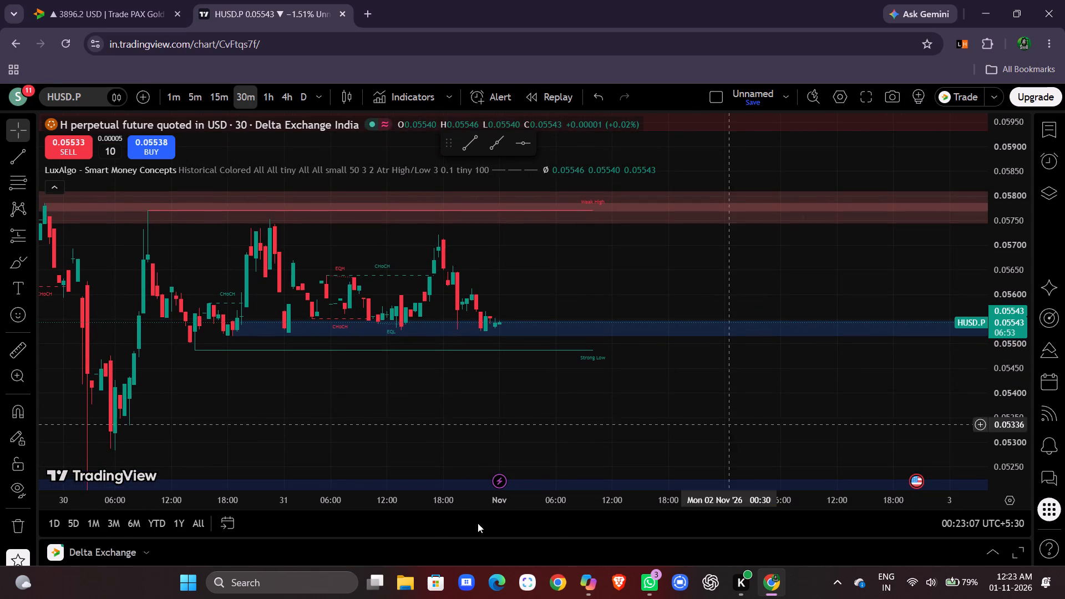
{"action": "left_click_drag", "start_coordinate": [452, 423], "coordinate": [564, 445]}
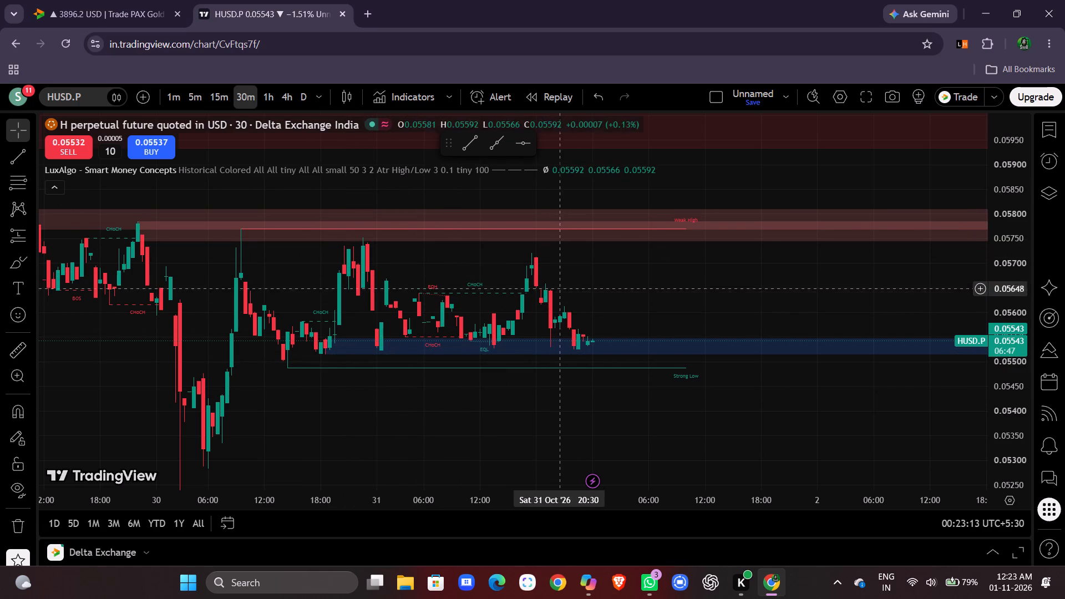
{"action": "left_click_drag", "start_coordinate": [614, 395], "coordinate": [562, 397]}
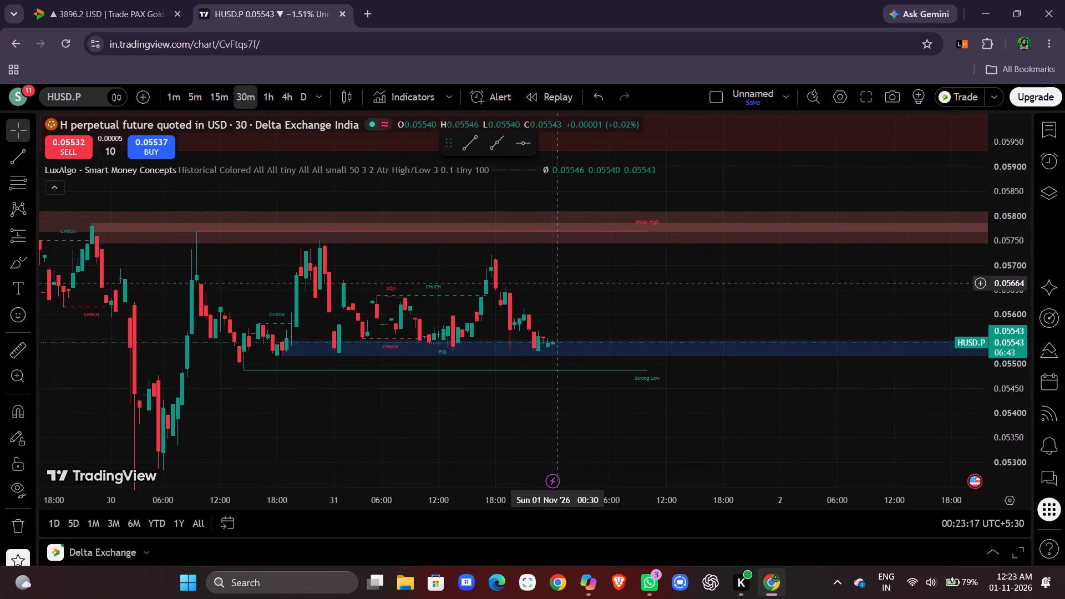
{"action": "left_click_drag", "start_coordinate": [1000, 321], "coordinate": [1029, 197]}
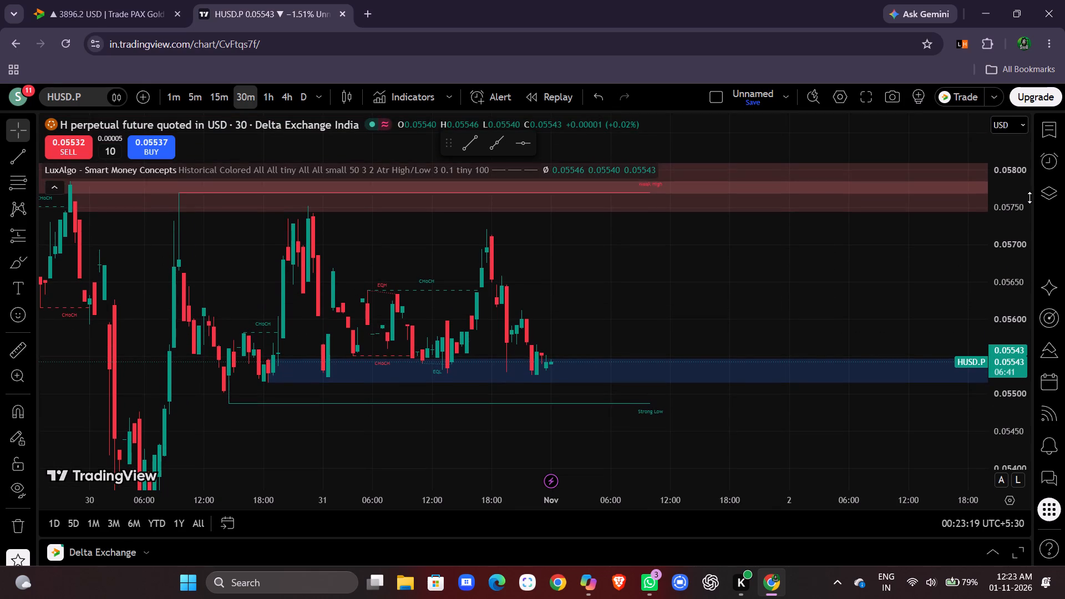
{"action": "left_click_drag", "start_coordinate": [1029, 197], "coordinate": [1027, 224]}
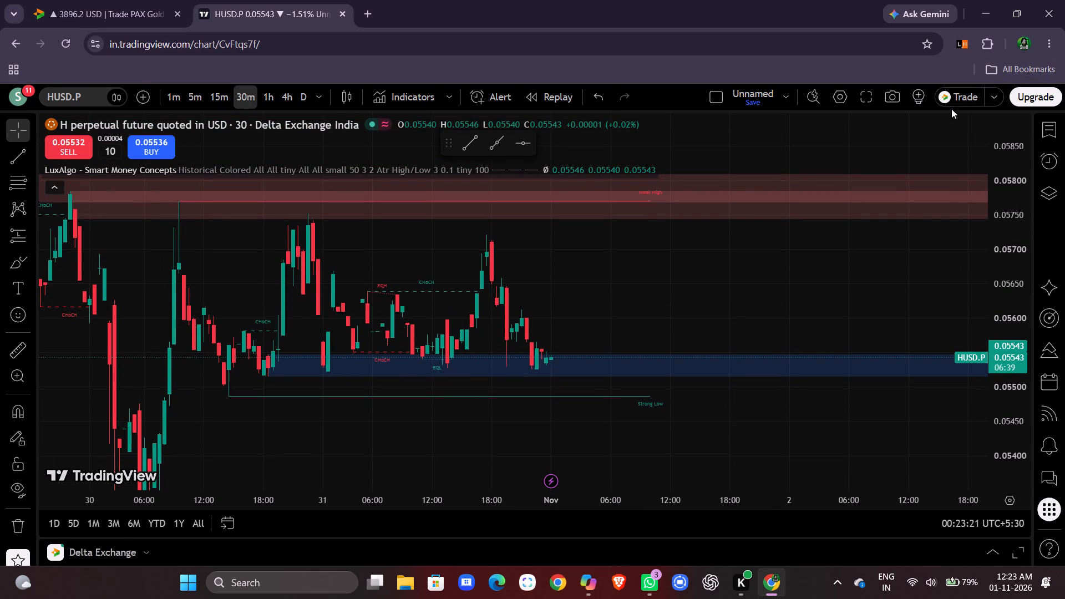
Open the HUSDIN order ticket and look over its limit order settings, exits, time in force and broker-provided data.
{"action": "left_click", "coordinate": [962, 99]}
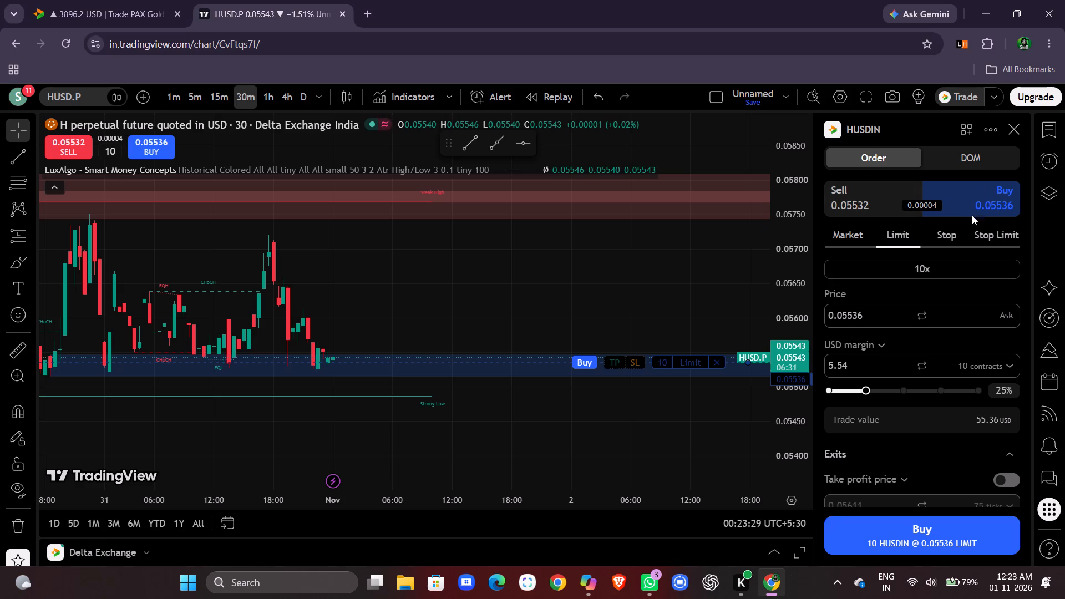
{"action": "scroll", "coordinate": [892, 455], "scroll_direction": "down", "scroll_amount": 1}
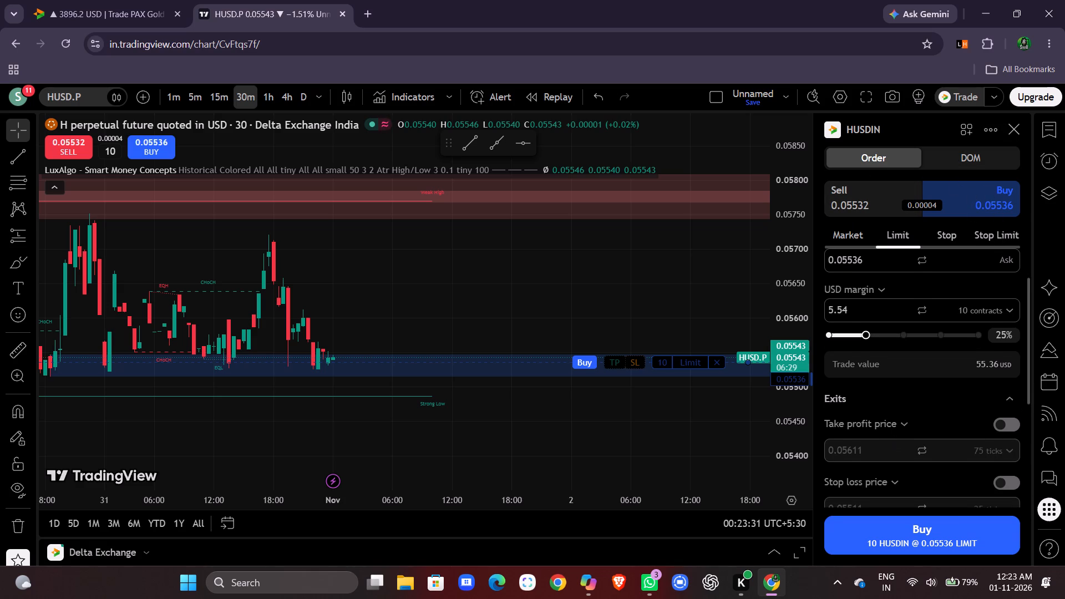
{"action": "scroll", "coordinate": [892, 455], "scroll_direction": "down", "scroll_amount": 3}
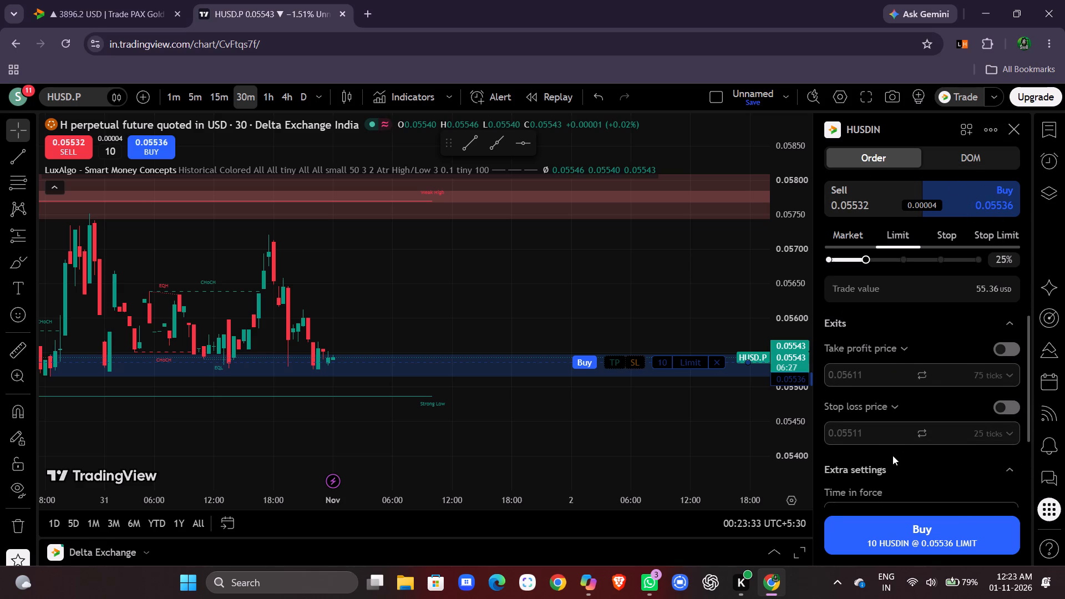
{"action": "scroll", "coordinate": [892, 455], "scroll_direction": "down", "scroll_amount": 1}
{"action": "scroll", "coordinate": [892, 455], "scroll_direction": "up", "scroll_amount": 1}
{"action": "scroll", "coordinate": [912, 407], "scroll_direction": "down", "scroll_amount": 1}
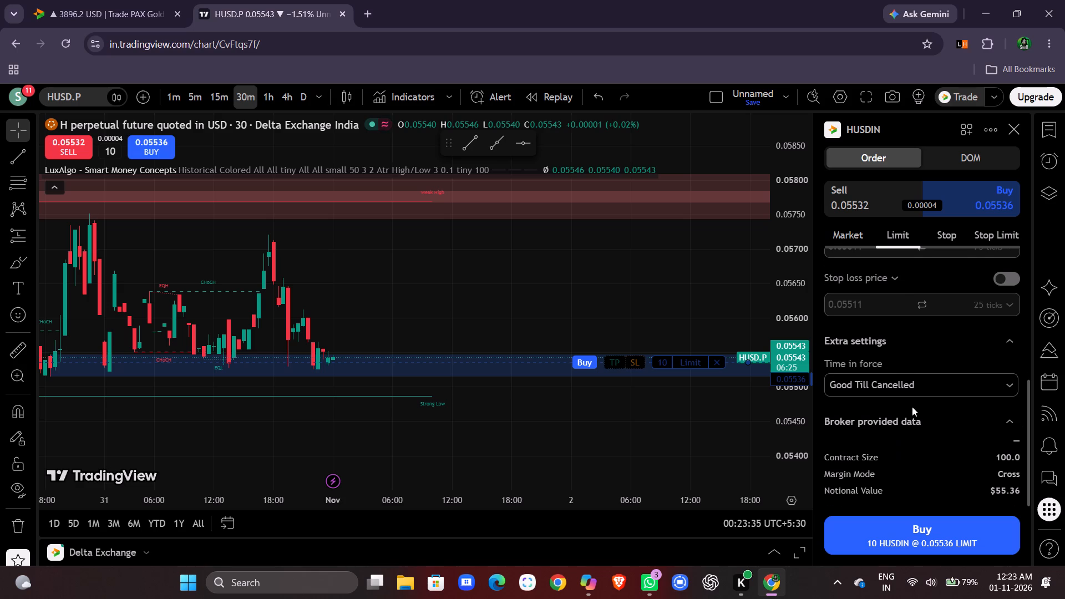
{"action": "scroll", "coordinate": [887, 434], "scroll_direction": "up", "scroll_amount": 2}
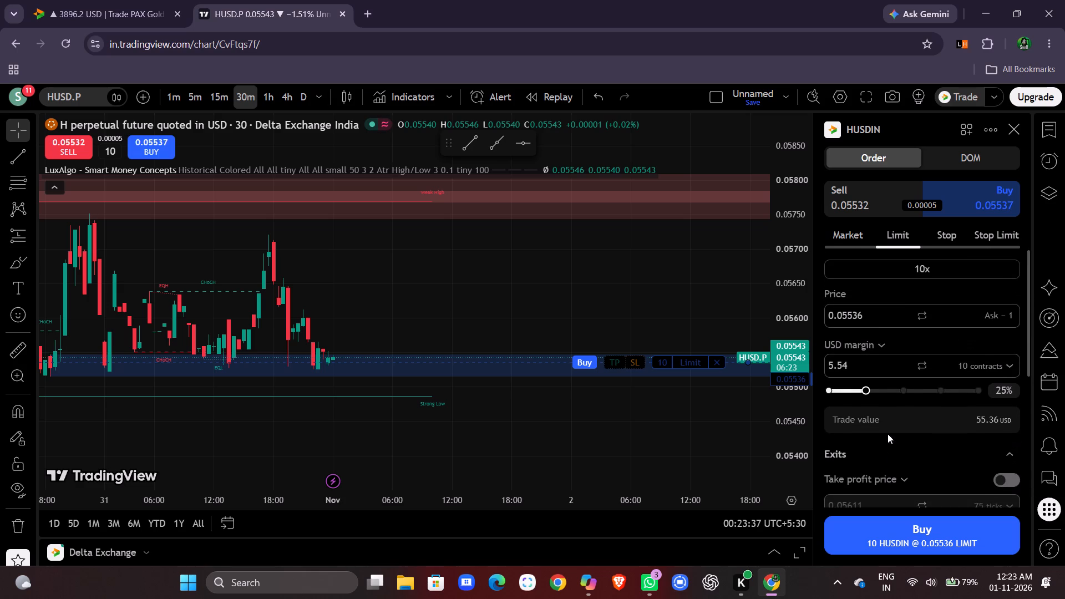
{"action": "scroll", "coordinate": [894, 430], "scroll_direction": "up", "scroll_amount": 1}
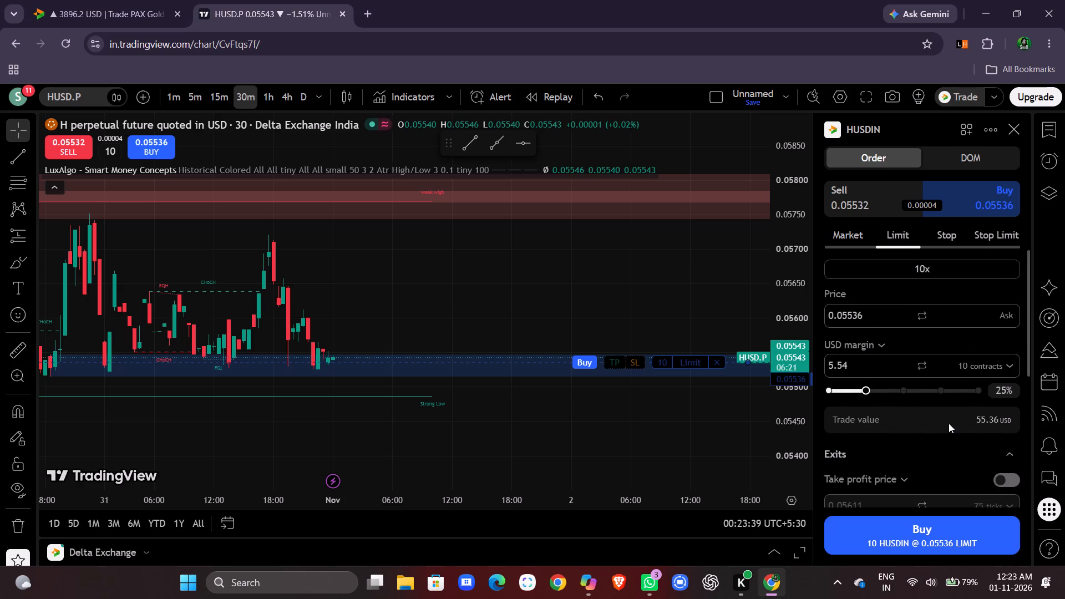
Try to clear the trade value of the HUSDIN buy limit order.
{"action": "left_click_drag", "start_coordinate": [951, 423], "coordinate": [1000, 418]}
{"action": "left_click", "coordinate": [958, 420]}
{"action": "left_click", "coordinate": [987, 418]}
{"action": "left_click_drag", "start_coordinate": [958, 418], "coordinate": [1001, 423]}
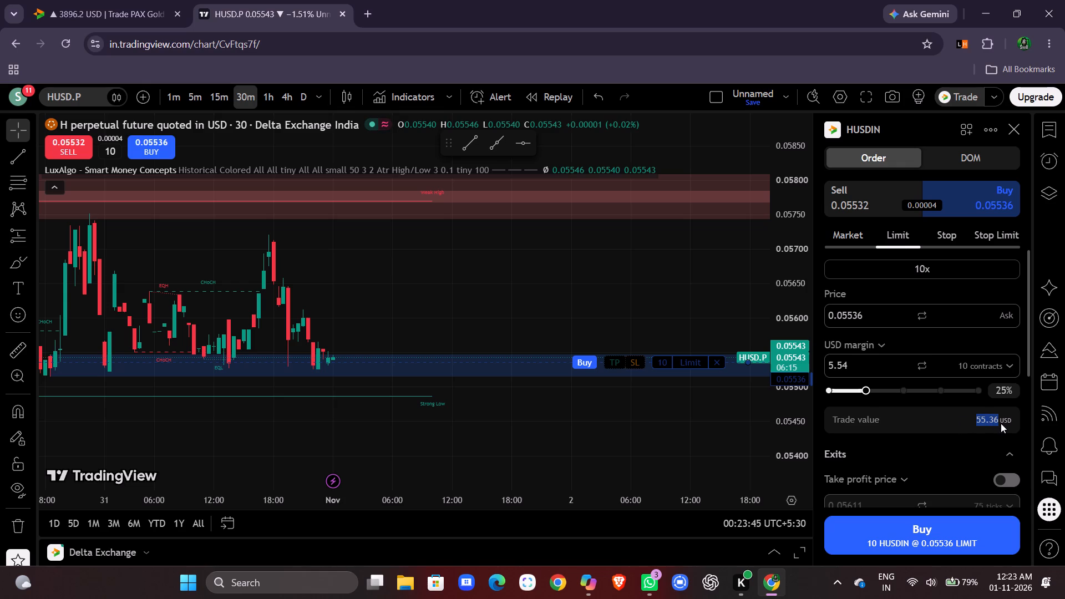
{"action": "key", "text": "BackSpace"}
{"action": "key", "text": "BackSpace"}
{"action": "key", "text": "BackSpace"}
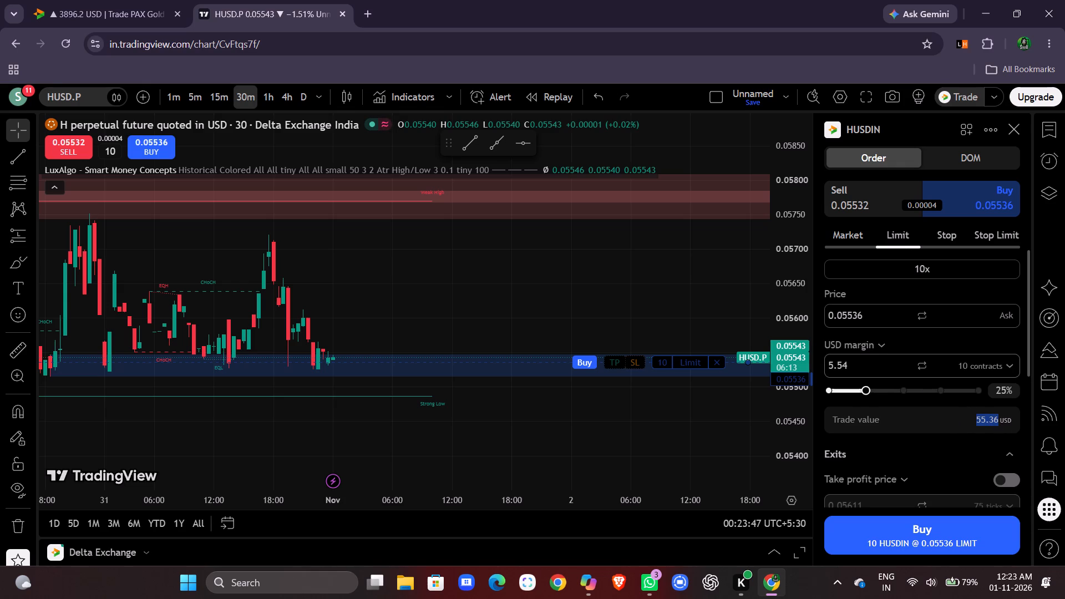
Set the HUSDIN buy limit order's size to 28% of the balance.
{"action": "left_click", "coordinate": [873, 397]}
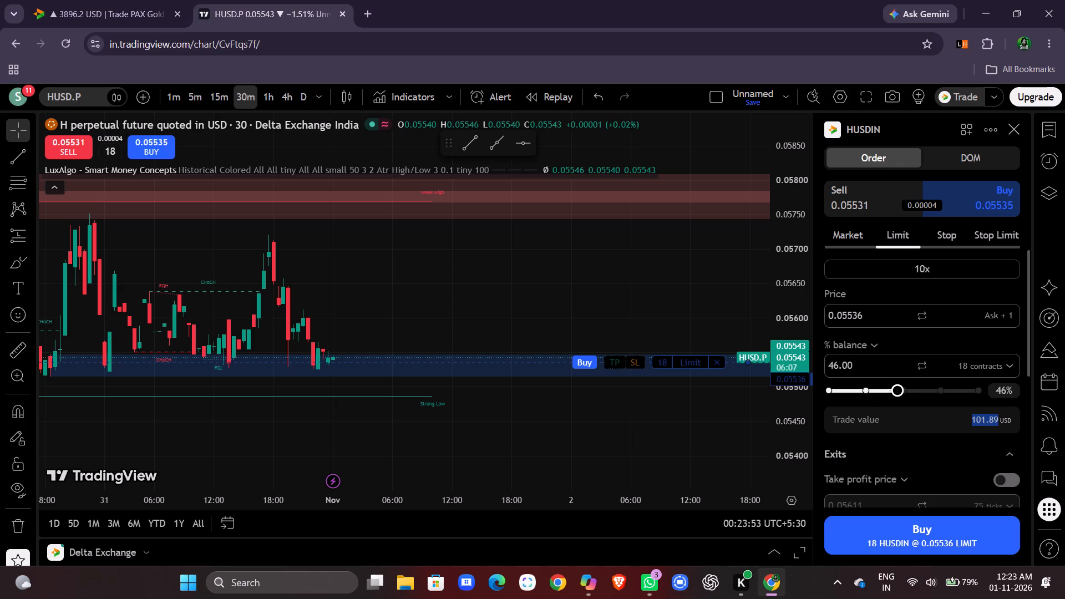
Show HUSD.P on the 15-minute and then the 1-minute timeframe and examine the recent candles between the red and green lines.
{"action": "left_click", "coordinate": [727, 420]}
{"action": "left_click", "coordinate": [798, 334]}
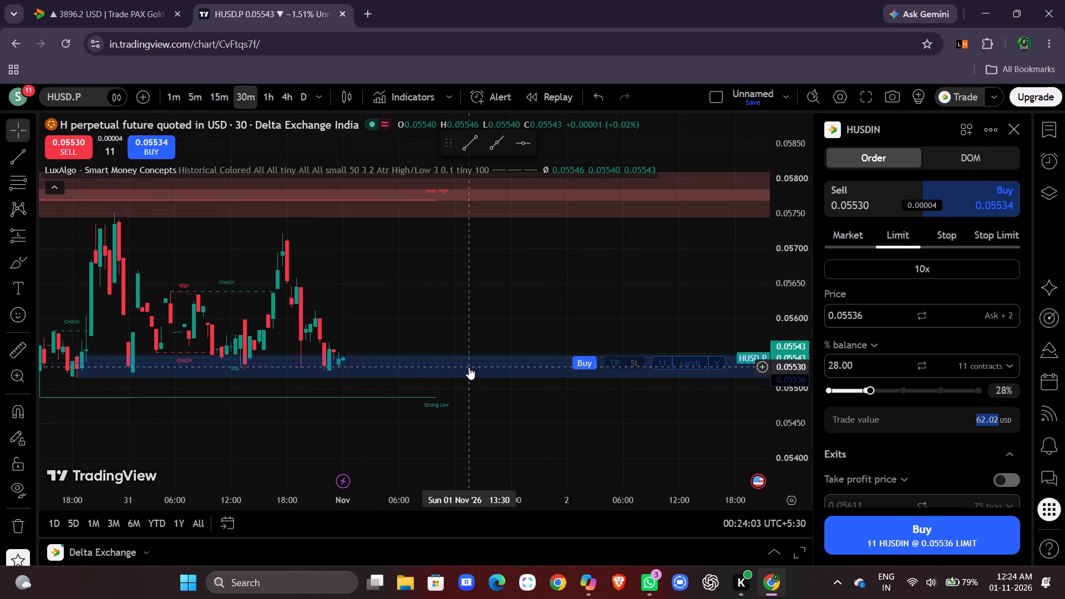
{"action": "left_click", "coordinate": [219, 95]}
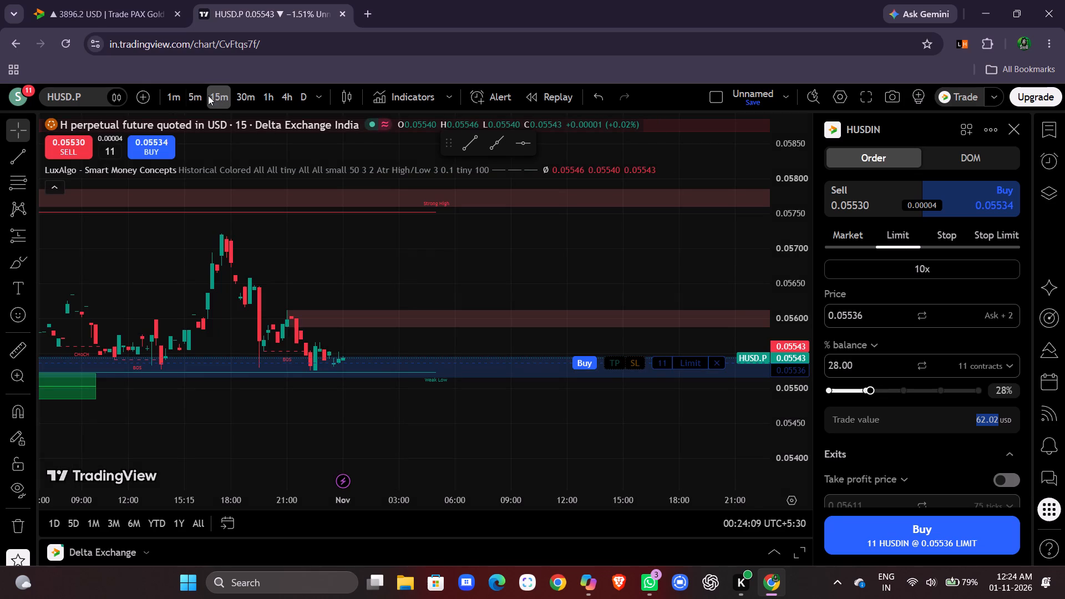
{"action": "left_click", "coordinate": [177, 93]}
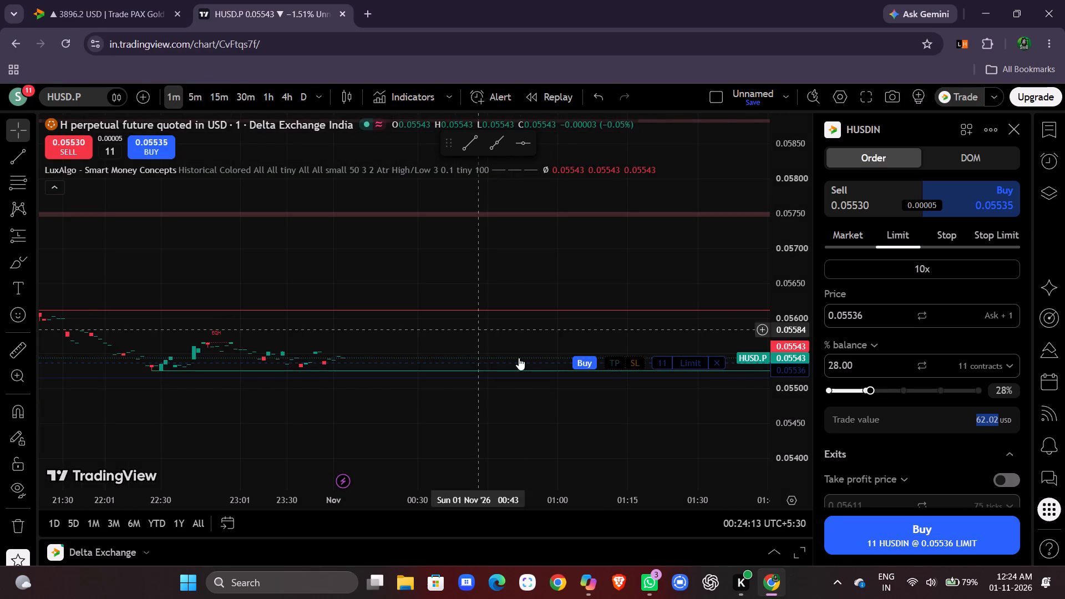
{"action": "left_click_drag", "start_coordinate": [787, 364], "coordinate": [838, 1]}
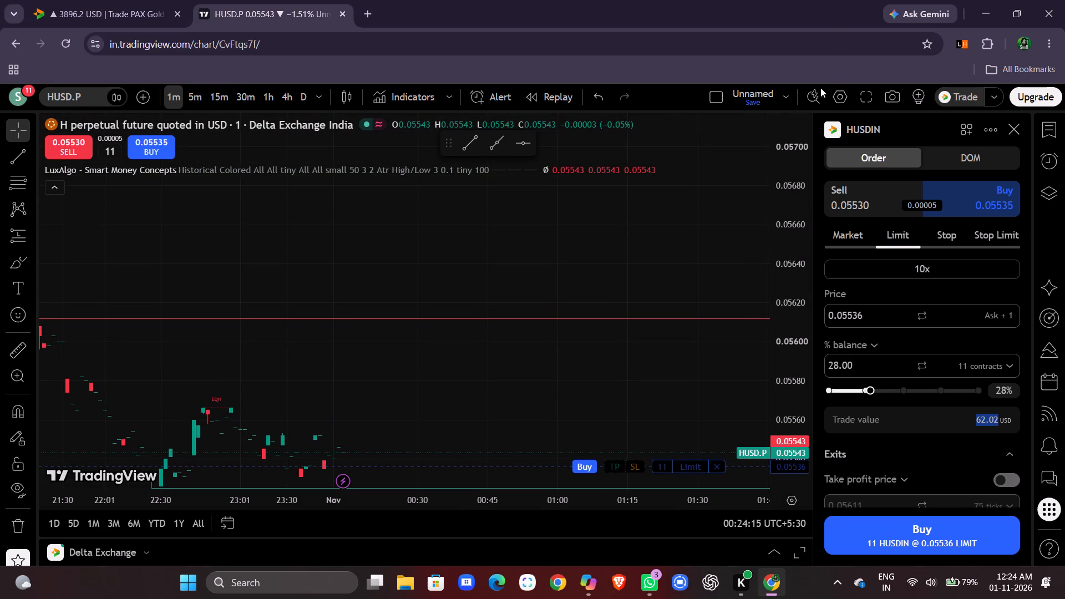
{"action": "left_click_drag", "start_coordinate": [784, 383], "coordinate": [789, 373]}
{"action": "left_click_drag", "start_coordinate": [637, 407], "coordinate": [615, 316]}
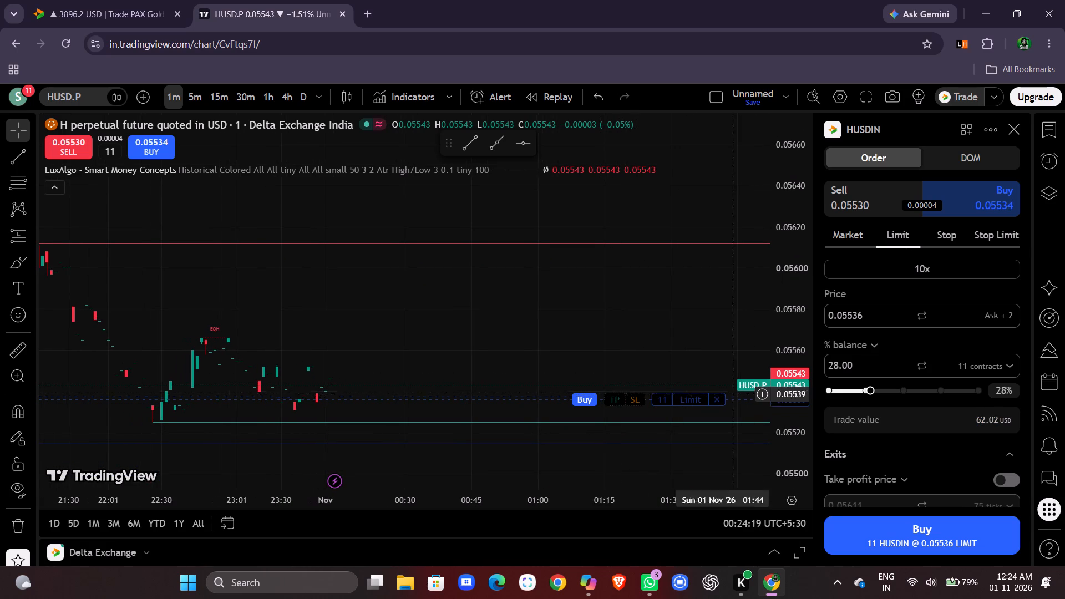
Try several sizes for the HUSDIN buy limit order, including 54% and 100%, and leave it at 49% of the balance.
{"action": "left_click_drag", "start_coordinate": [868, 396], "coordinate": [912, 397]}
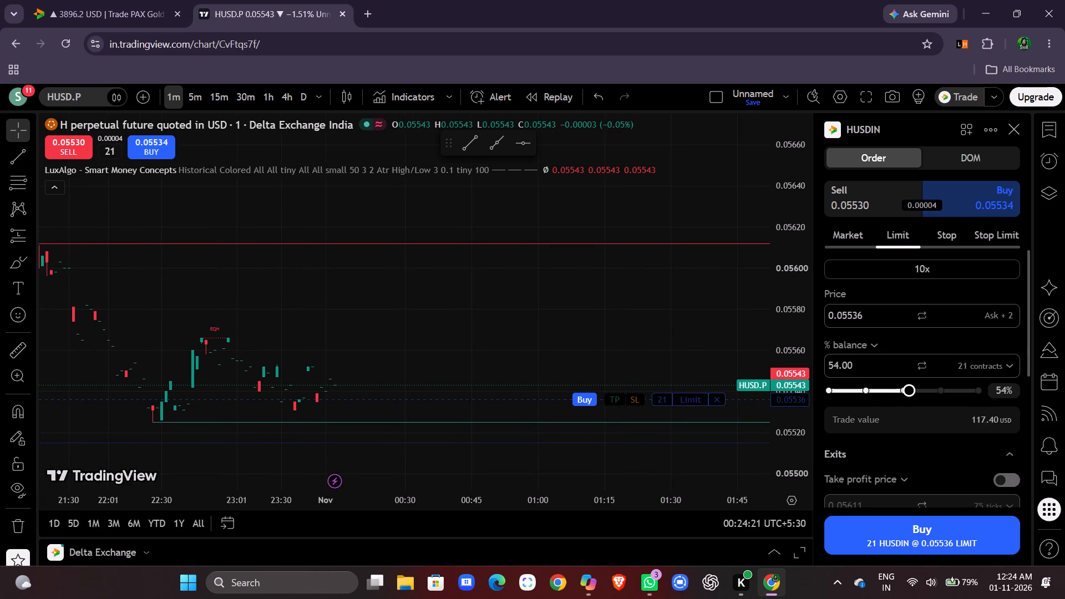
{"action": "left_click_drag", "start_coordinate": [912, 397], "coordinate": [1003, 400]}
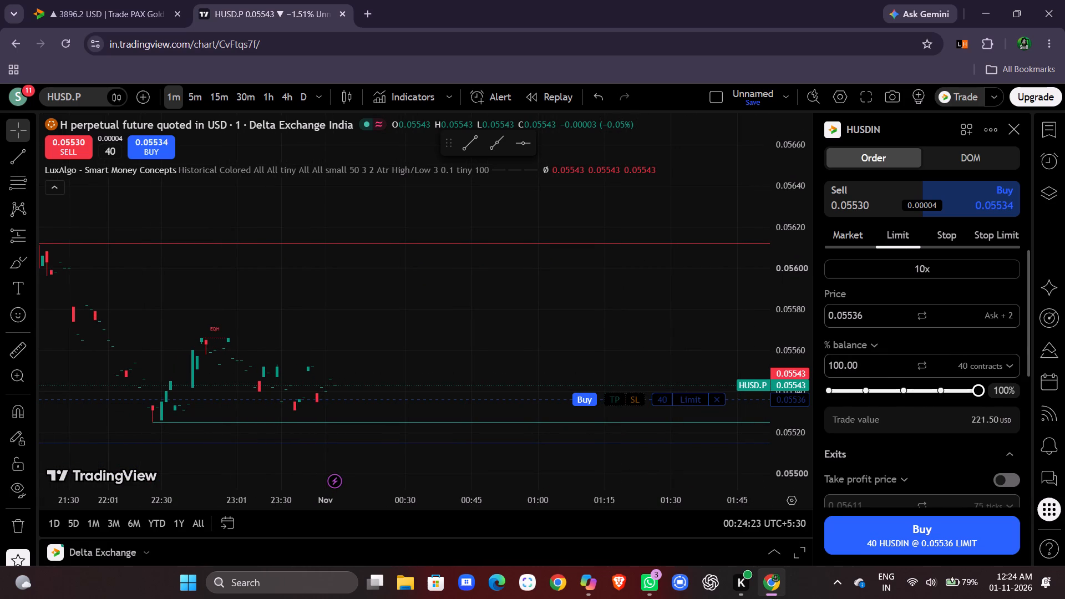
{"action": "left_click_drag", "start_coordinate": [1003, 400], "coordinate": [897, 412]}
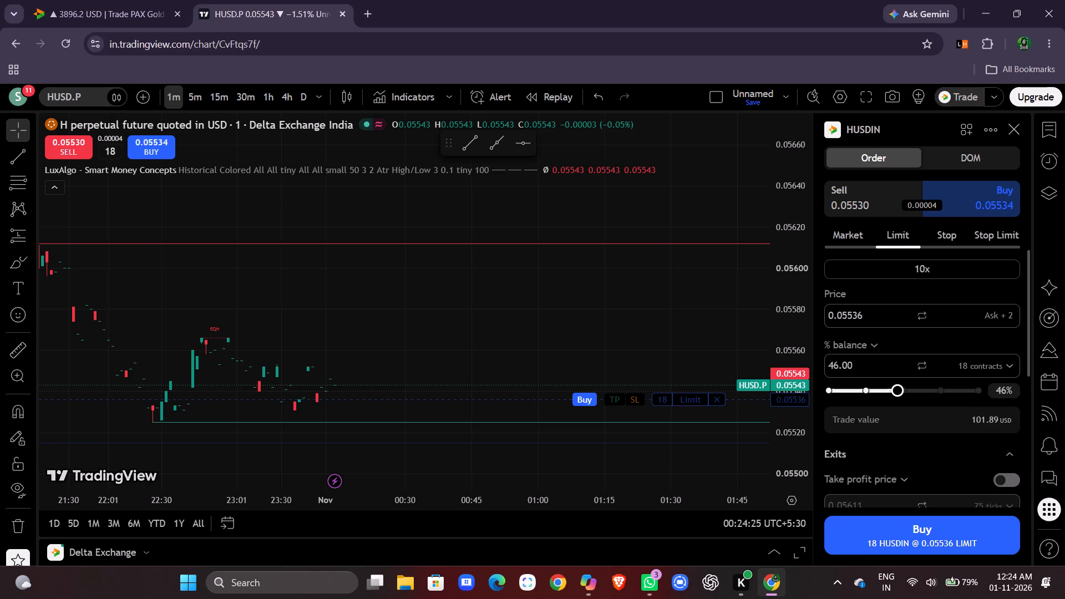
{"action": "left_click_drag", "start_coordinate": [897, 412], "coordinate": [901, 414]}
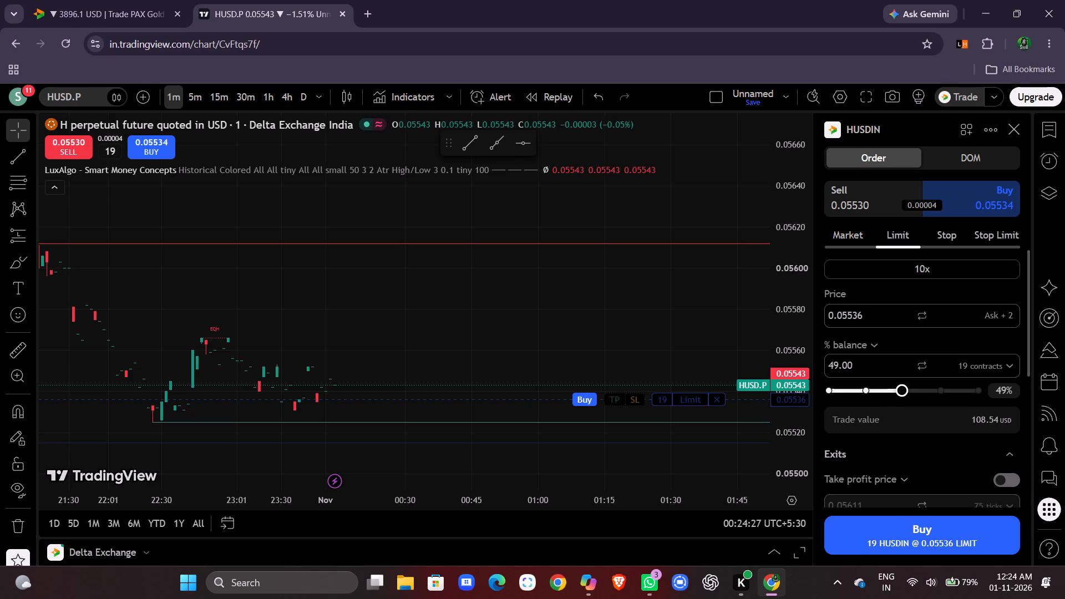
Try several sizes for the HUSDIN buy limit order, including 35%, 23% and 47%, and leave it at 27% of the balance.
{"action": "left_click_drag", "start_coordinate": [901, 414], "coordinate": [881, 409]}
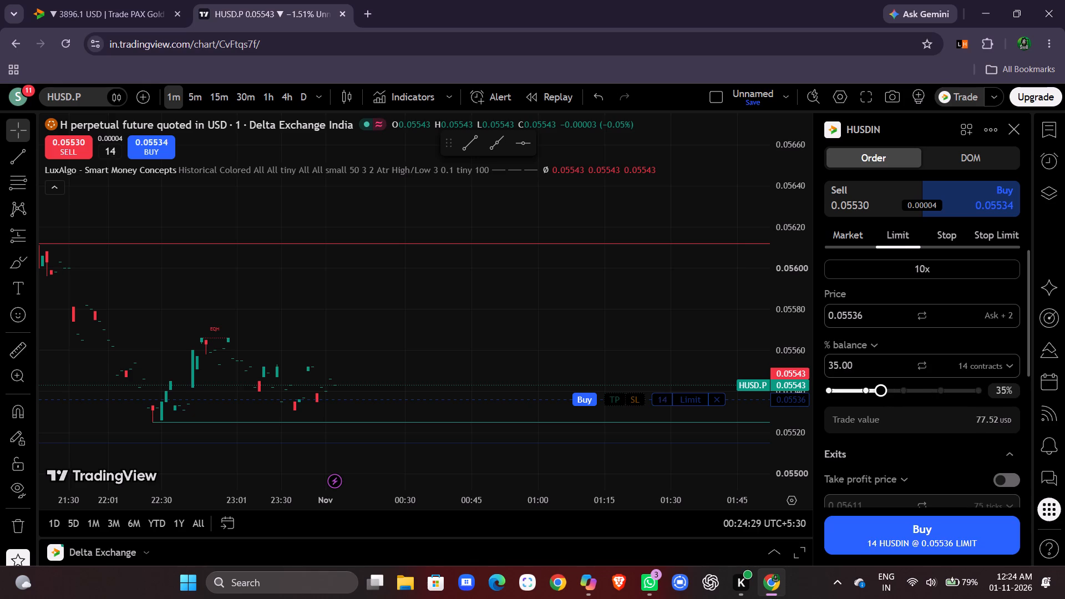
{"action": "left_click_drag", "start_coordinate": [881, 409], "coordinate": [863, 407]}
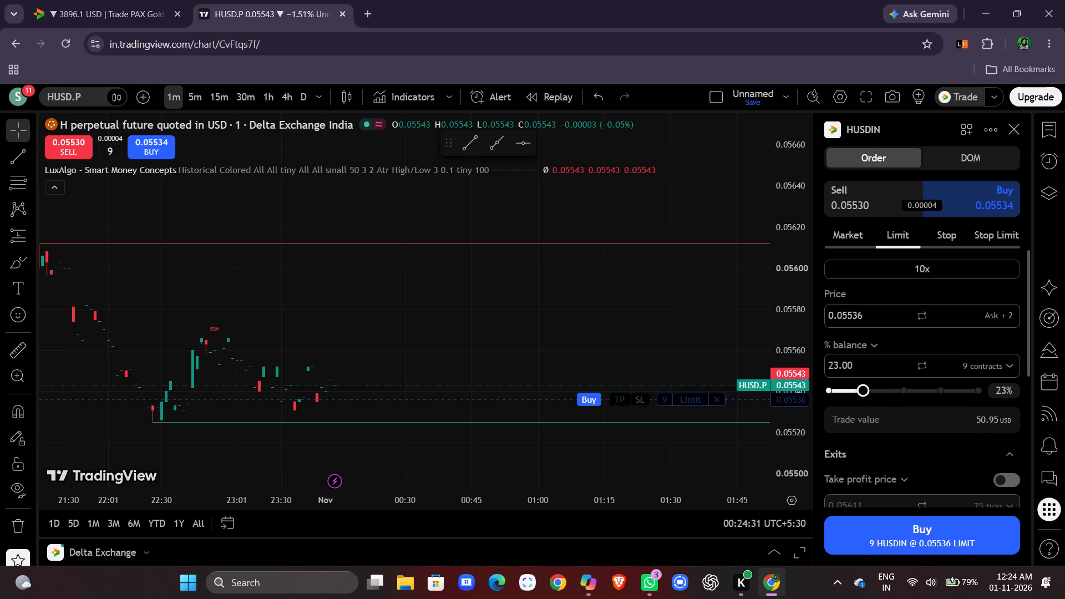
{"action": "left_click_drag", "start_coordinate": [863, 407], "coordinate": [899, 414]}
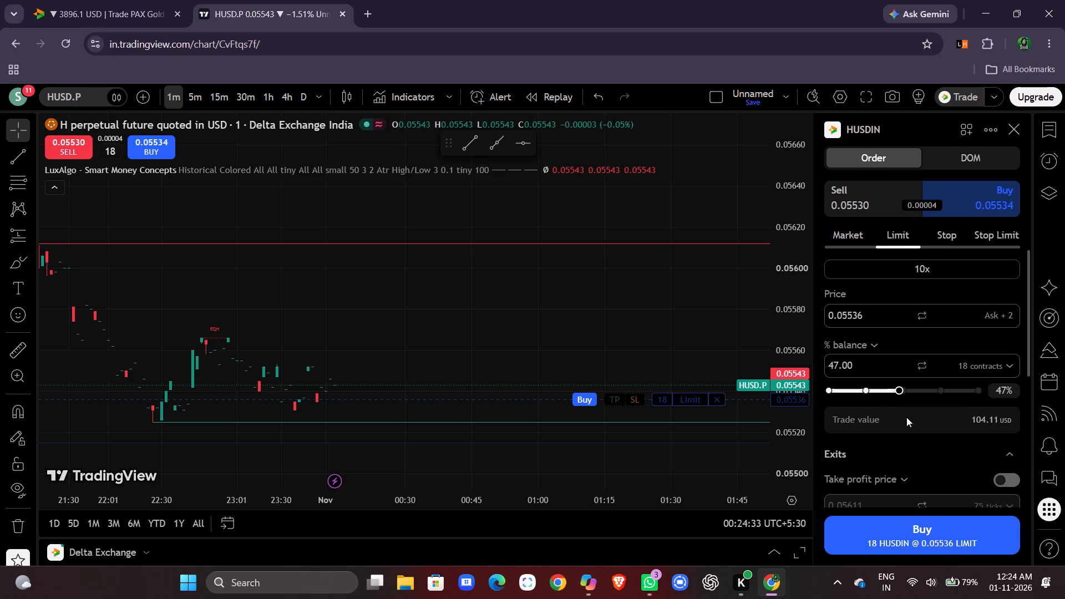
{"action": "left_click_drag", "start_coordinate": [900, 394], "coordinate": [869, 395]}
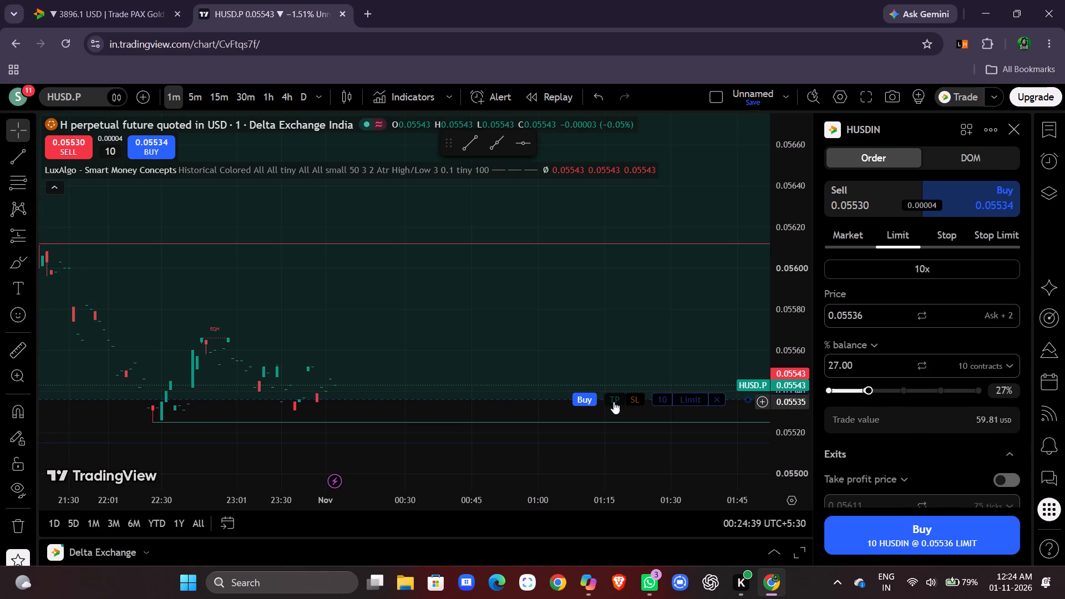
Add a stop loss to the HUSDIN buy limit order at 0.05519, below the entry line on the chart.
{"action": "left_click_drag", "start_coordinate": [634, 402], "coordinate": [639, 440]}
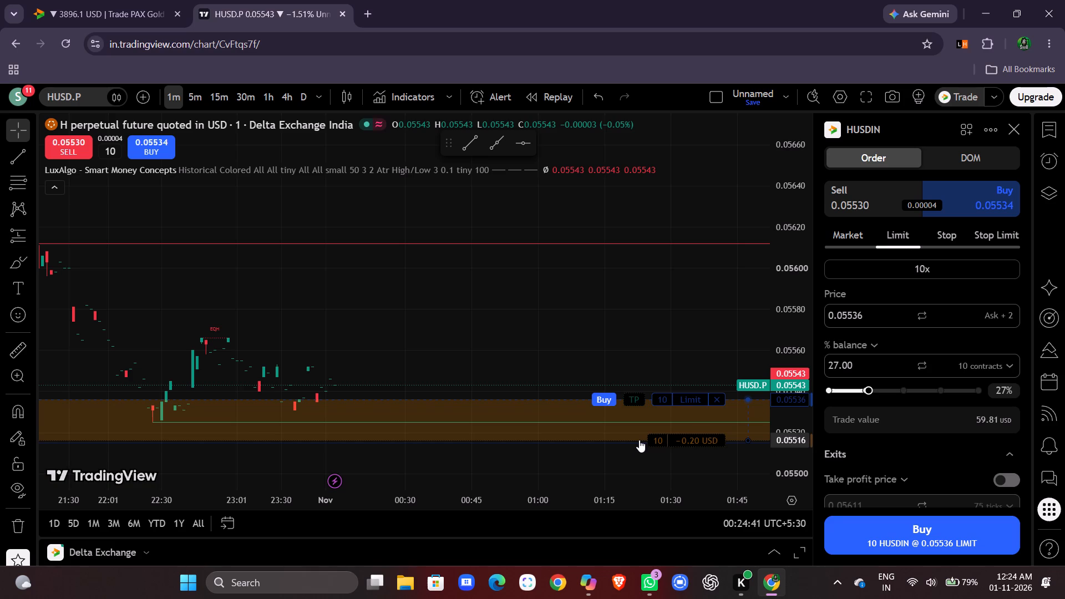
{"action": "left_click_drag", "start_coordinate": [639, 440], "coordinate": [656, 434]}
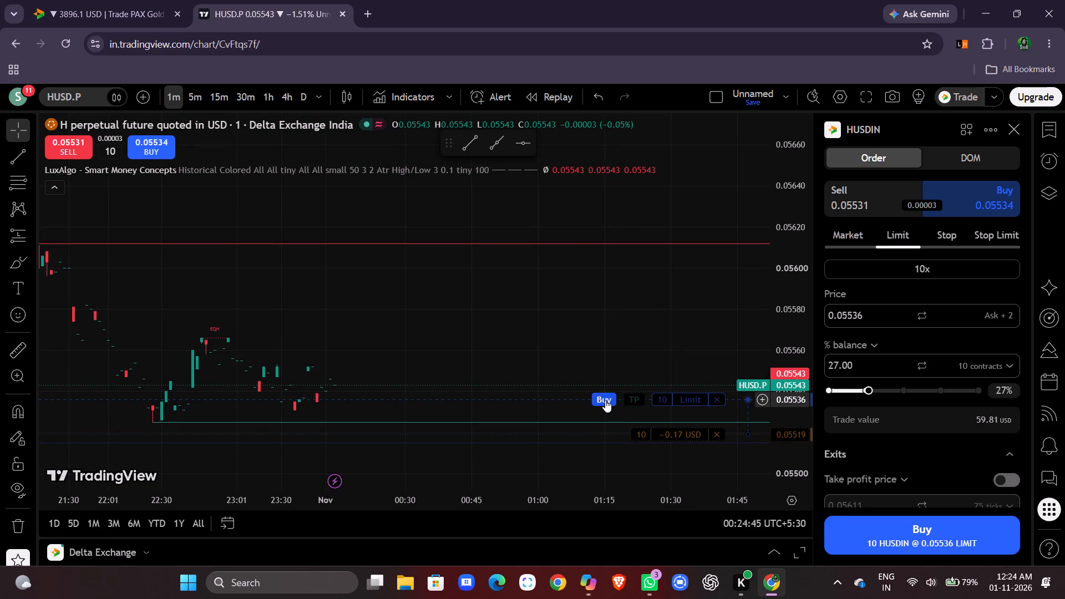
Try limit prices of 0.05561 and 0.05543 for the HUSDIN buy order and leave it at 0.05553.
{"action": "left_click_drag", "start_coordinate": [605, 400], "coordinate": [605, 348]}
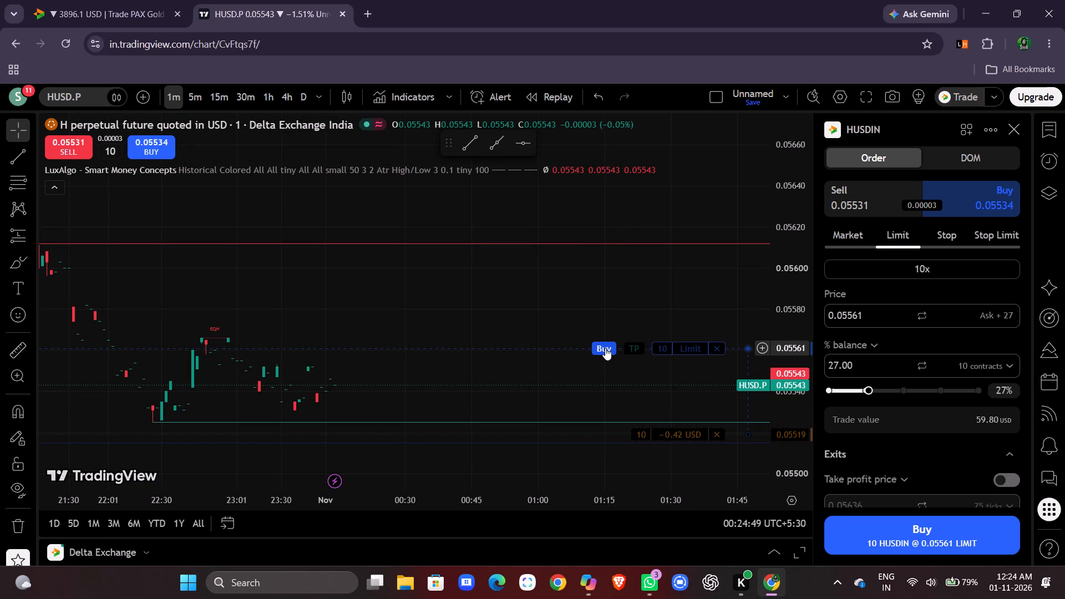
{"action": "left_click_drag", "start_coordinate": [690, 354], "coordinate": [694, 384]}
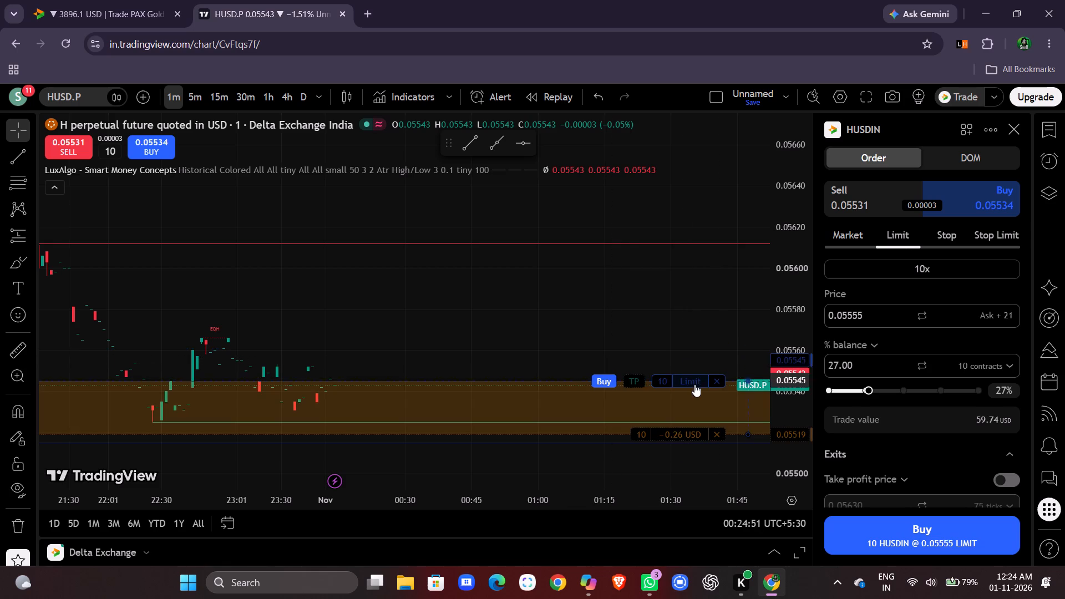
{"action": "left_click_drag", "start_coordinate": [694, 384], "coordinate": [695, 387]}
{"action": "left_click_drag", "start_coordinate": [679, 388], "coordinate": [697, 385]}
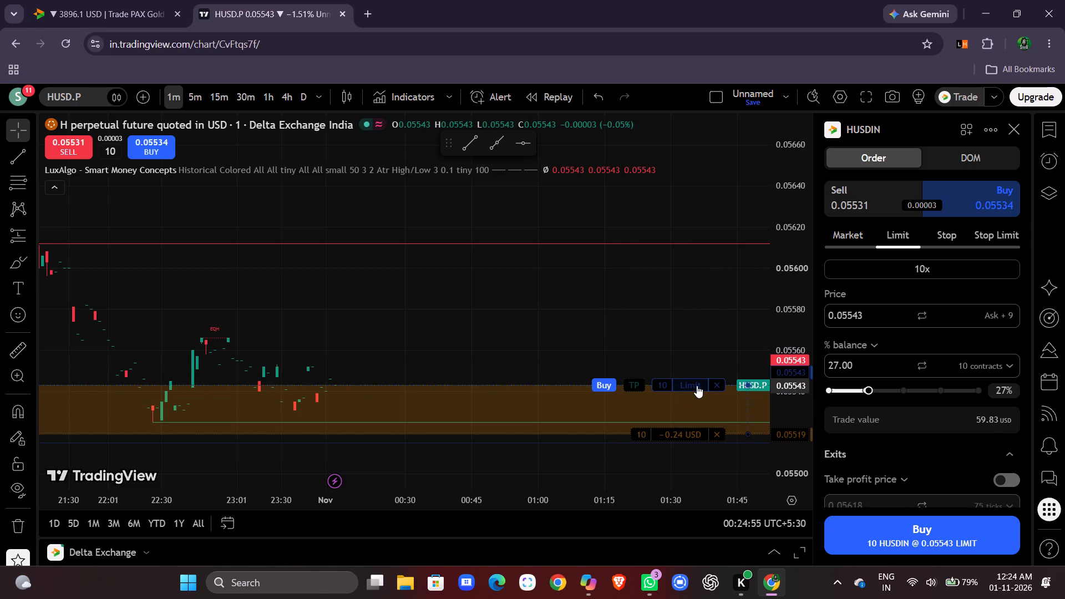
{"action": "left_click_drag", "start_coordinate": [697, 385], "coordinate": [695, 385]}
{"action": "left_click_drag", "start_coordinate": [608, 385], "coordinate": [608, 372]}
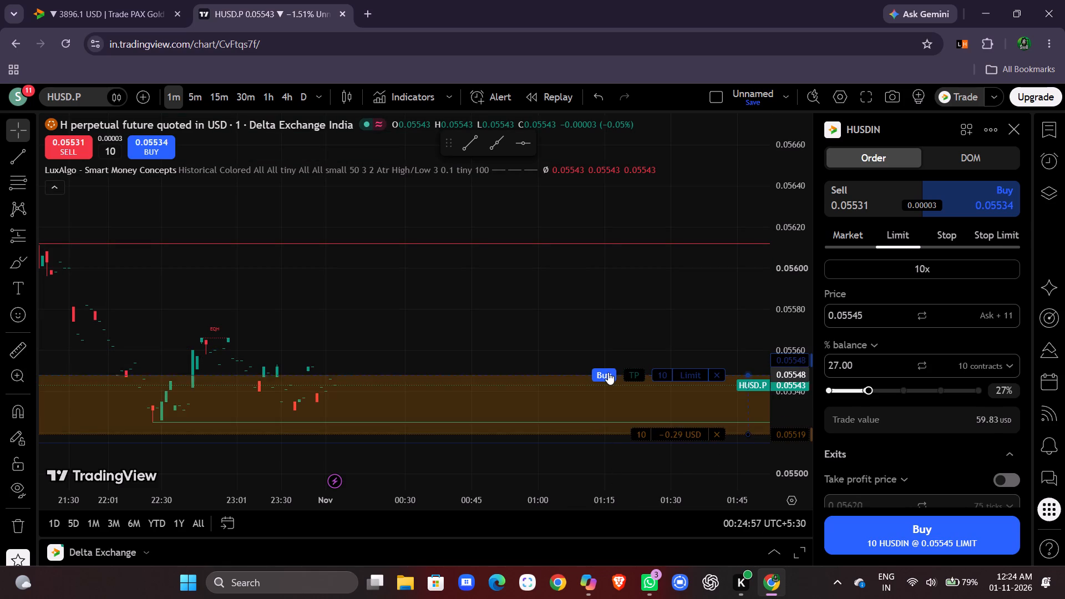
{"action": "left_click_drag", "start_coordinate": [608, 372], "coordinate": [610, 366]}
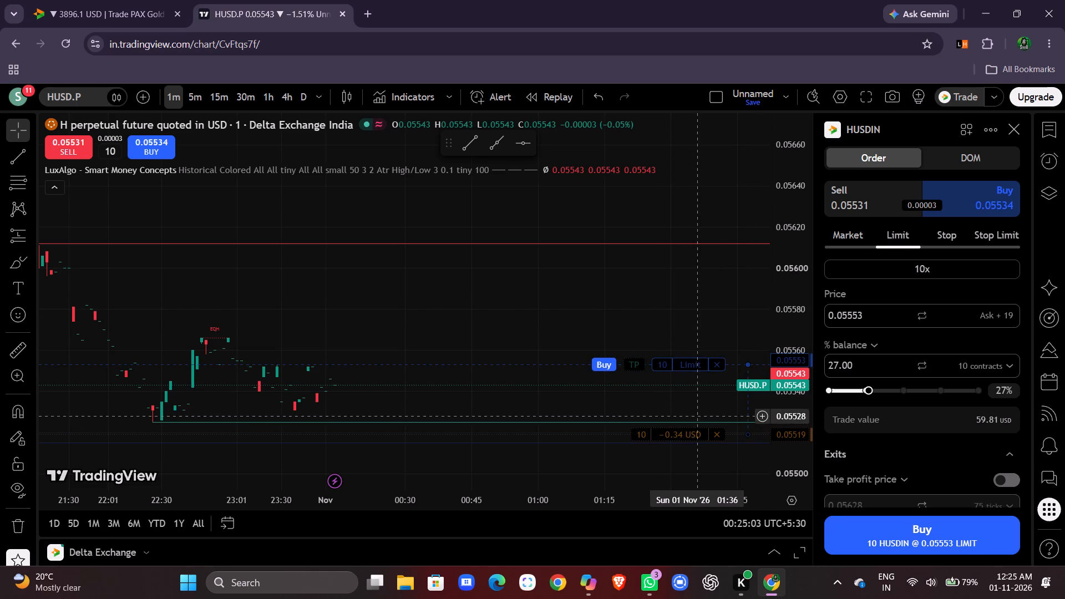
Set the HUSDIN order's stop loss price to 0.05520 on the chart.
{"action": "left_click", "coordinate": [687, 430]}
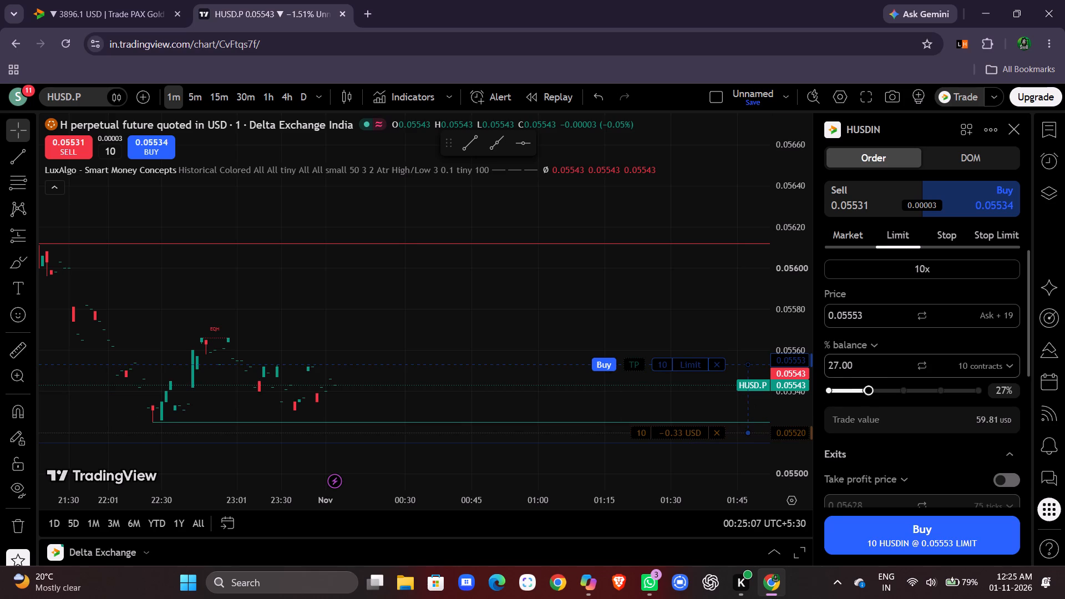
Raise the HUSDIN buy limit order's size to 100% of the balance.
{"action": "scroll", "coordinate": [946, 413], "scroll_direction": "down", "scroll_amount": 1}
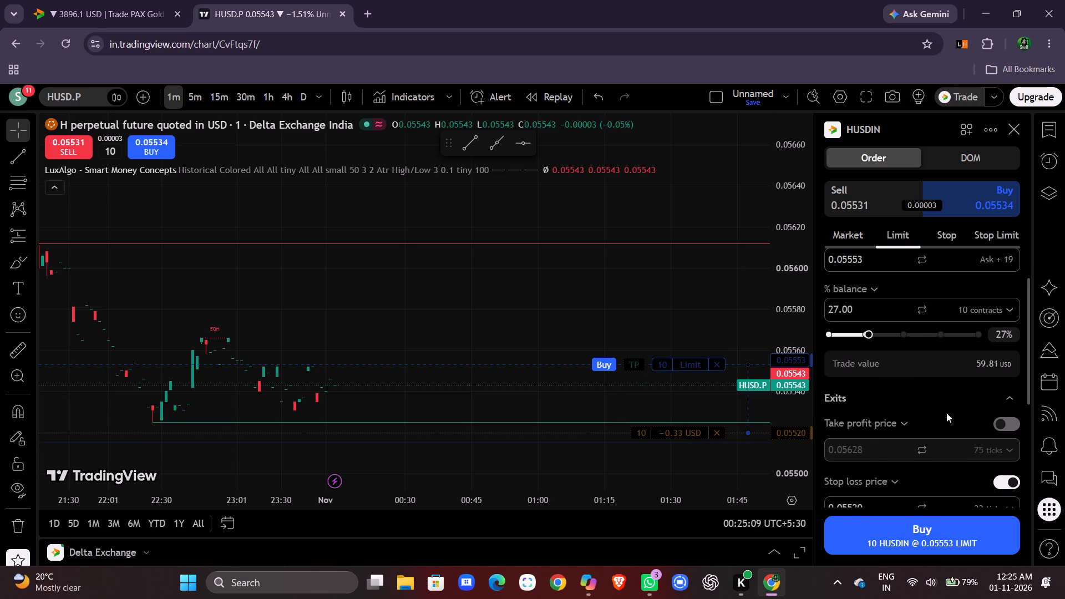
{"action": "left_click_drag", "start_coordinate": [870, 334], "coordinate": [903, 337]}
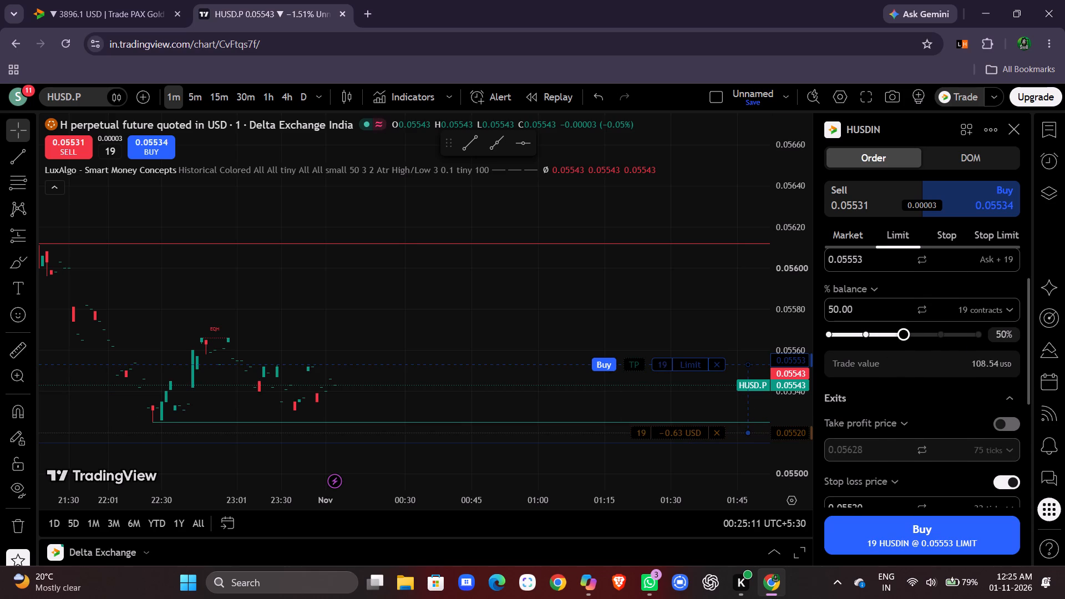
{"action": "left_click_drag", "start_coordinate": [903, 337], "coordinate": [936, 342]}
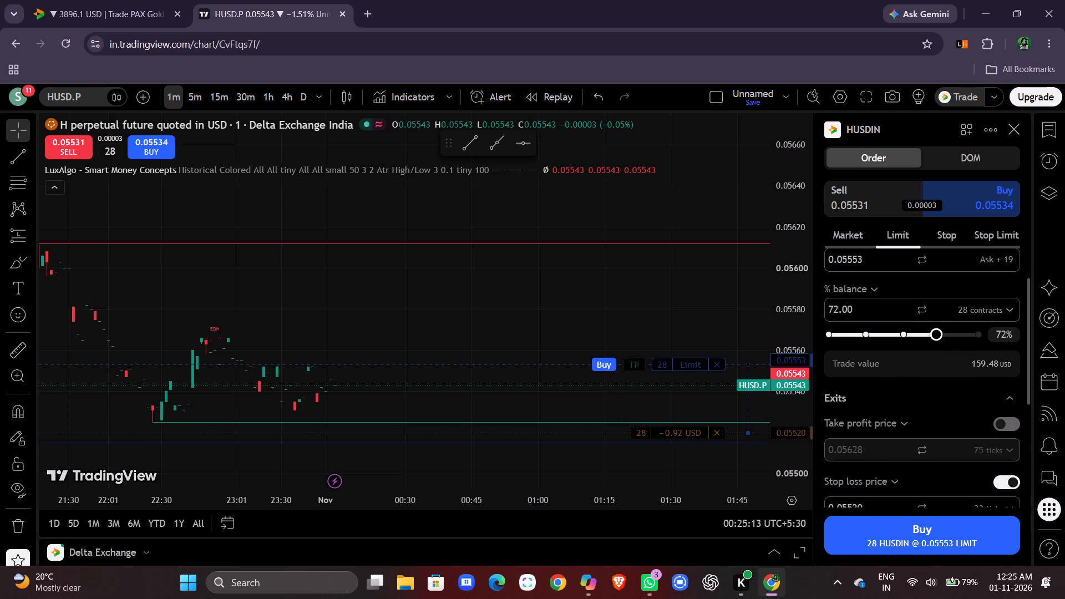
{"action": "left_click_drag", "start_coordinate": [936, 342], "coordinate": [982, 343]}
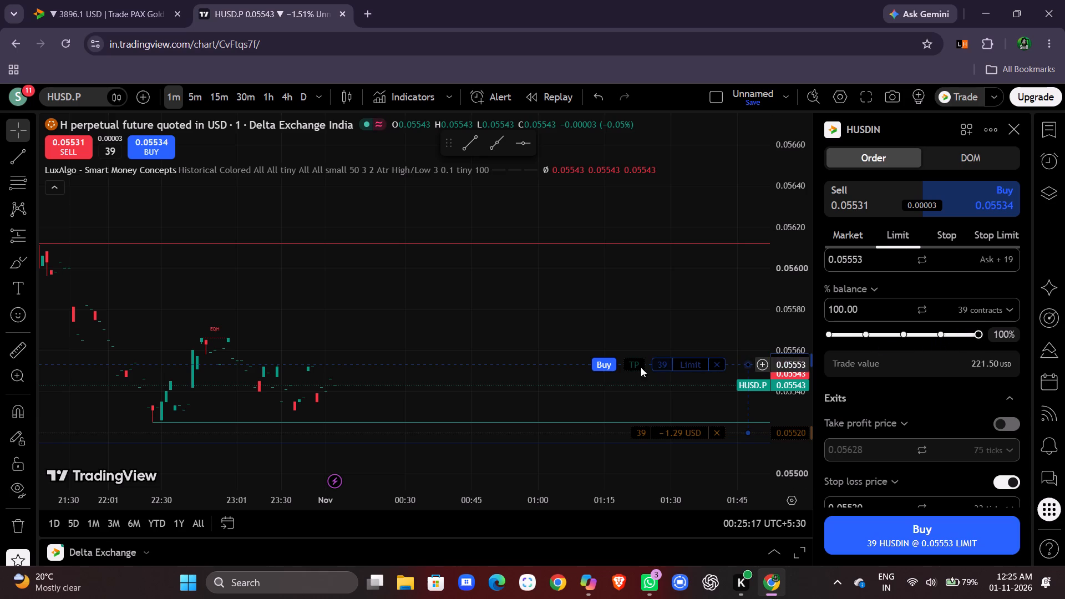
Add a take profit to the HUSDIN buy limit order at 0.05602, just below the red line.
{"action": "left_click_drag", "start_coordinate": [632, 368], "coordinate": [637, 346]}
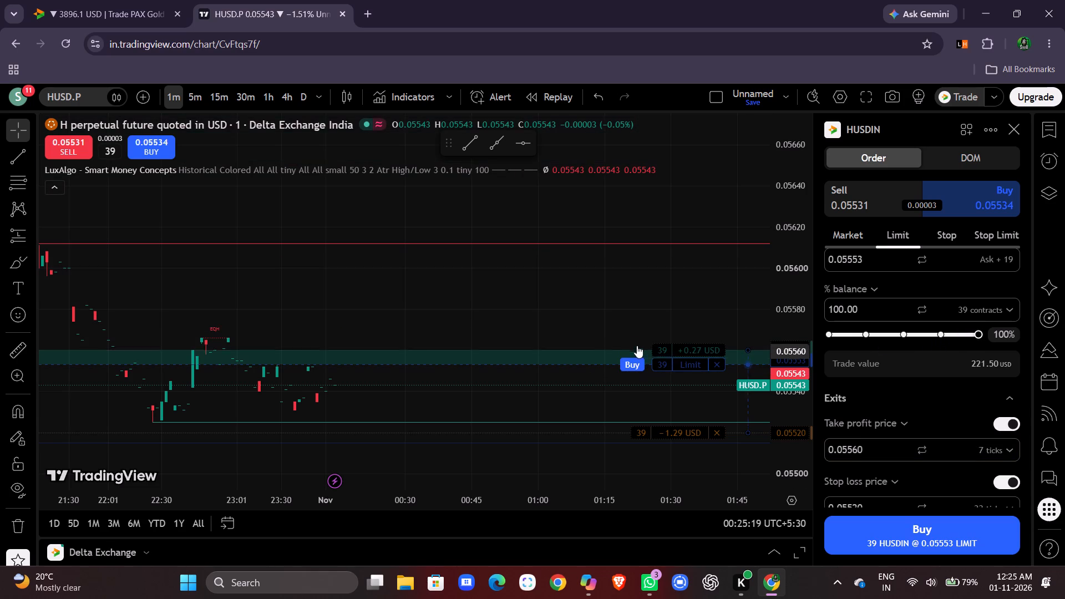
{"action": "left_click_drag", "start_coordinate": [637, 346], "coordinate": [648, 296]}
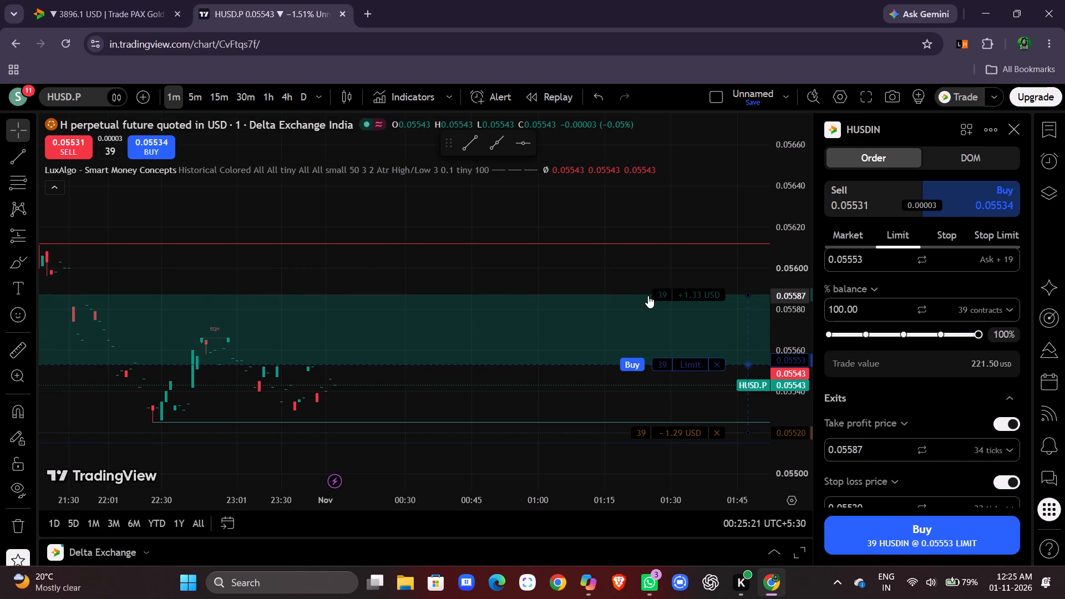
{"action": "left_click_drag", "start_coordinate": [648, 296], "coordinate": [662, 263]}
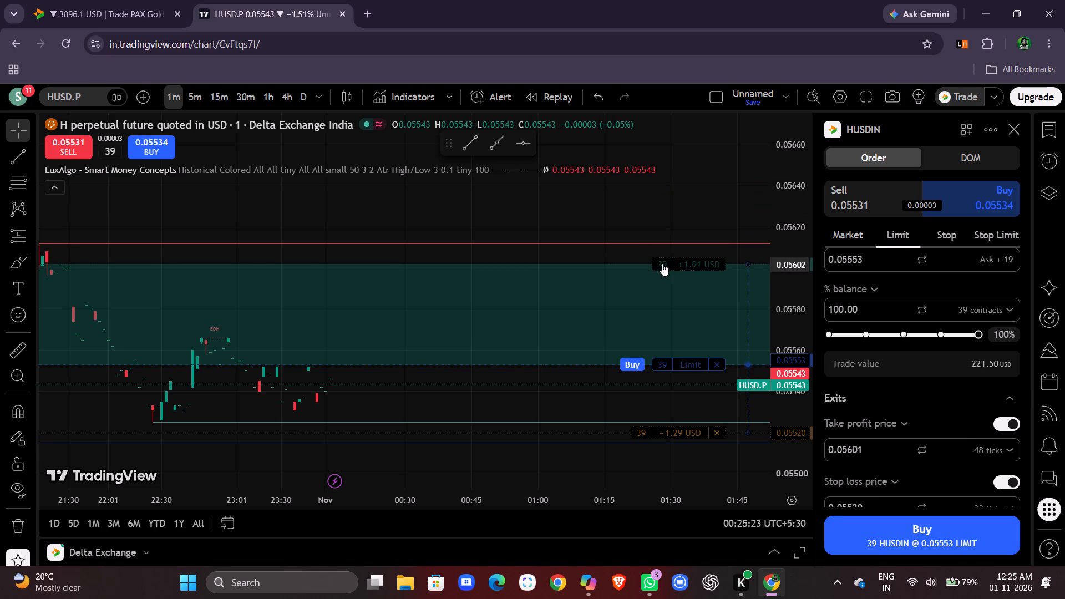
{"action": "left_click_drag", "start_coordinate": [662, 263], "coordinate": [661, 263]}
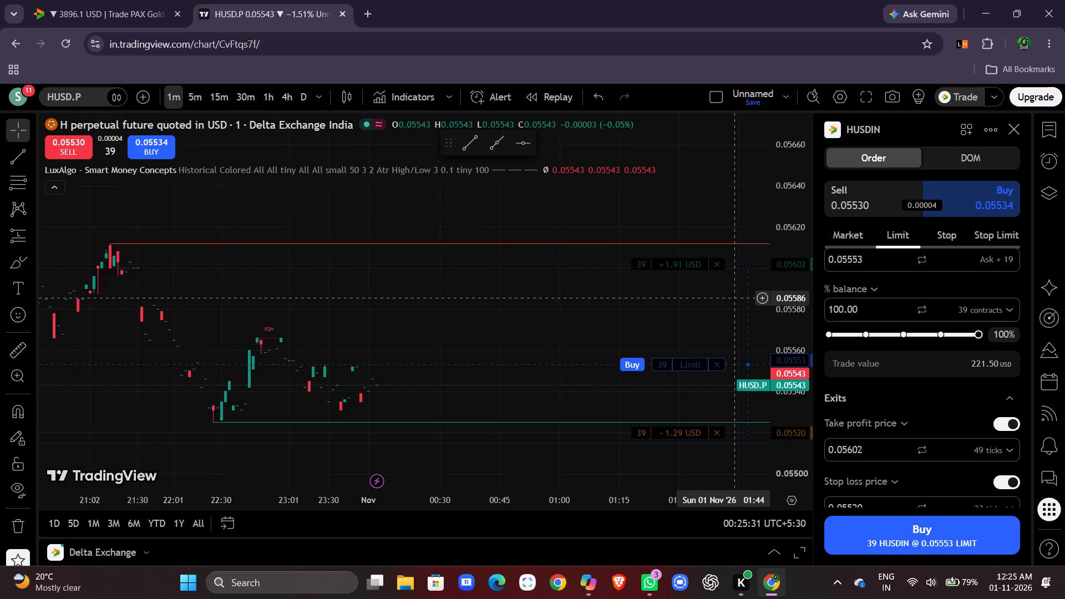
Show HUSD.P on the 5-minute and then the 15-minute timeframe.
{"action": "left_click", "coordinate": [202, 100]}
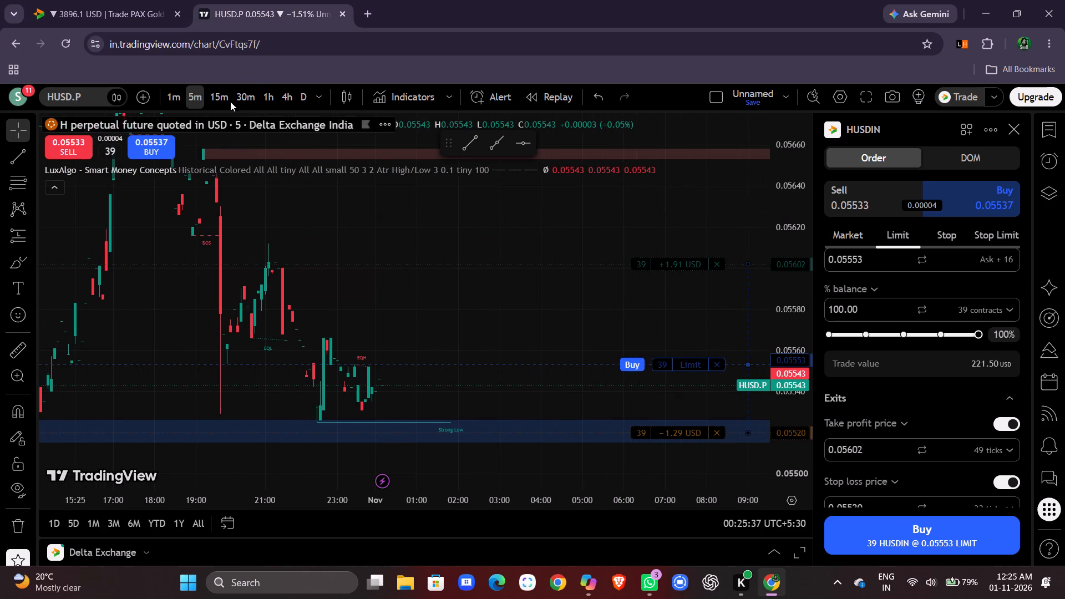
{"action": "left_click", "coordinate": [218, 94]}
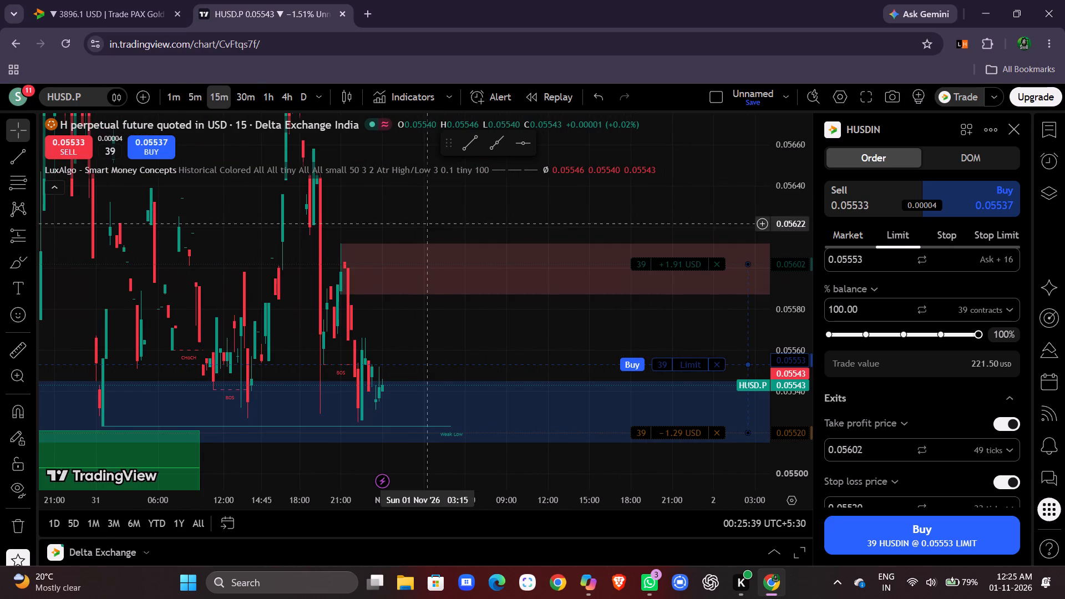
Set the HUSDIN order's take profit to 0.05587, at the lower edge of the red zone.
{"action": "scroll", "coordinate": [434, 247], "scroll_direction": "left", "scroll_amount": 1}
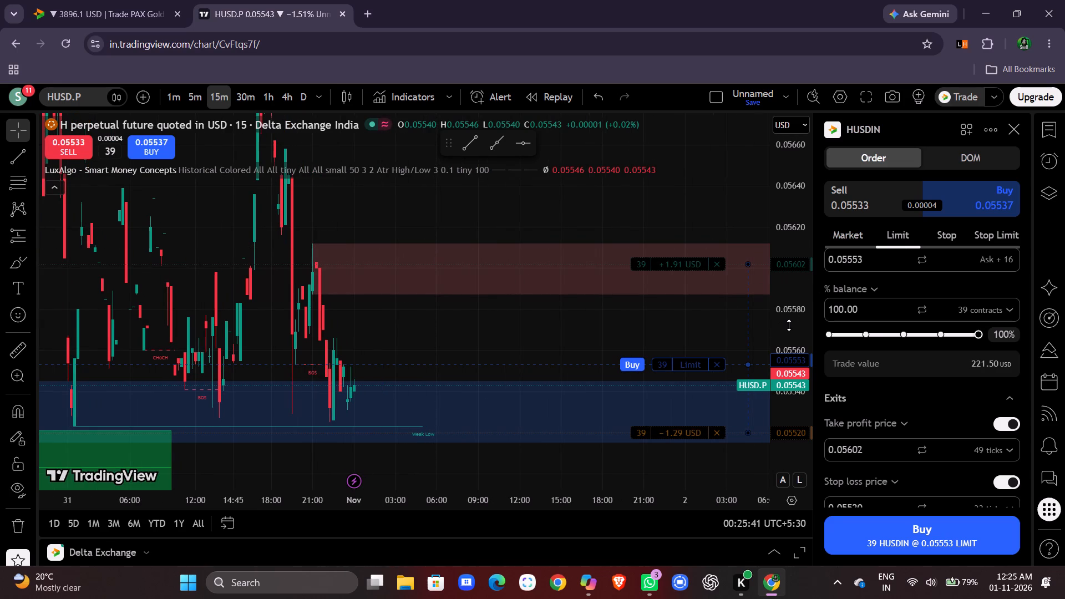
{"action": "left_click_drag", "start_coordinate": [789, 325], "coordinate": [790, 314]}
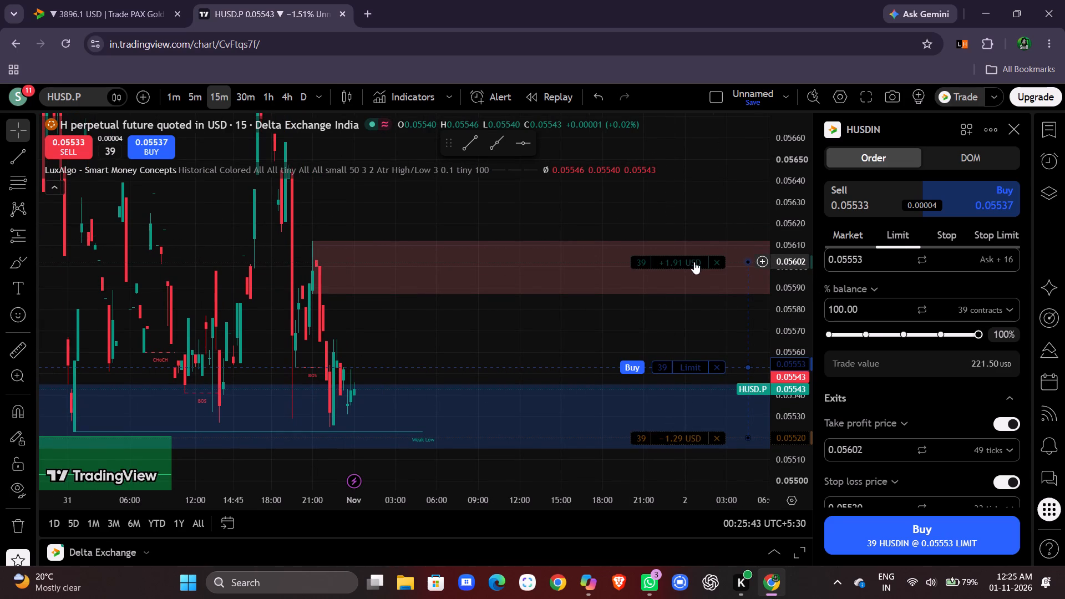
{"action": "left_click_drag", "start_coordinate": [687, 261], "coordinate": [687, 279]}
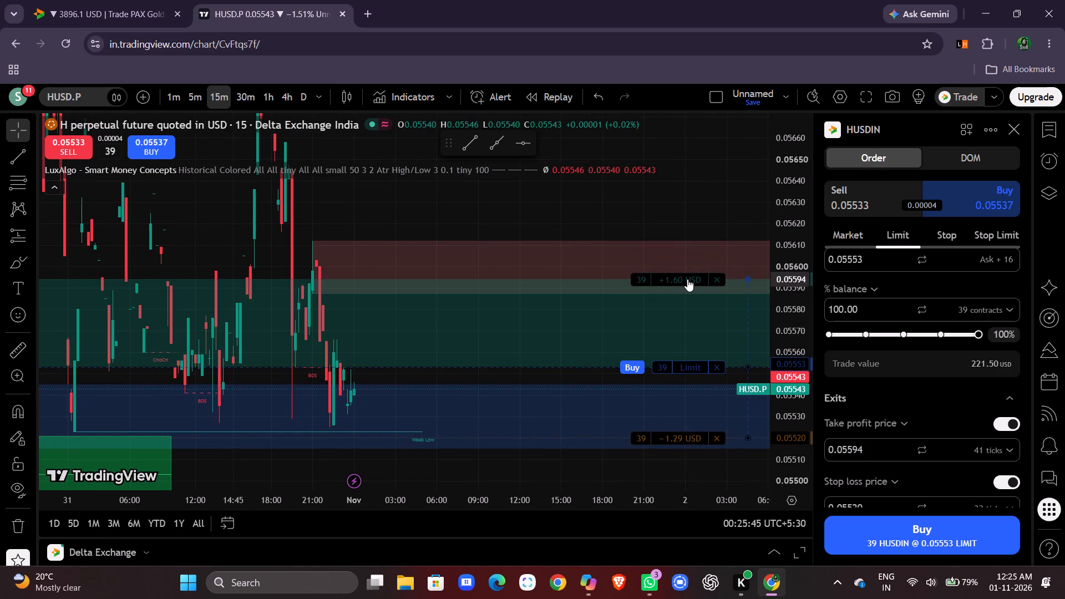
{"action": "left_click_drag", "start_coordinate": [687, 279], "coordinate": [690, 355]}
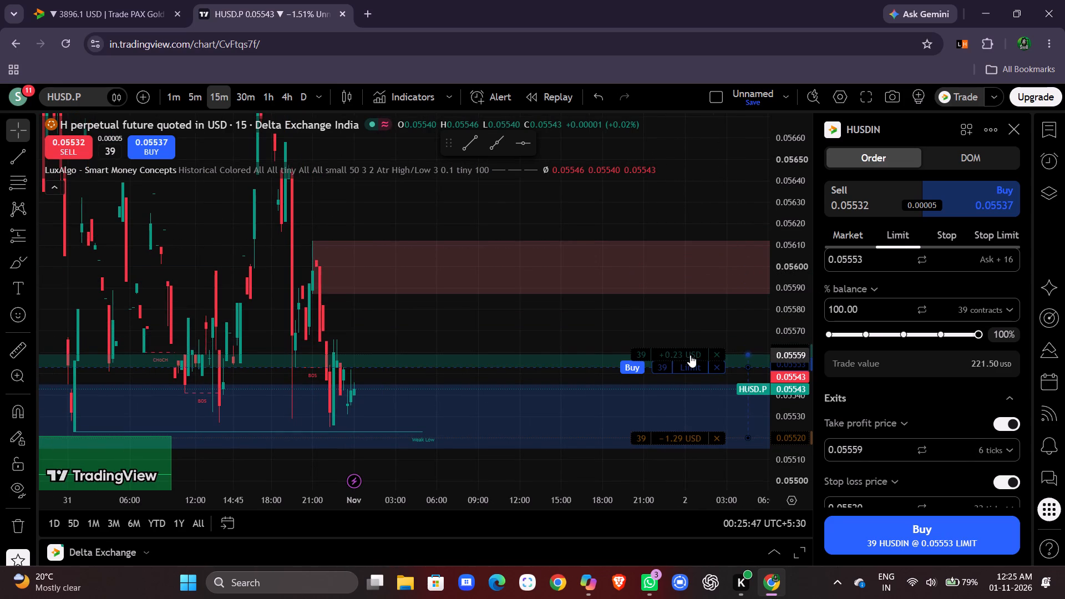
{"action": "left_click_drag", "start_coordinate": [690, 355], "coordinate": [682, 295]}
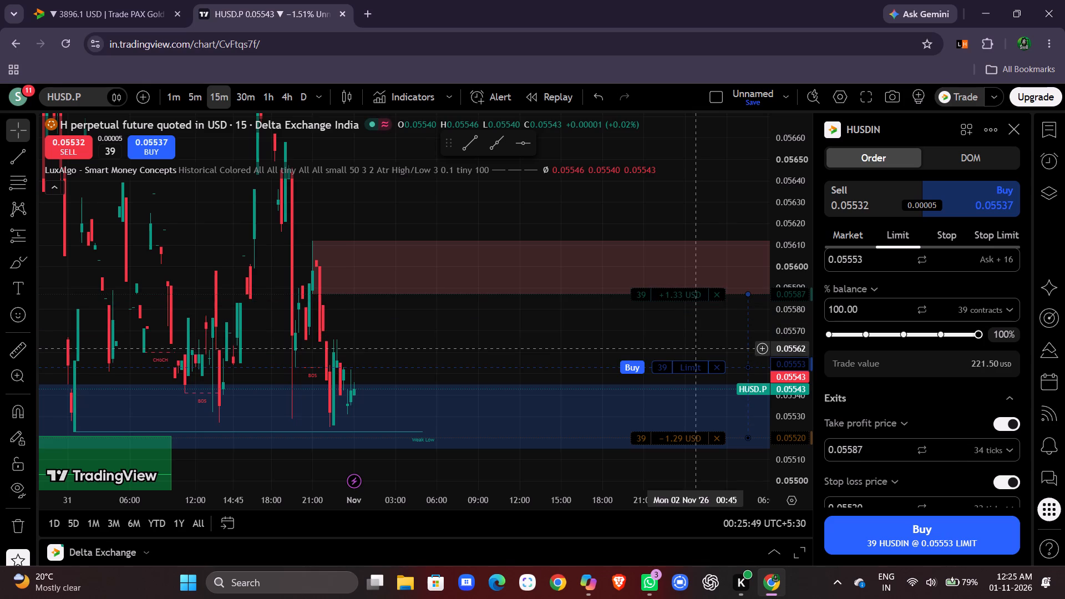
Set the HUSDIN buy order's limit price to 0.05543 at the current price line.
{"action": "left_click_drag", "start_coordinate": [689, 368], "coordinate": [691, 392]}
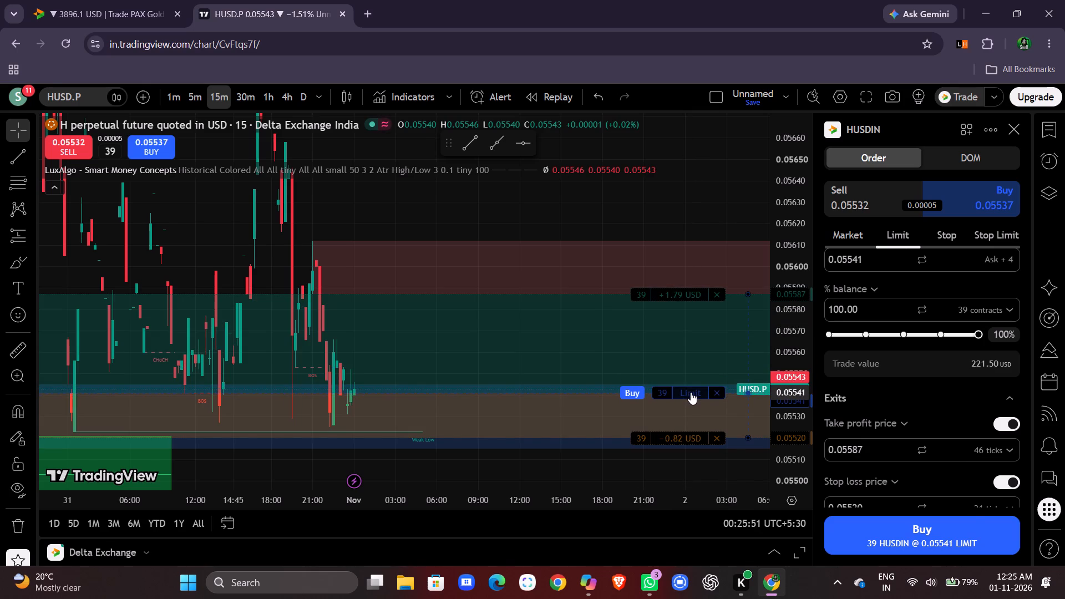
{"action": "left_click_drag", "start_coordinate": [691, 392], "coordinate": [694, 389]}
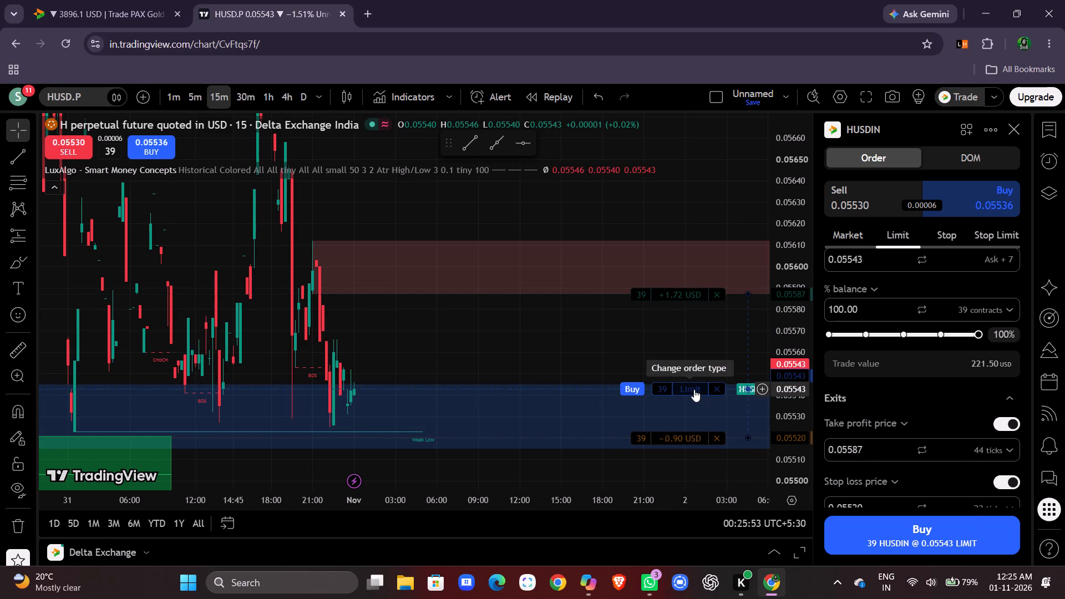
Set the HUSDIN order's take profit price to 0.05561 on the chart.
{"action": "left_click_drag", "start_coordinate": [688, 295], "coordinate": [688, 314]}
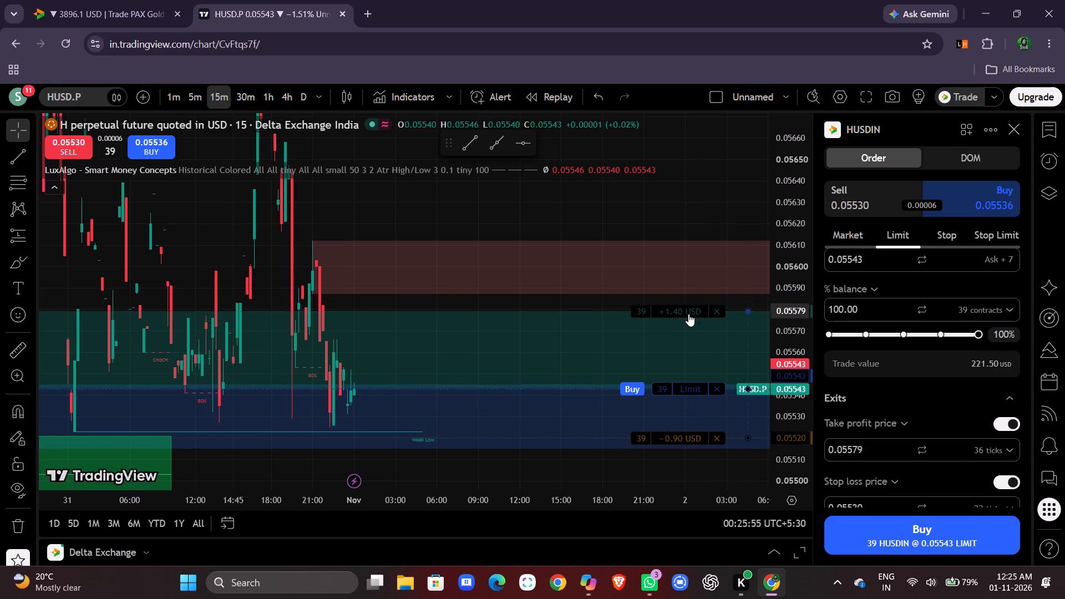
{"action": "left_click_drag", "start_coordinate": [688, 314], "coordinate": [691, 351]}
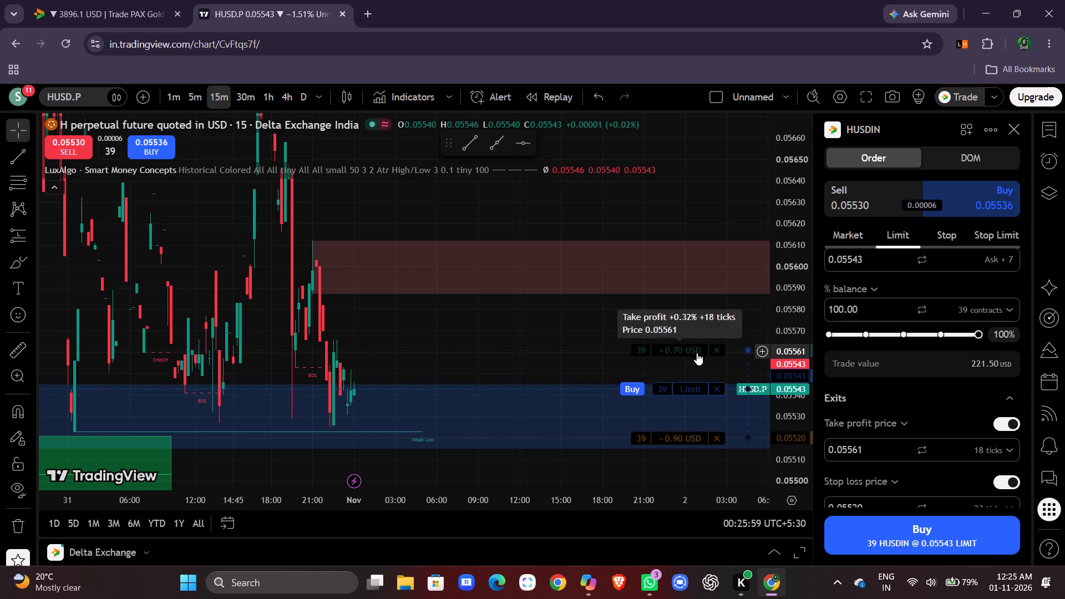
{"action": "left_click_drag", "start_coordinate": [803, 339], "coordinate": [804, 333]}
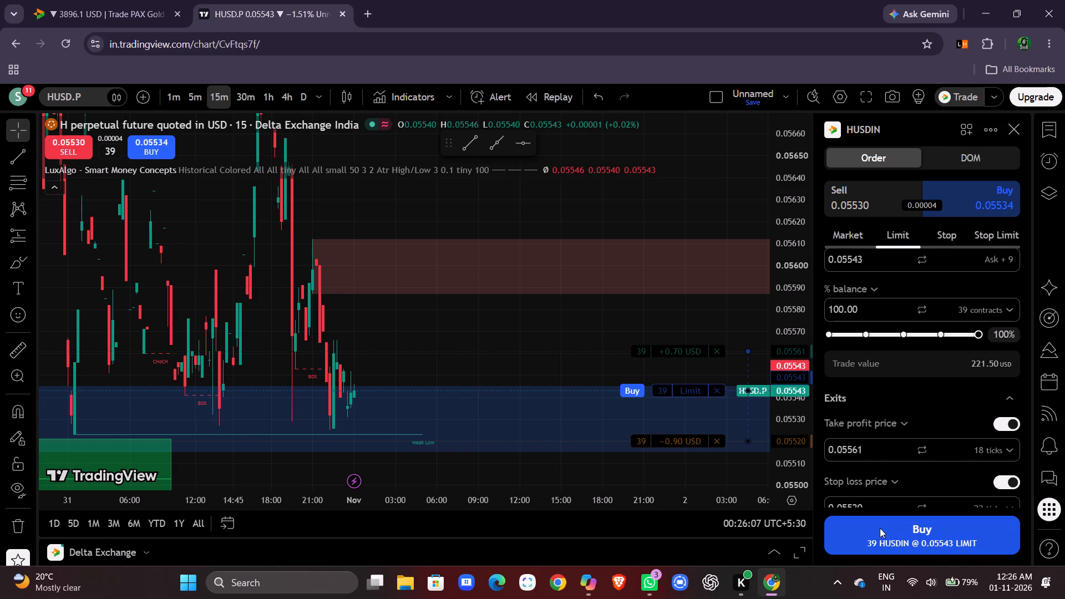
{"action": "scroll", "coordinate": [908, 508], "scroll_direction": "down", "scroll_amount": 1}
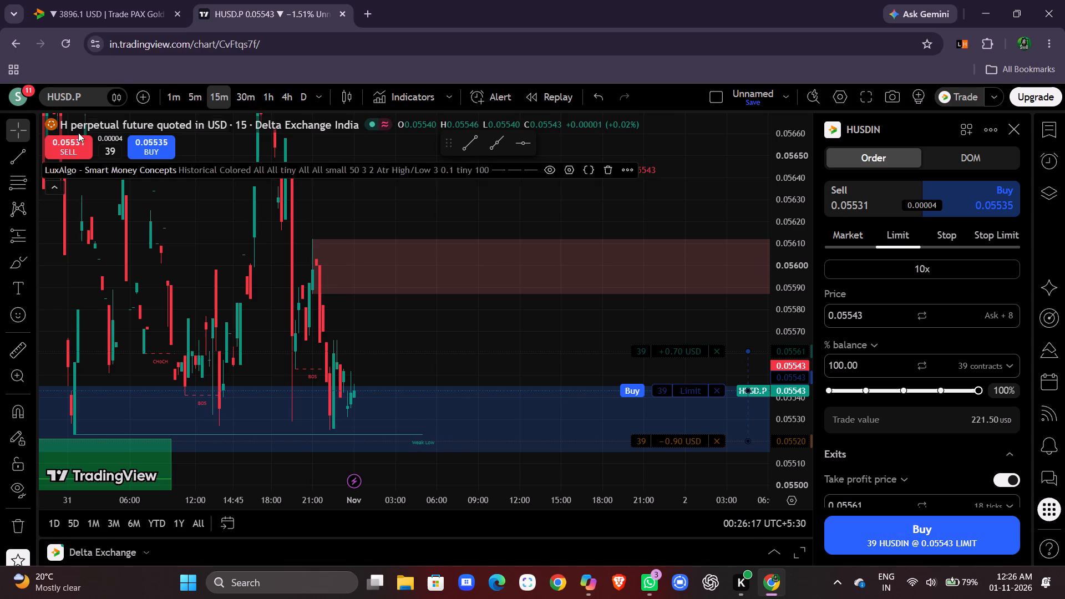
Find AINUSD.P in the Delta Exchange symbol search, flag it, and open its chart.
{"action": "left_click", "coordinate": [57, 94]}
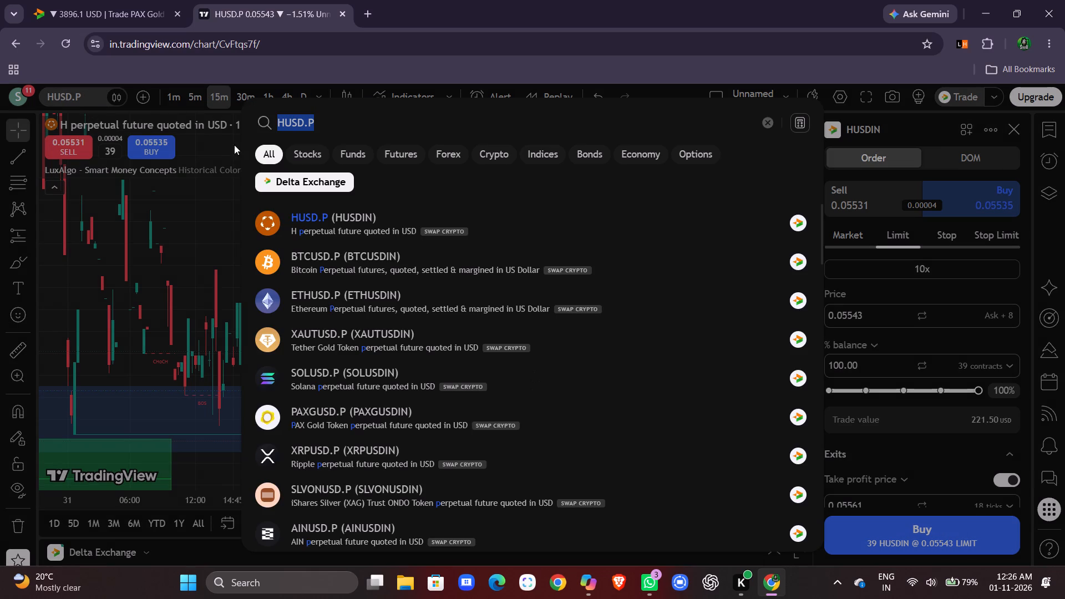
{"action": "scroll", "coordinate": [322, 346], "scroll_direction": "down", "scroll_amount": 1}
{"action": "scroll", "coordinate": [367, 449], "scroll_direction": "down", "scroll_amount": 1}
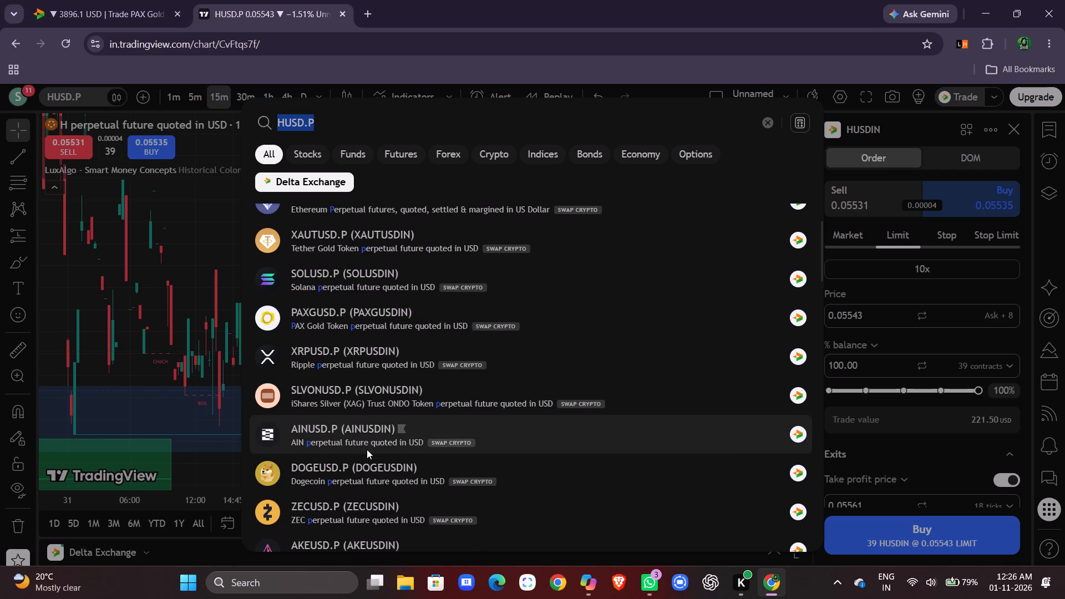
{"action": "left_click", "coordinate": [400, 430]}
{"action": "left_click", "coordinate": [362, 430]}
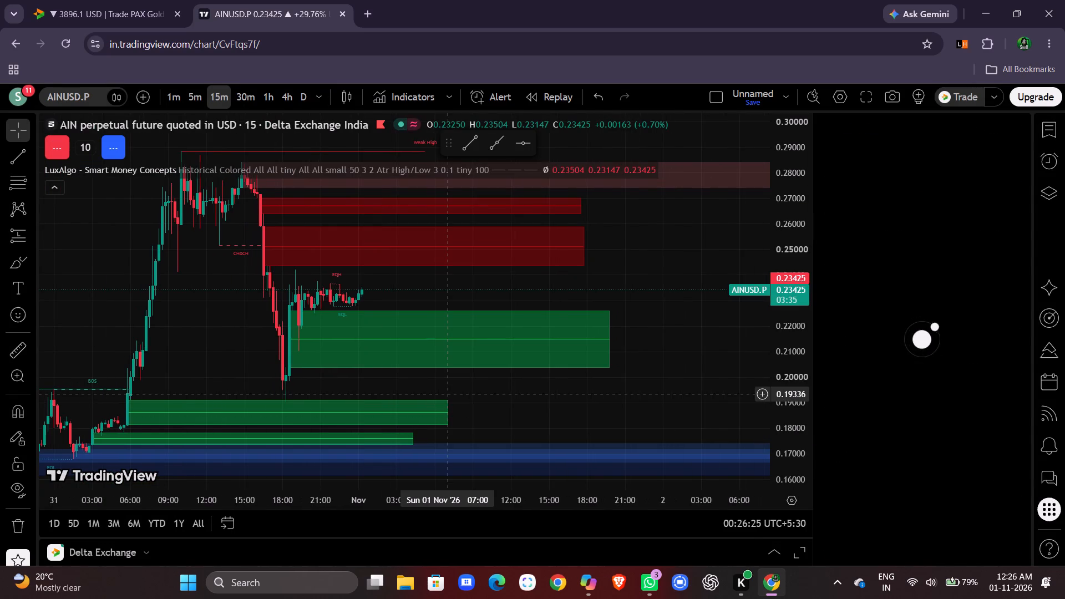
Examine the price action and the red and green Smart Money Concepts zones on the AINUSD.P 15-minute chart.
{"action": "left_click_drag", "start_coordinate": [799, 210], "coordinate": [803, 292]}
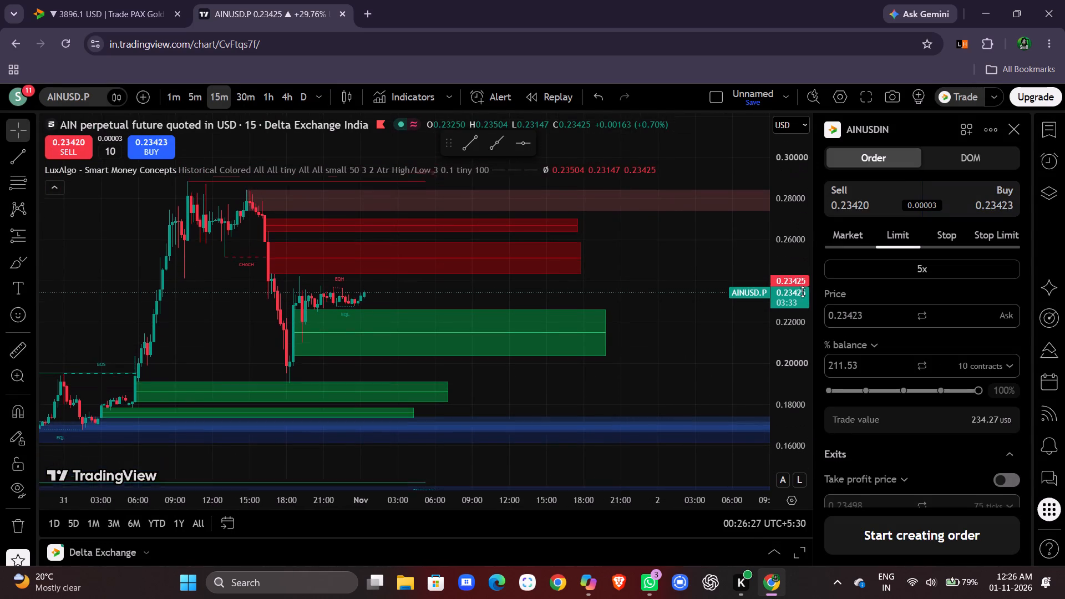
{"action": "left_click_drag", "start_coordinate": [803, 292], "coordinate": [798, 274]}
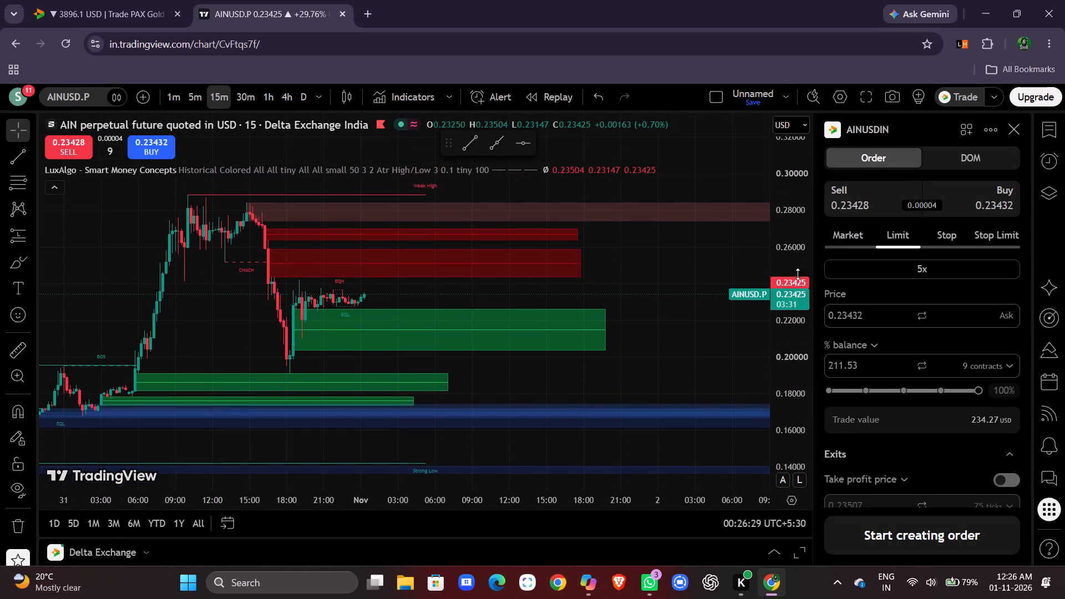
{"action": "left_click_drag", "start_coordinate": [798, 274], "coordinate": [777, 0]}
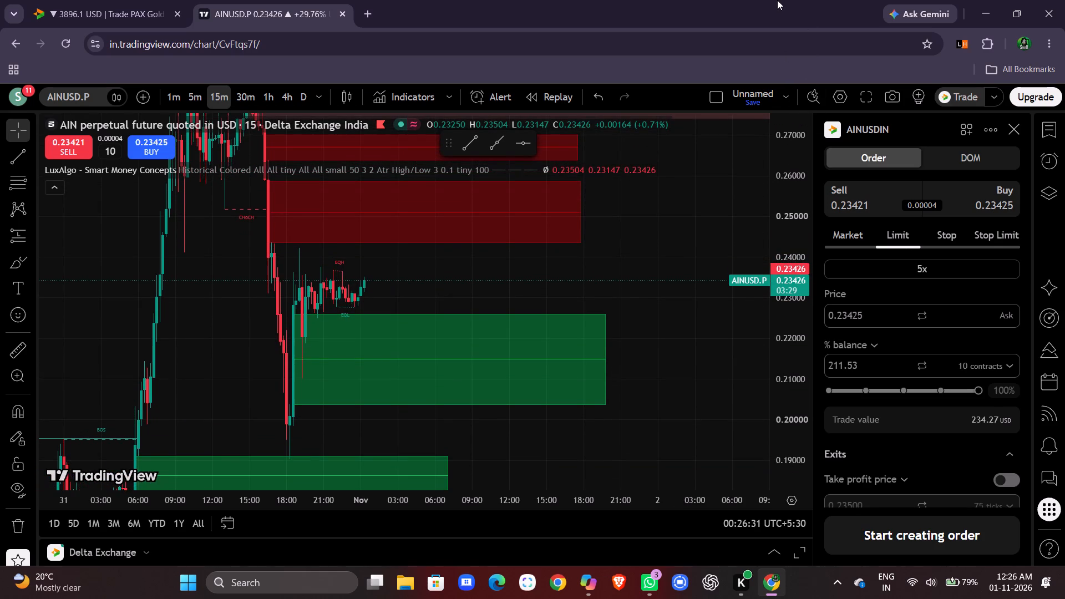
{"action": "left_click_drag", "start_coordinate": [777, 0], "coordinate": [777, 0]}
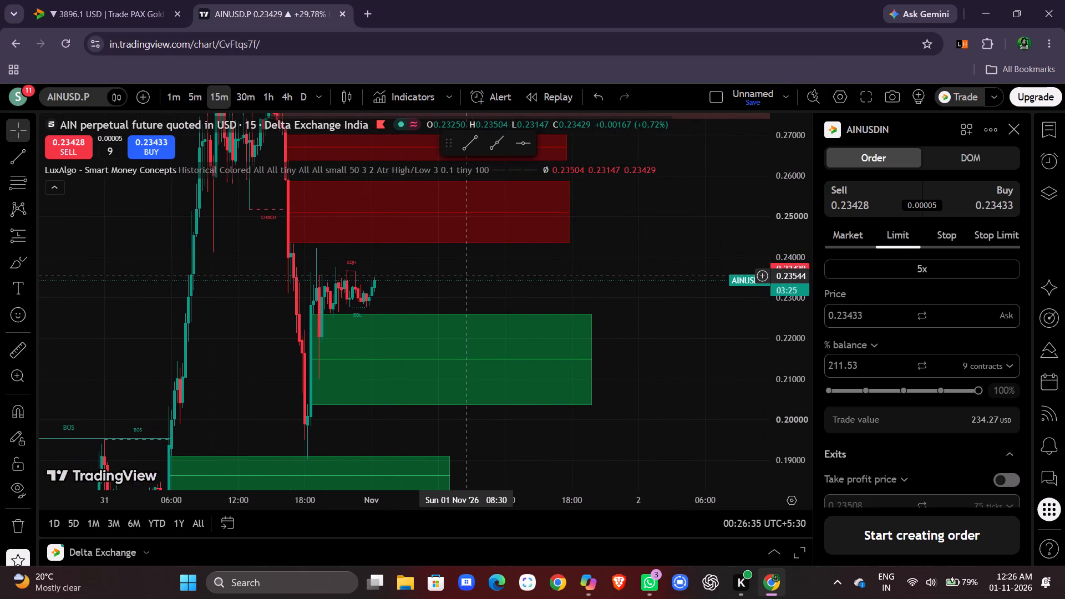
{"action": "left_click_drag", "start_coordinate": [807, 222], "coordinate": [779, 404]}
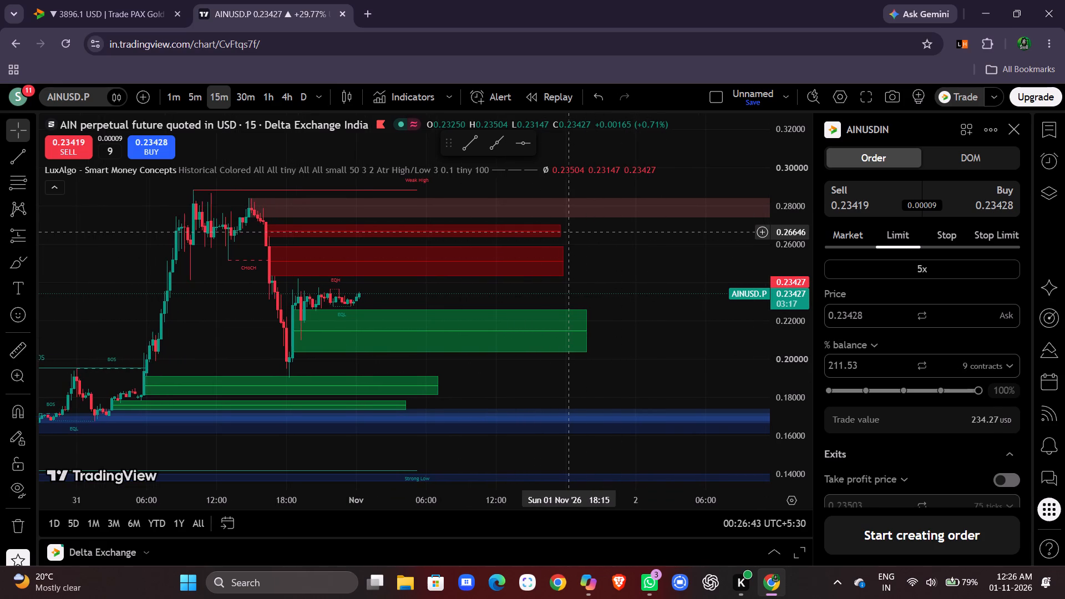
{"action": "left_click_drag", "start_coordinate": [800, 174], "coordinate": [800, 213]}
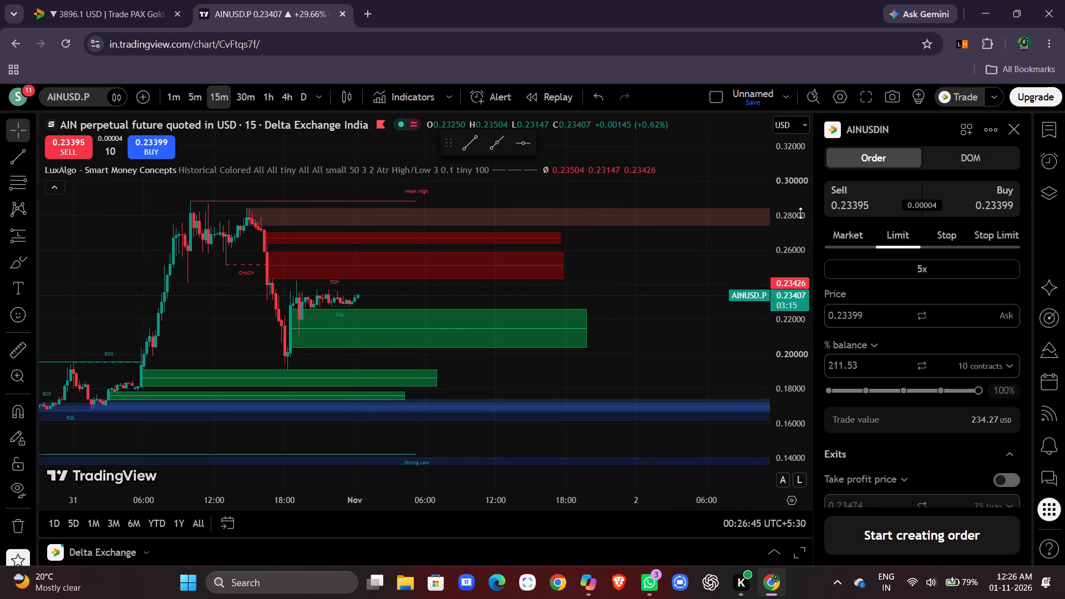
{"action": "left_click_drag", "start_coordinate": [682, 269], "coordinate": [689, 297]}
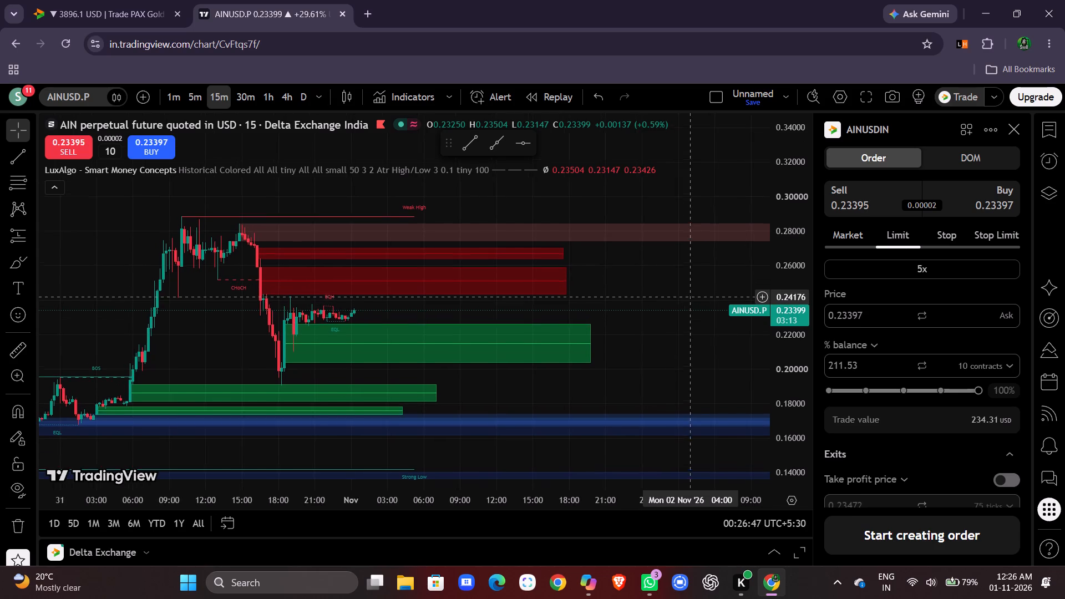
{"action": "left_click_drag", "start_coordinate": [689, 297], "coordinate": [694, 296]}
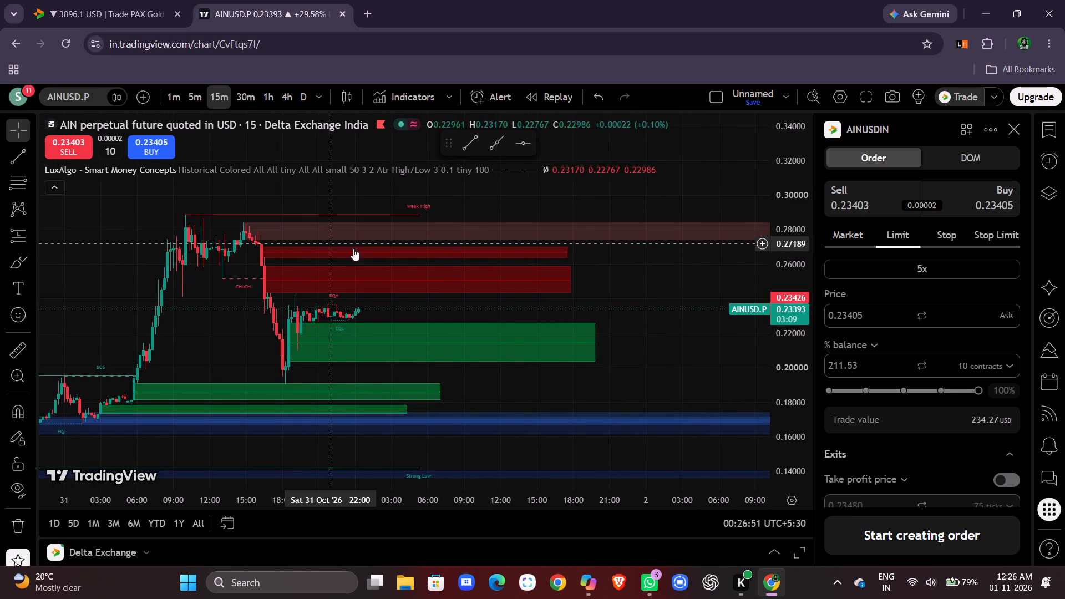
{"action": "left_click", "coordinate": [654, 231]}
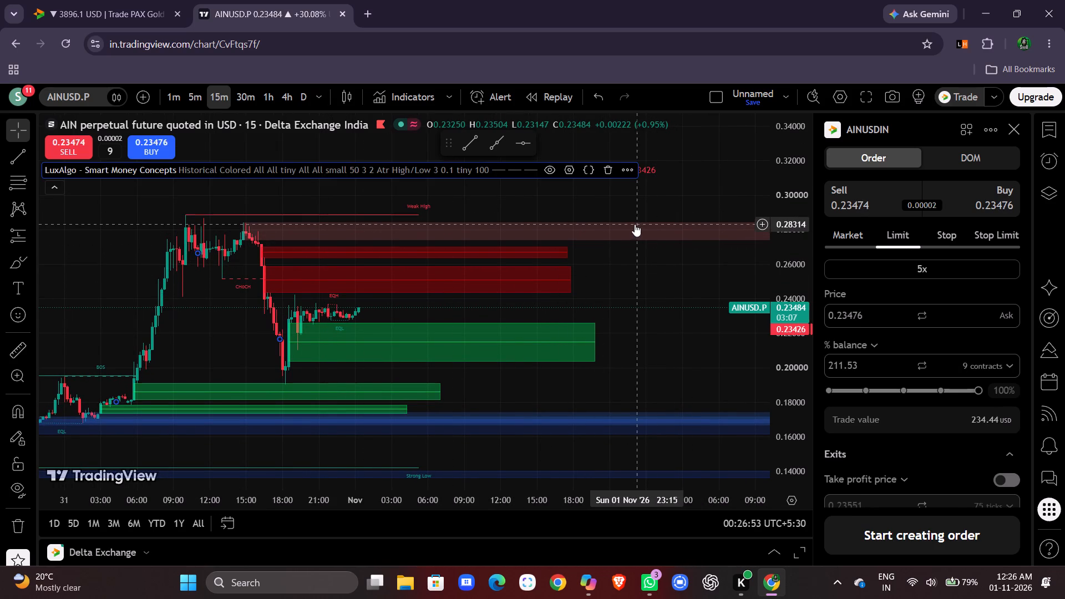
{"action": "left_click", "coordinate": [635, 224]}
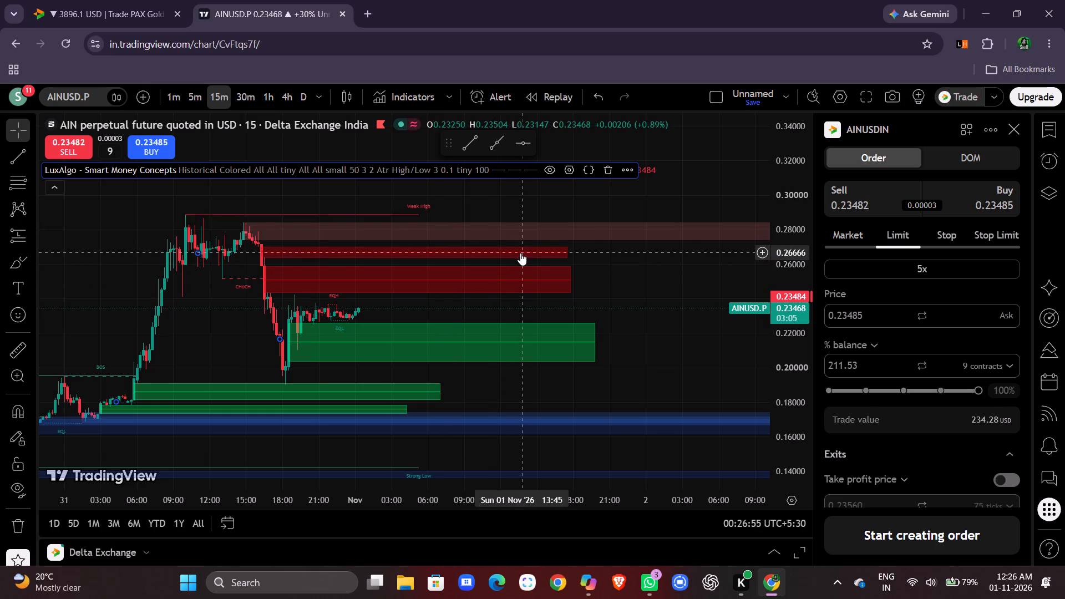
{"action": "left_click", "coordinate": [638, 298]}
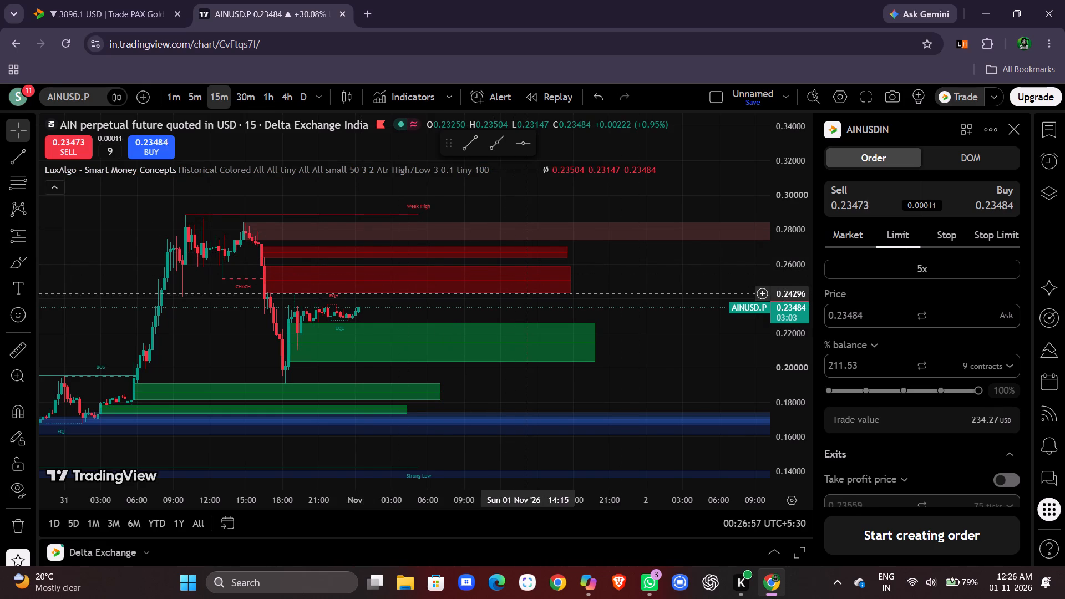
{"action": "scroll", "coordinate": [529, 293], "scroll_direction": "left", "scroll_amount": 1}
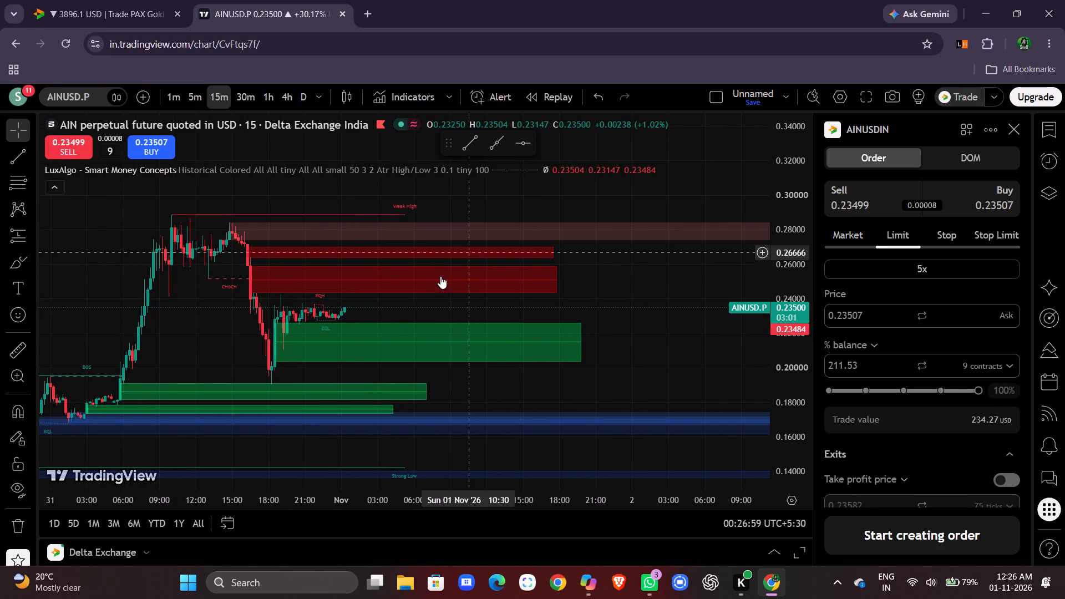
{"action": "scroll", "coordinate": [452, 251], "scroll_direction": "right", "scroll_amount": 1}
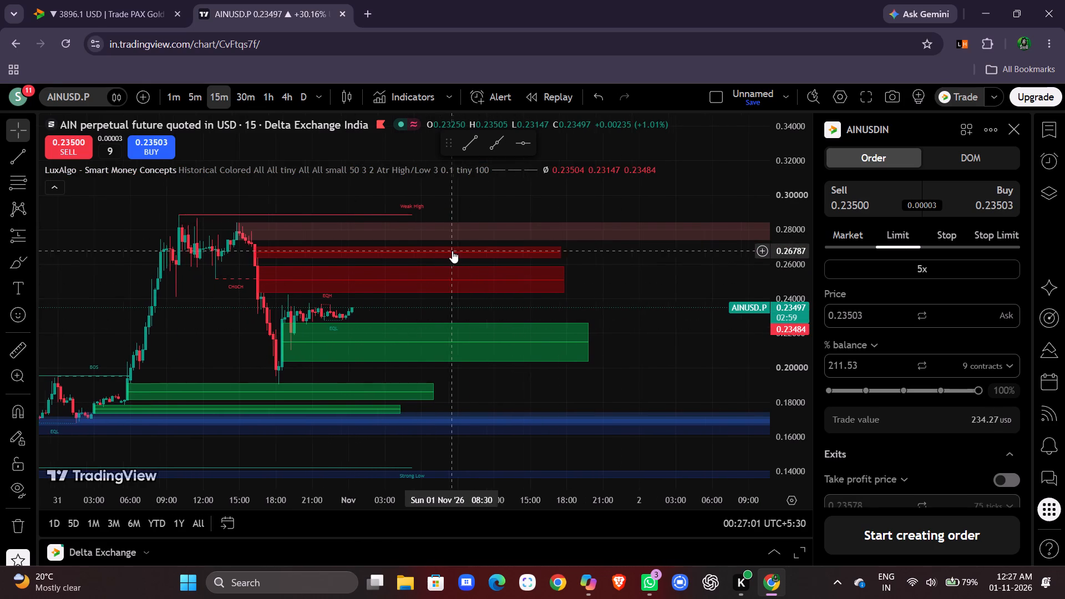
{"action": "scroll", "coordinate": [452, 251], "scroll_direction": "right", "scroll_amount": 1}
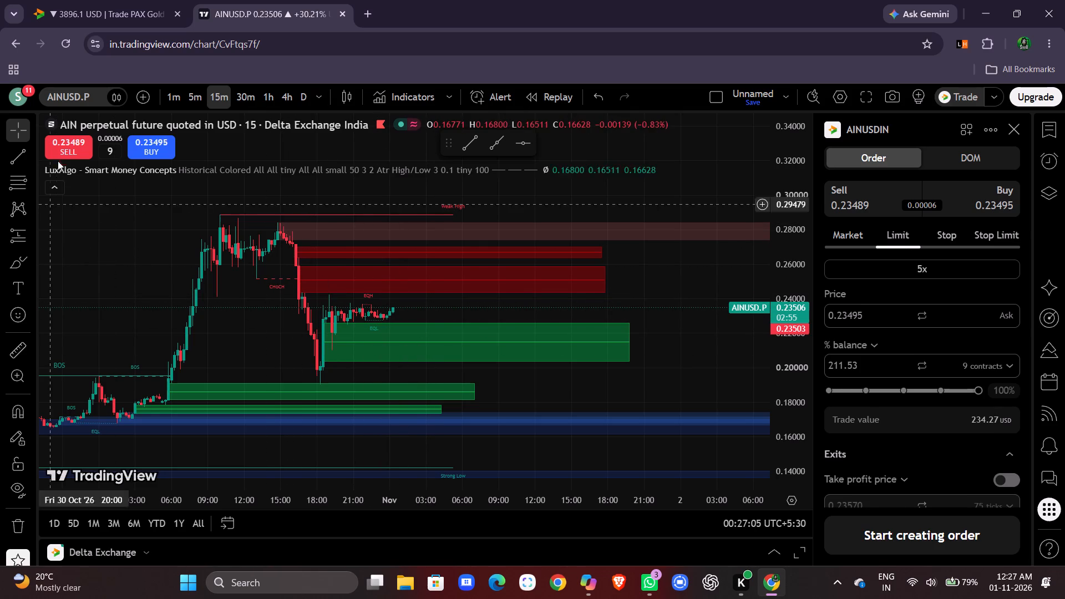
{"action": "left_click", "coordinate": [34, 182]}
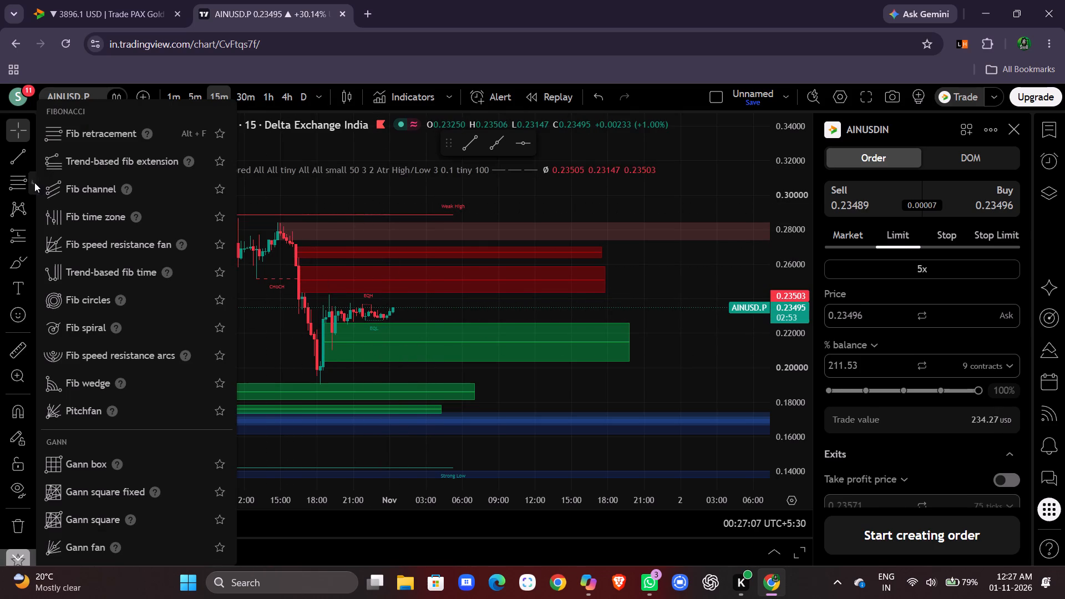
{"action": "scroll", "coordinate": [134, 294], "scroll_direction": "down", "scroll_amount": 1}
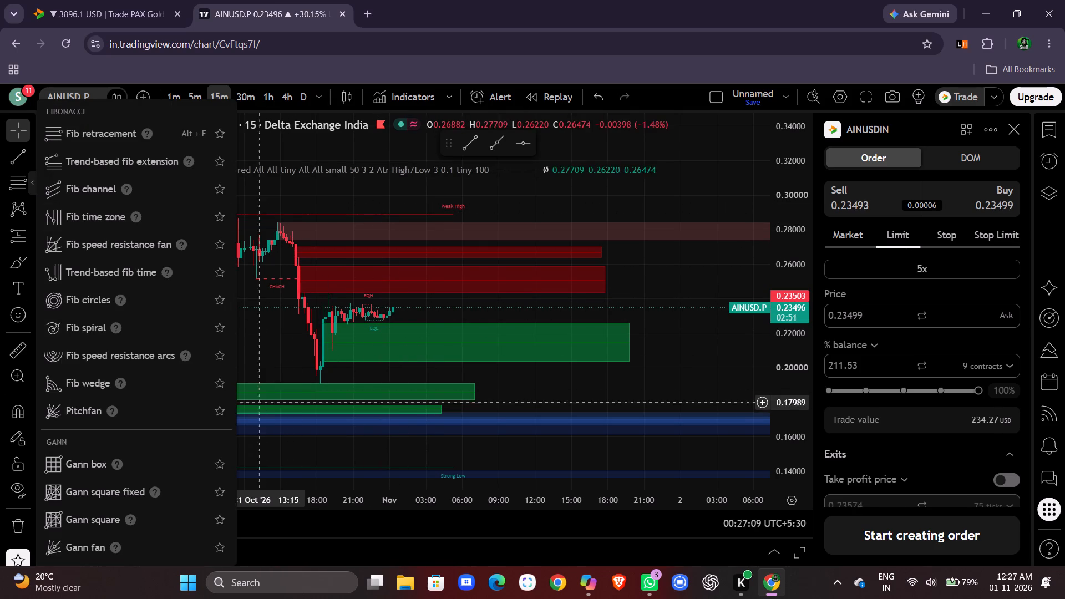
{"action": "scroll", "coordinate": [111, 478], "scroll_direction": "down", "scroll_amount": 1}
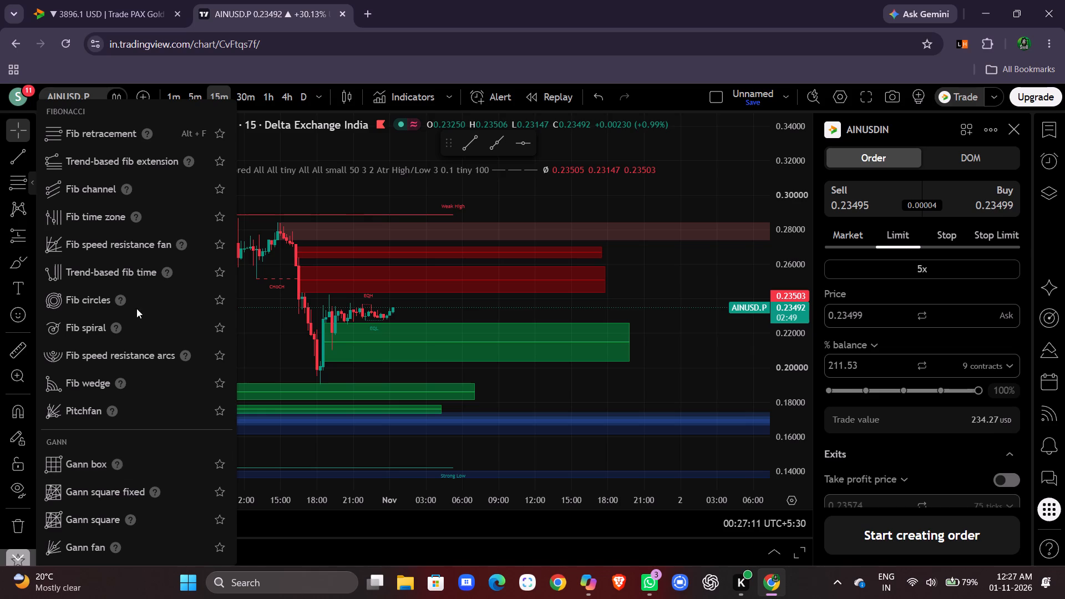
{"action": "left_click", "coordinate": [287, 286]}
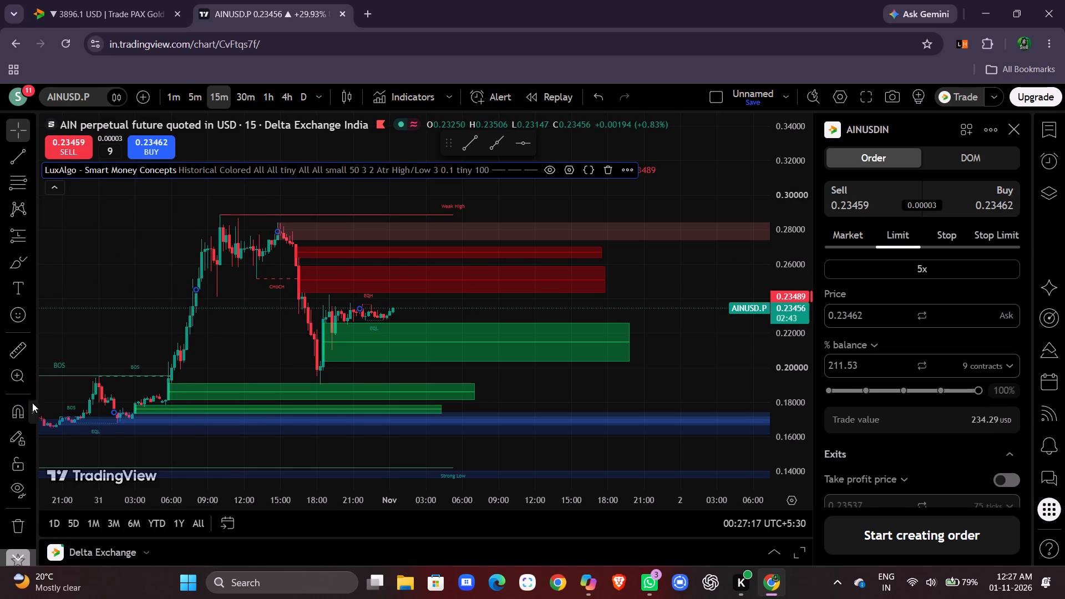
Turn on the strong magnet mode for chart drawings and dismiss its tip.
{"action": "left_click", "coordinate": [31, 419]}
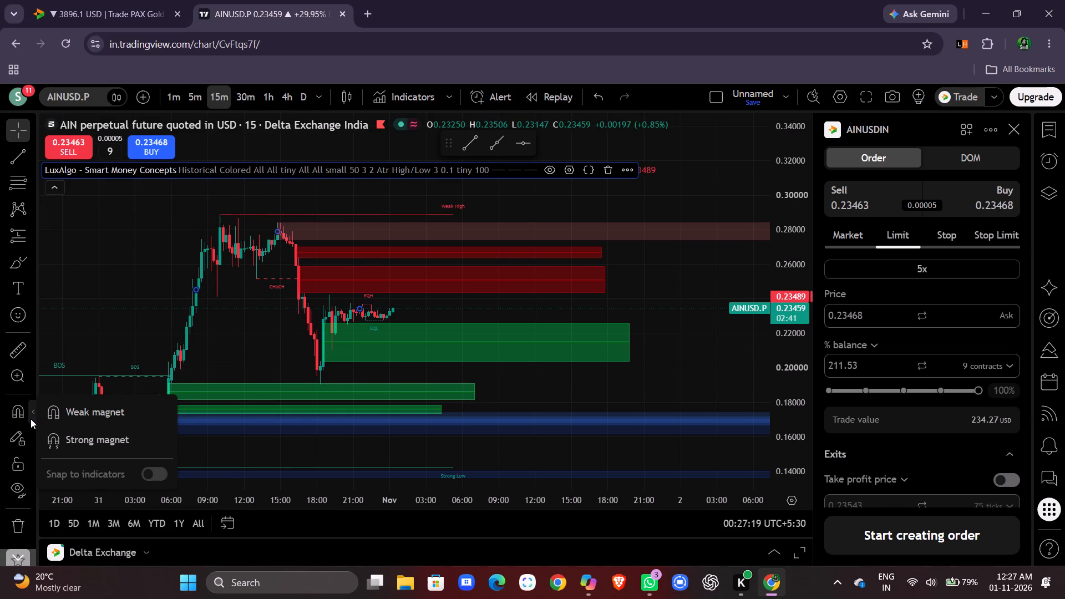
{"action": "left_click", "coordinate": [31, 419]}
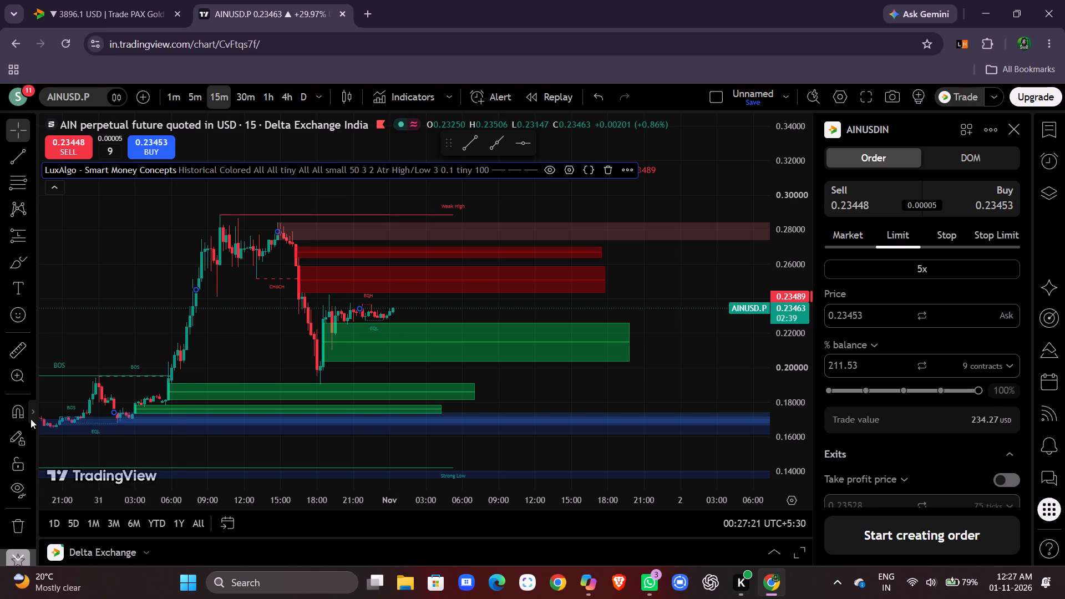
{"action": "left_click", "coordinate": [31, 419]}
{"action": "left_click", "coordinate": [106, 445]}
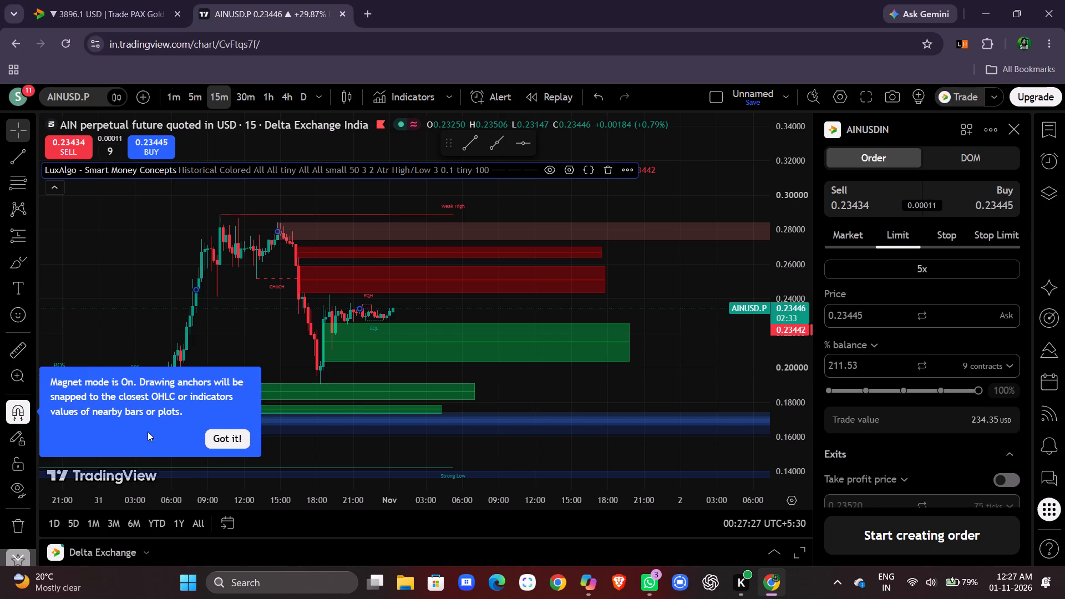
{"action": "left_click", "coordinate": [226, 445]}
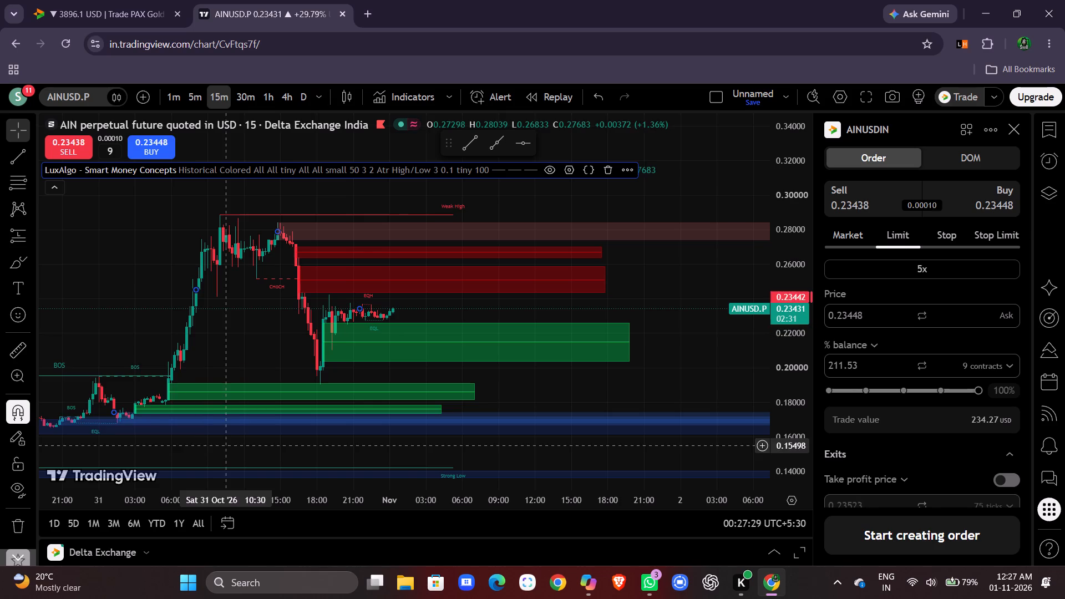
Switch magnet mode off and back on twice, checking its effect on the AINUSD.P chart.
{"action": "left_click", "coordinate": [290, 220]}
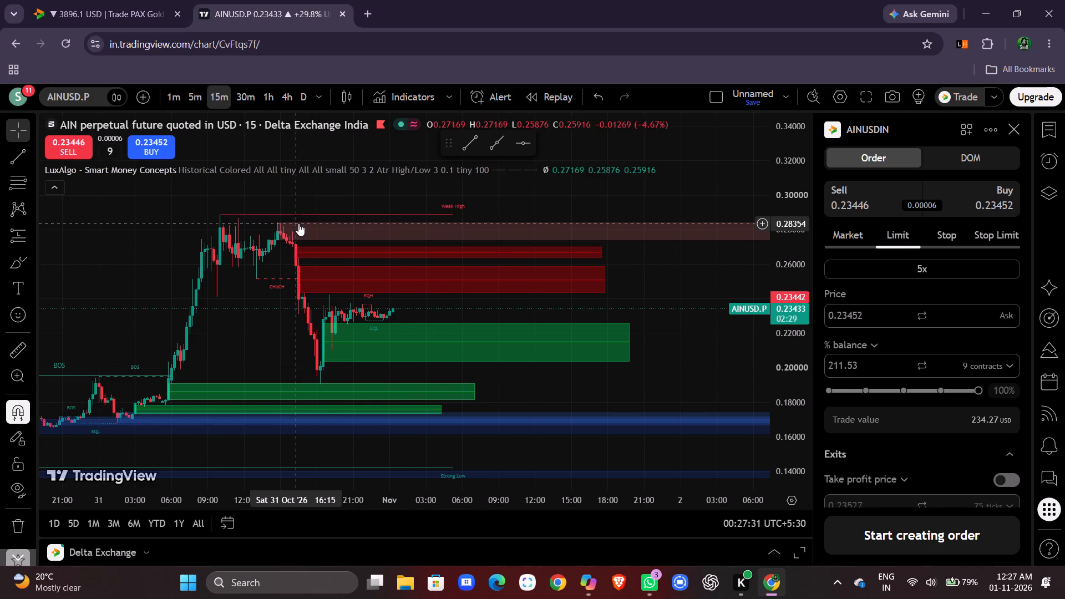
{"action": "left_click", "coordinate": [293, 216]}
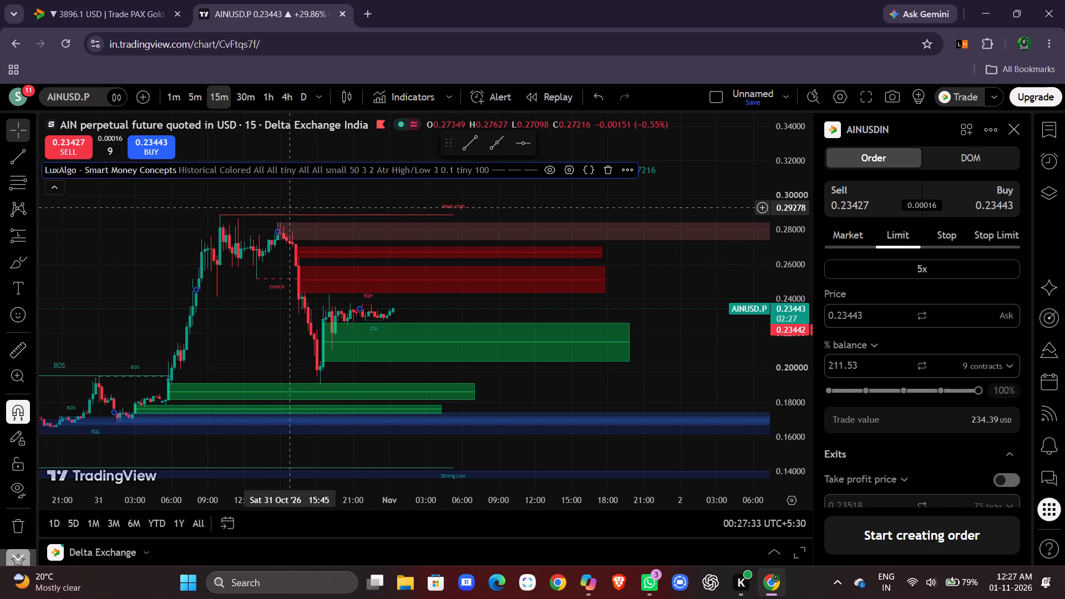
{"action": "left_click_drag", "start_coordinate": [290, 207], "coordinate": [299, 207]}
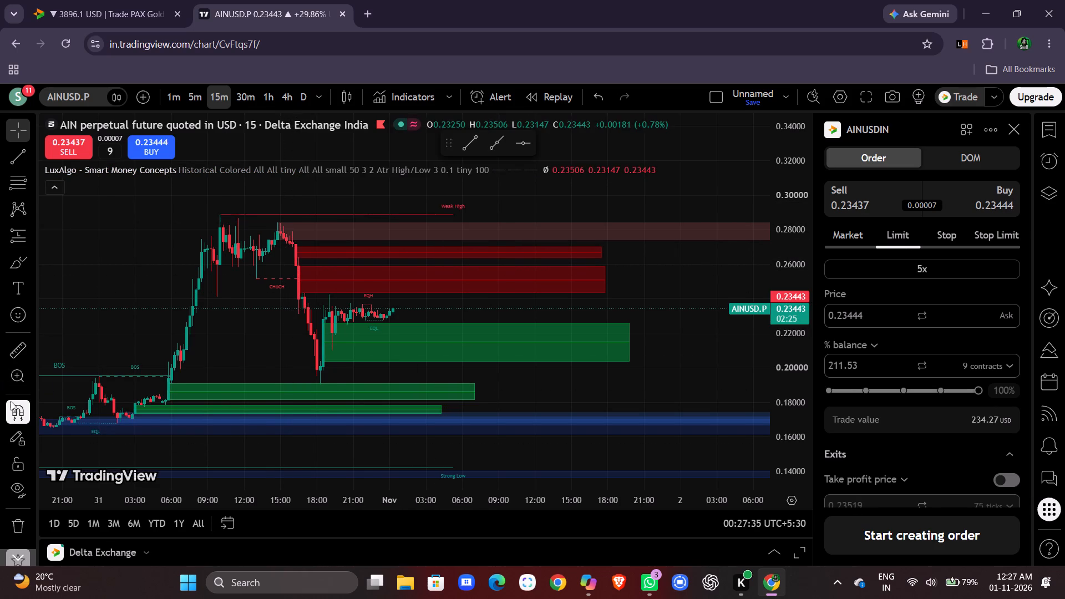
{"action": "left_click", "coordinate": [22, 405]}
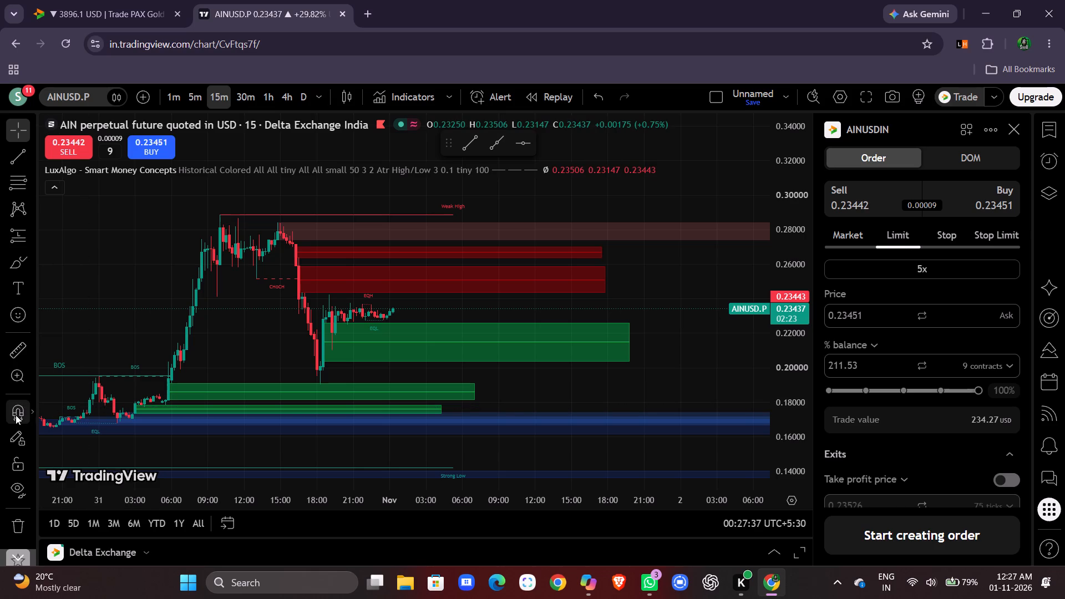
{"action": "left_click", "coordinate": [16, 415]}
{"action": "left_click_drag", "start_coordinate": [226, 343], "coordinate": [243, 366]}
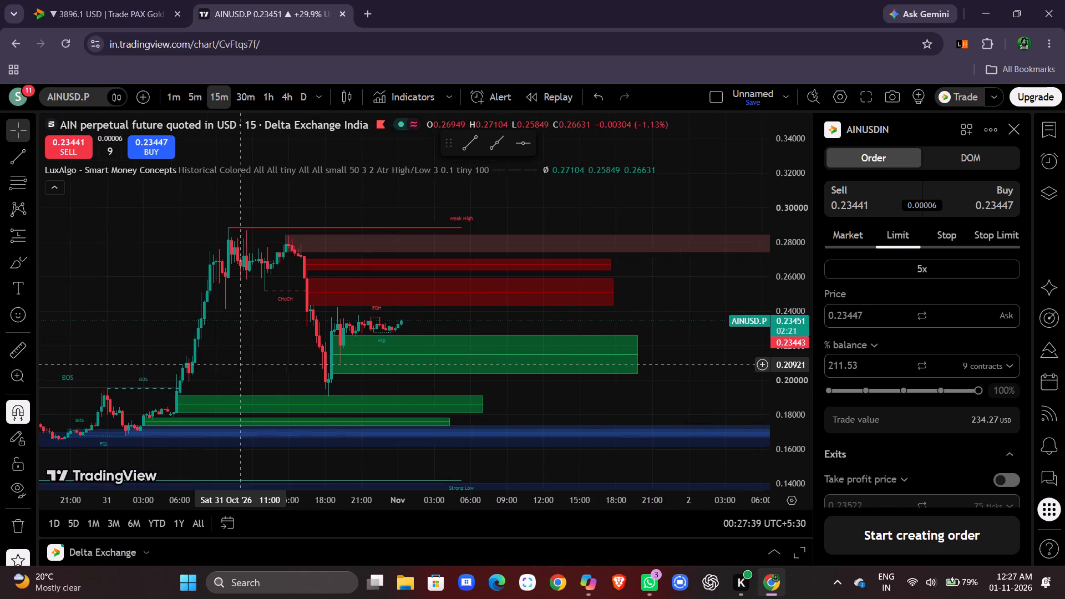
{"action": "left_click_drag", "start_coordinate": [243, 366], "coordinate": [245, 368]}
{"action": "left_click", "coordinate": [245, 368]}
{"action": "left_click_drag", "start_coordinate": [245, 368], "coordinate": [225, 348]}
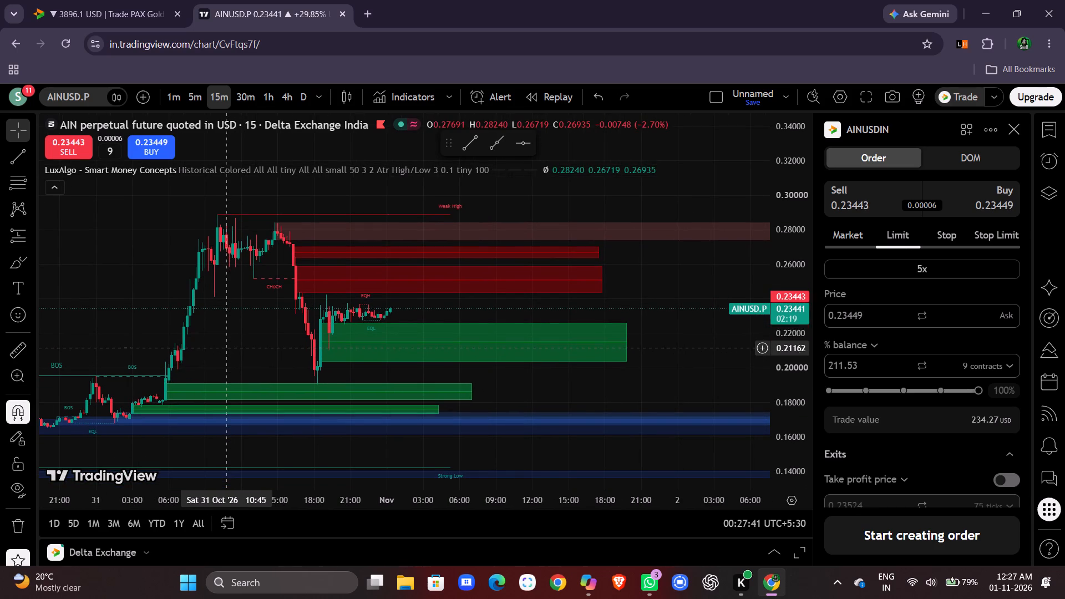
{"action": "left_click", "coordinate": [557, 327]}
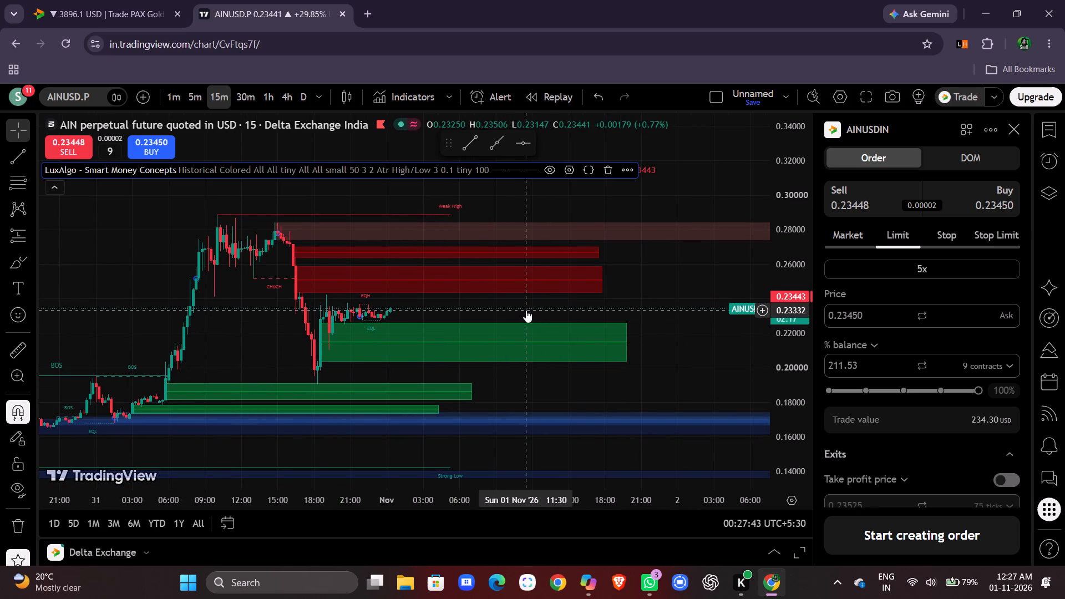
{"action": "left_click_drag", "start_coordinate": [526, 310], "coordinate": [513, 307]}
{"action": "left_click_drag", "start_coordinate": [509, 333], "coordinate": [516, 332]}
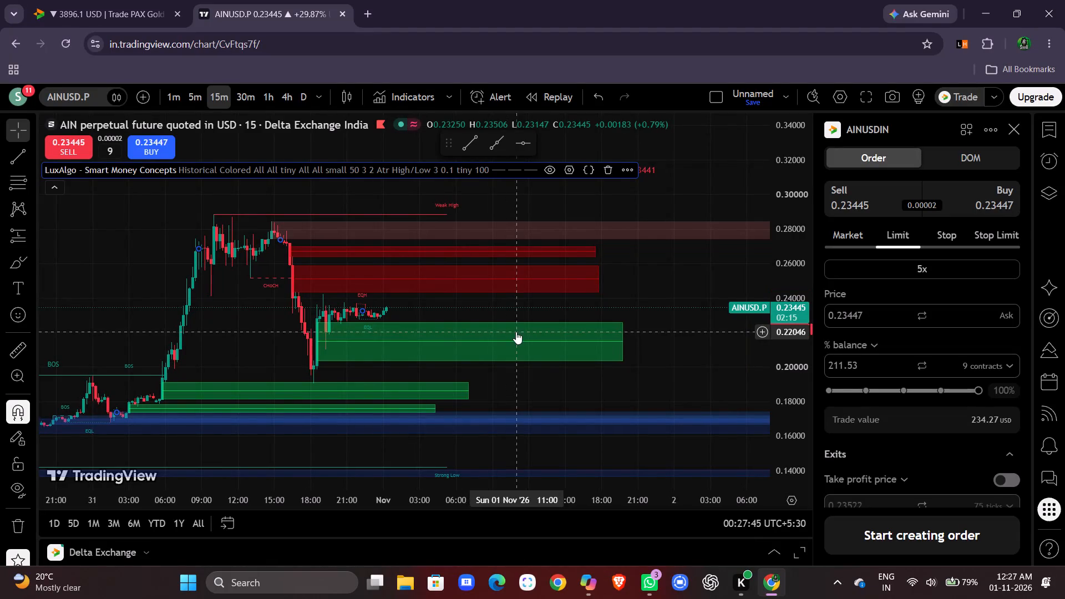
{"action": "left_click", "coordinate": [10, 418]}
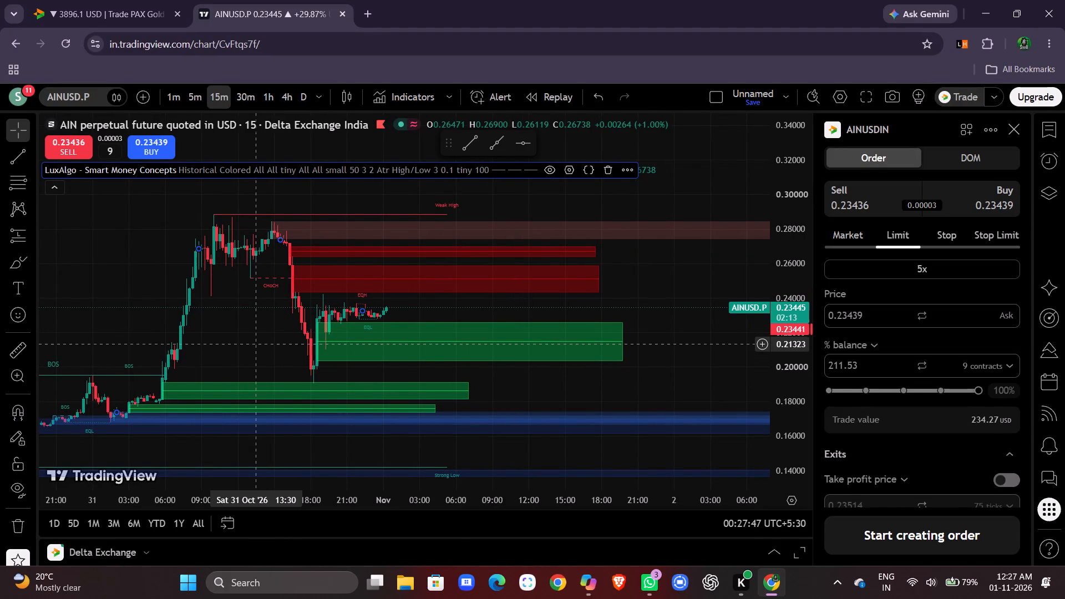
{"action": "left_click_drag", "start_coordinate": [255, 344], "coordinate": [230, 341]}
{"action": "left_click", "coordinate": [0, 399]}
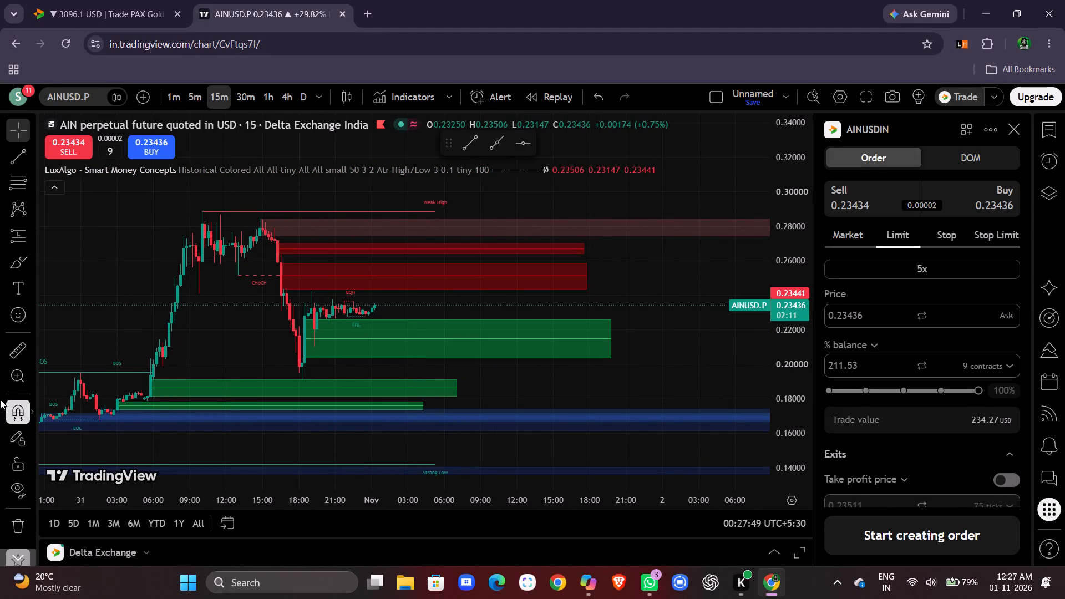
Compare the chart with magnet mode off and on, check the magnet strength options, and leave magnet mode off.
{"action": "left_click", "coordinate": [153, 295]}
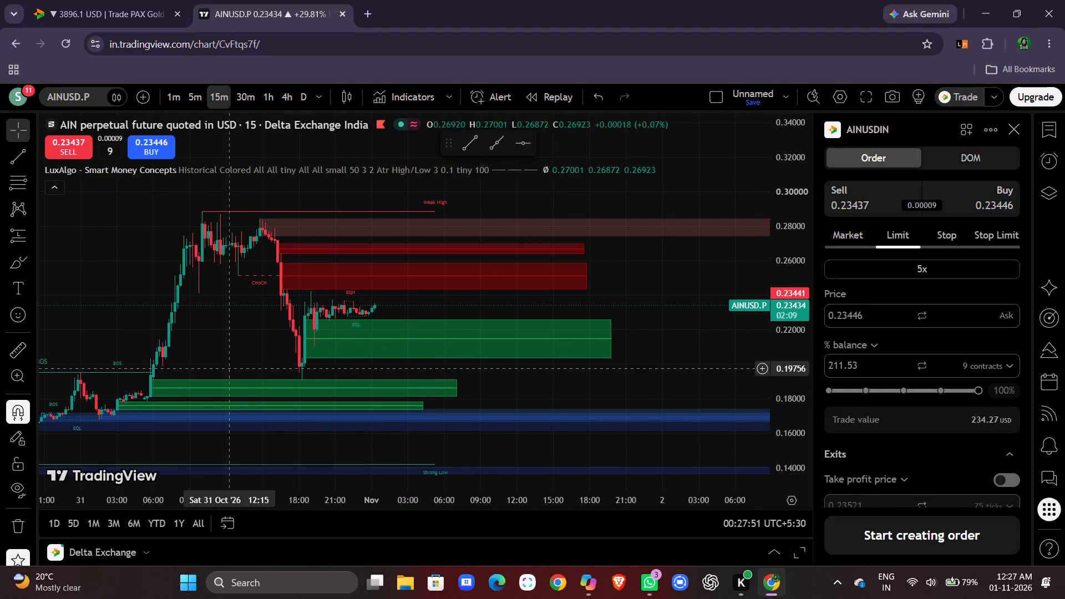
{"action": "left_click", "coordinate": [17, 407]}
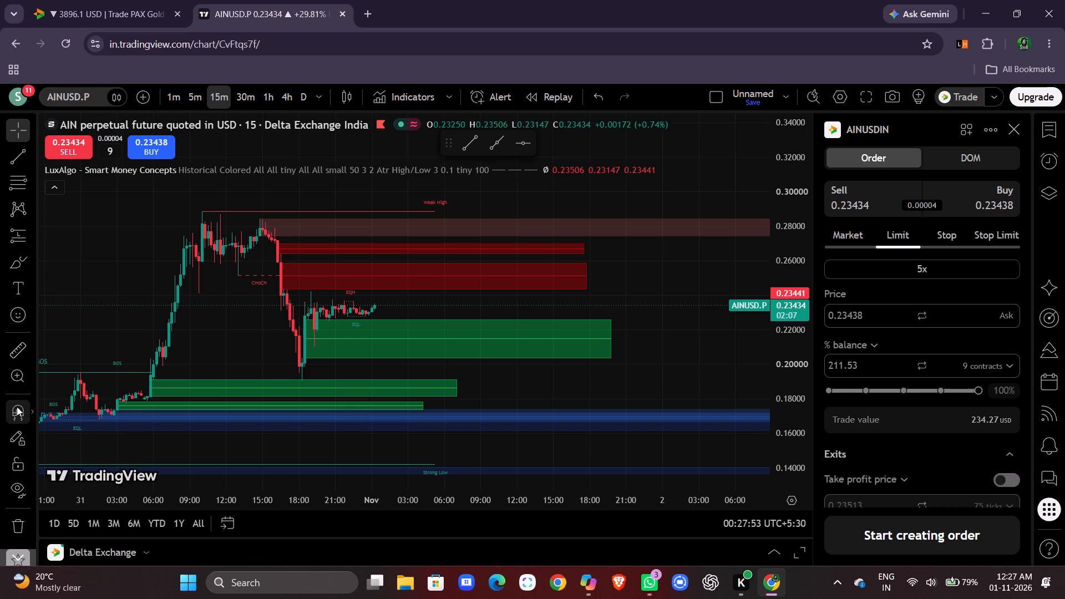
{"action": "left_click", "coordinate": [17, 407]}
{"action": "left_click", "coordinate": [28, 409]}
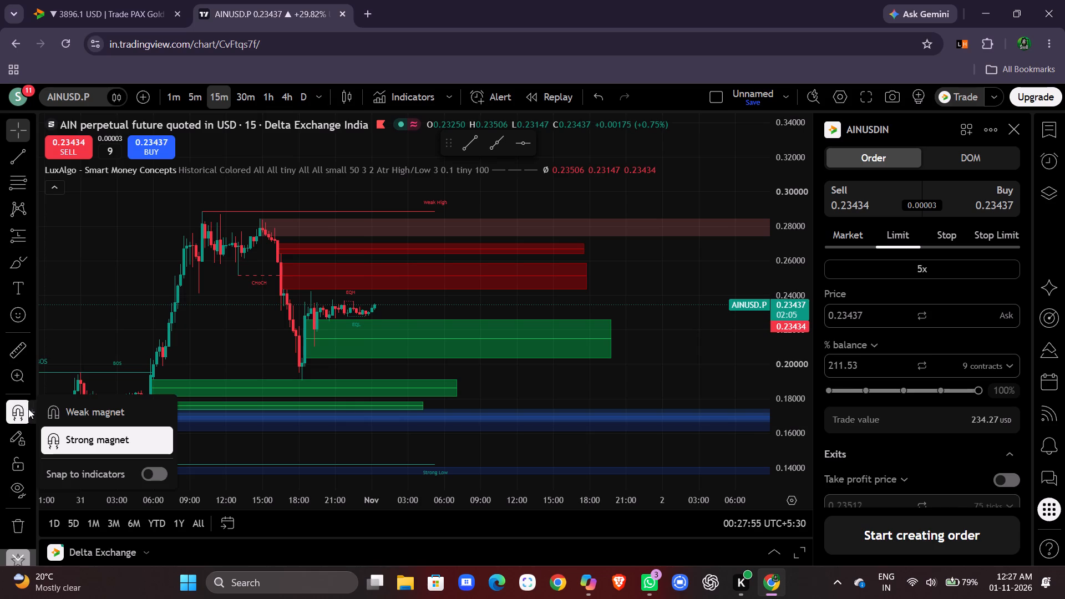
{"action": "left_click", "coordinate": [109, 400]}
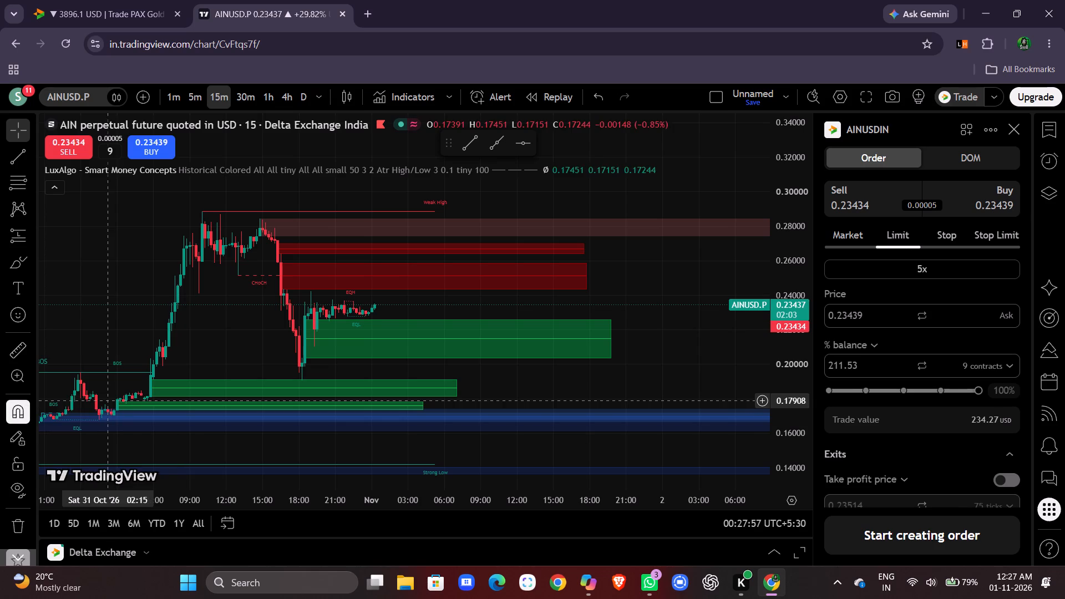
{"action": "left_click", "coordinate": [131, 352]}
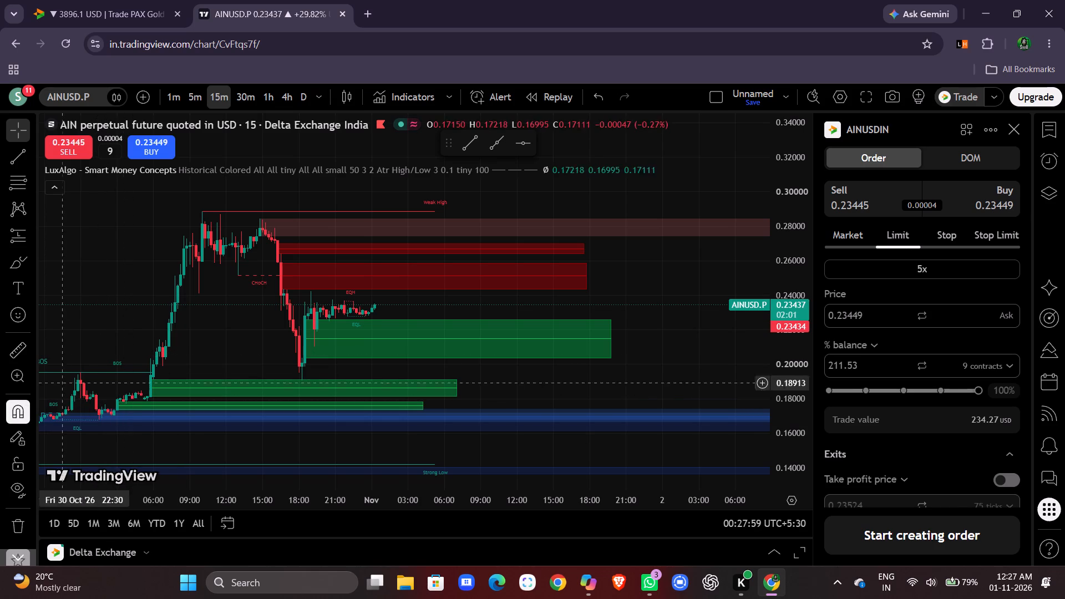
{"action": "left_click", "coordinate": [19, 407]}
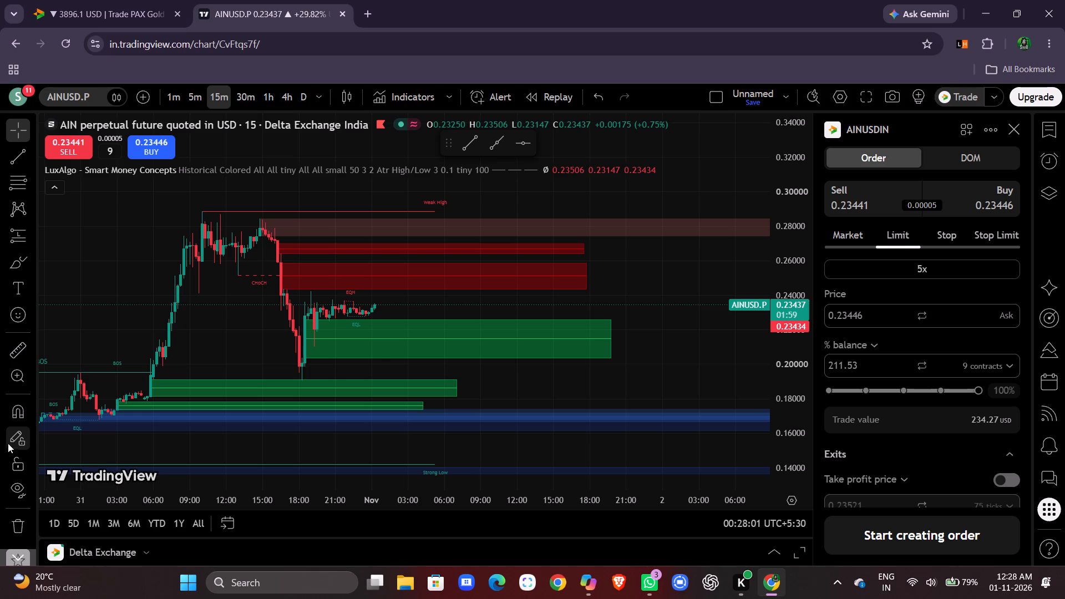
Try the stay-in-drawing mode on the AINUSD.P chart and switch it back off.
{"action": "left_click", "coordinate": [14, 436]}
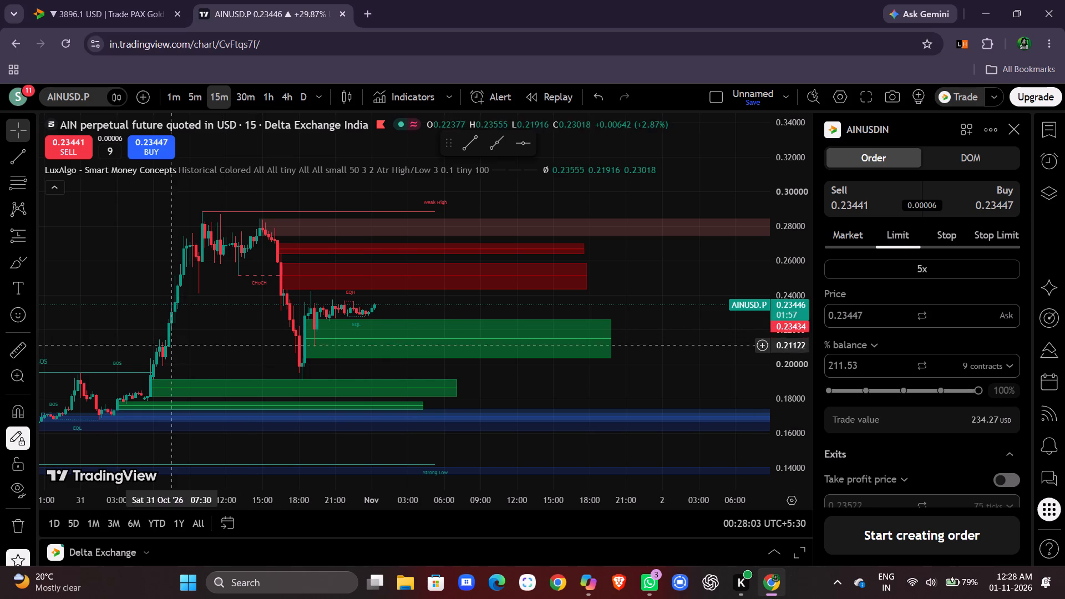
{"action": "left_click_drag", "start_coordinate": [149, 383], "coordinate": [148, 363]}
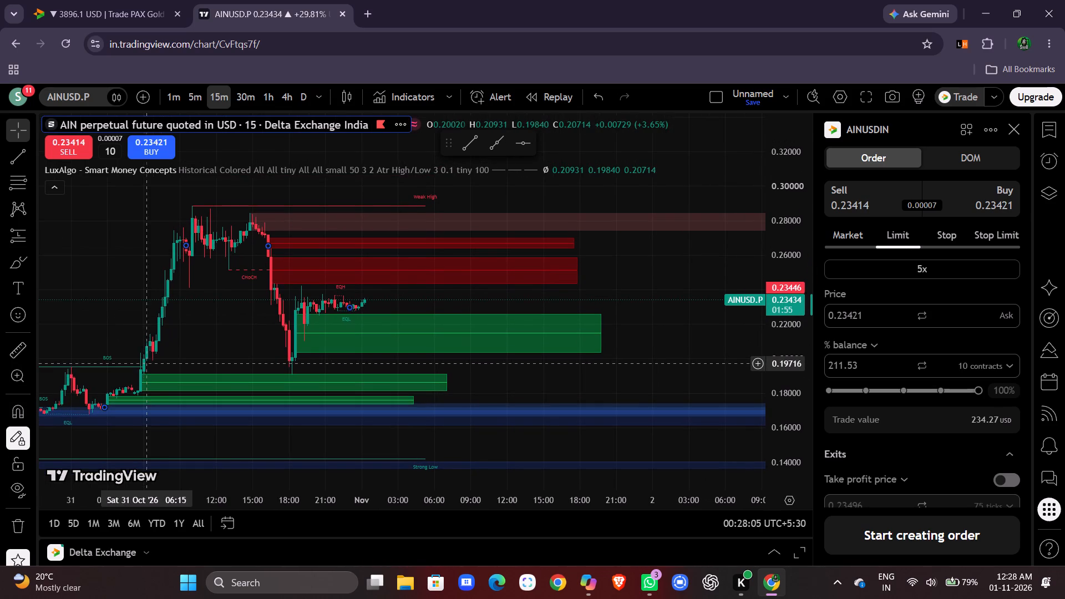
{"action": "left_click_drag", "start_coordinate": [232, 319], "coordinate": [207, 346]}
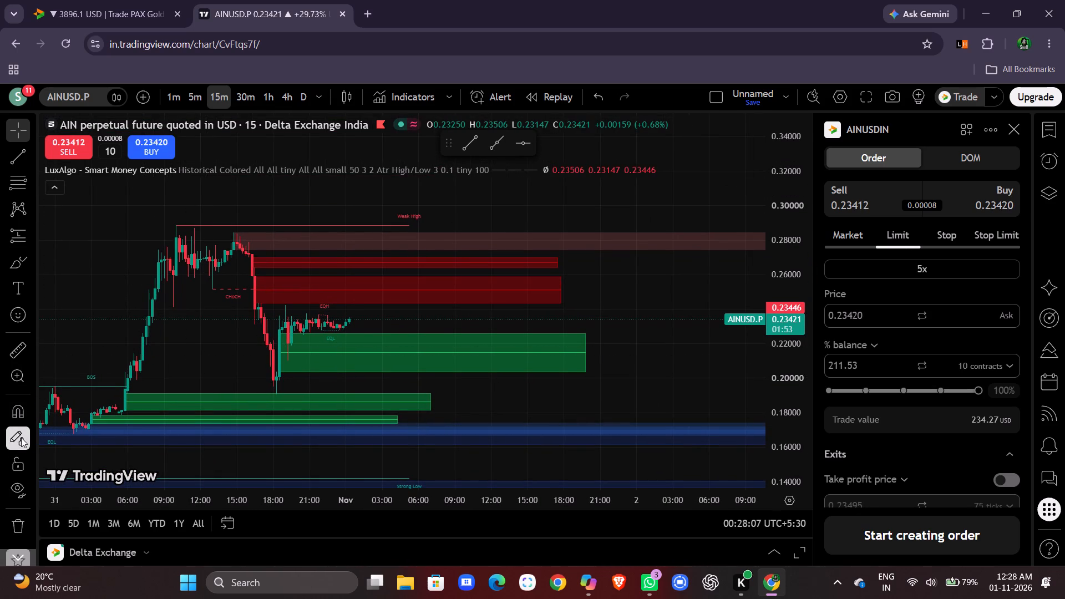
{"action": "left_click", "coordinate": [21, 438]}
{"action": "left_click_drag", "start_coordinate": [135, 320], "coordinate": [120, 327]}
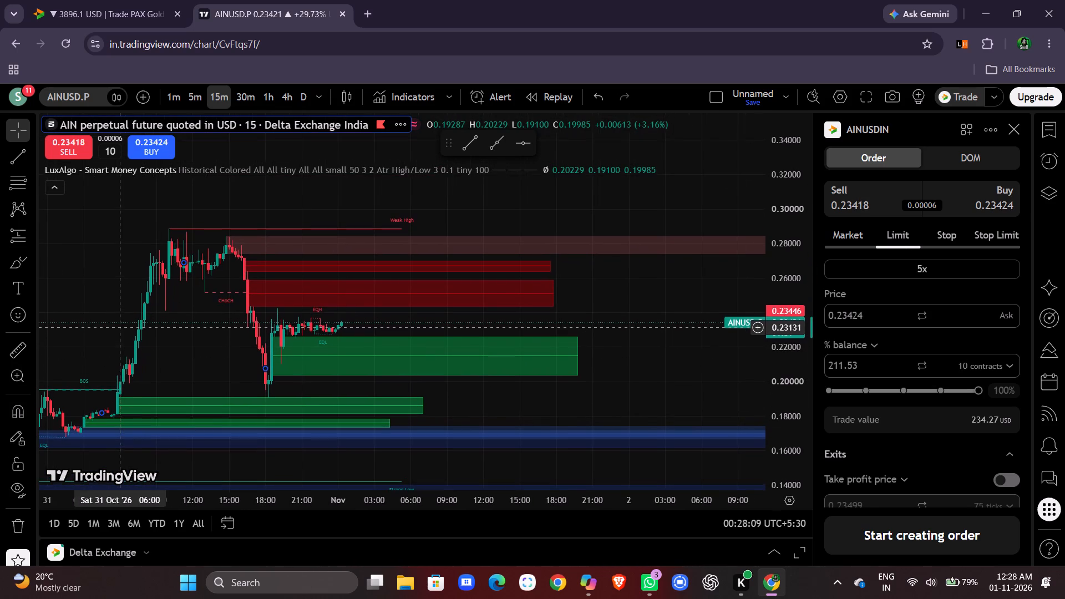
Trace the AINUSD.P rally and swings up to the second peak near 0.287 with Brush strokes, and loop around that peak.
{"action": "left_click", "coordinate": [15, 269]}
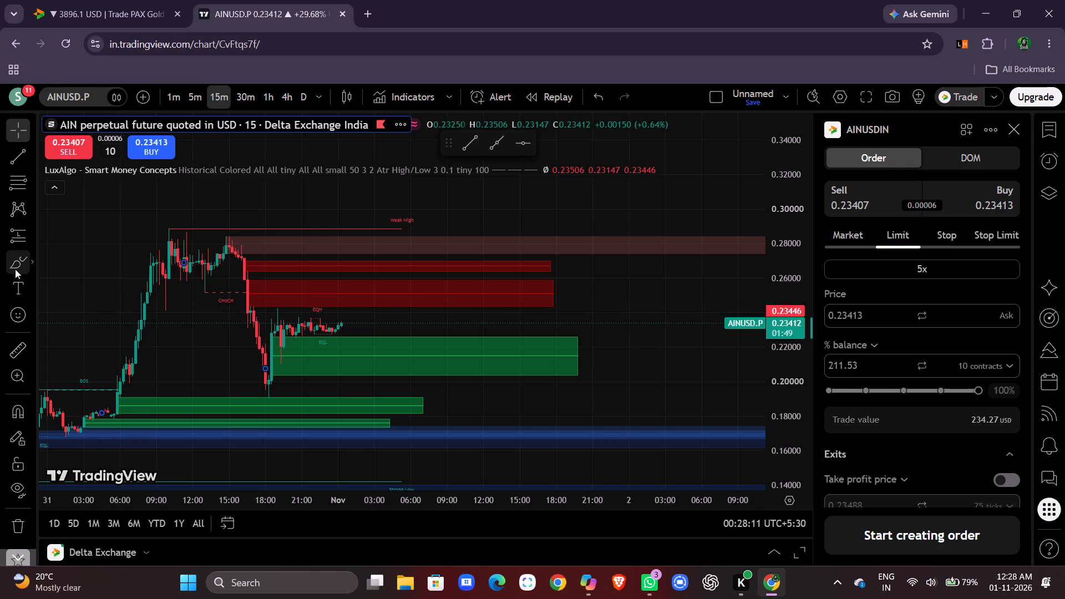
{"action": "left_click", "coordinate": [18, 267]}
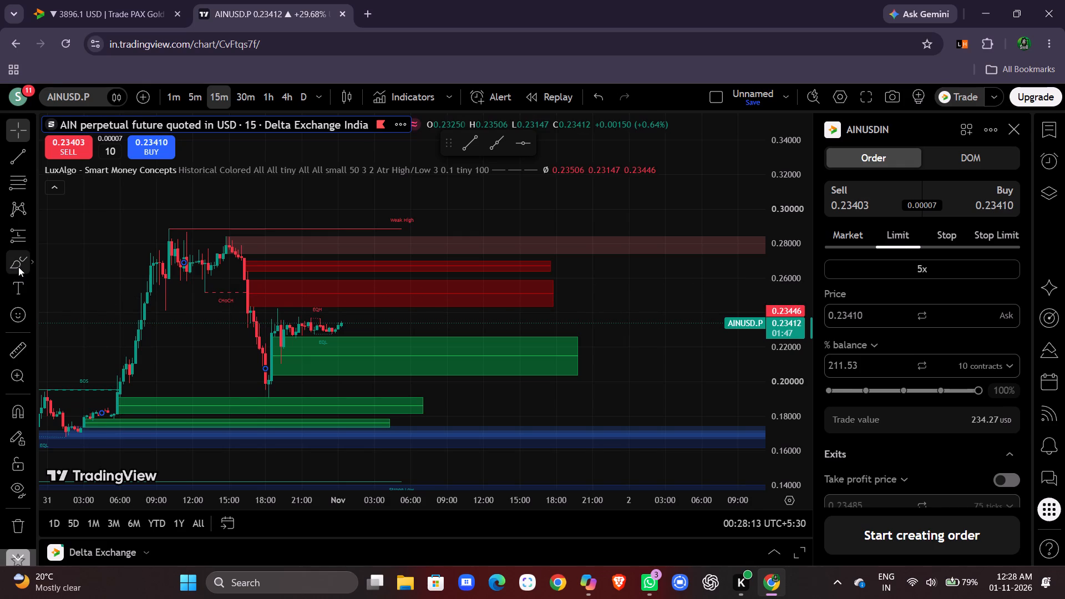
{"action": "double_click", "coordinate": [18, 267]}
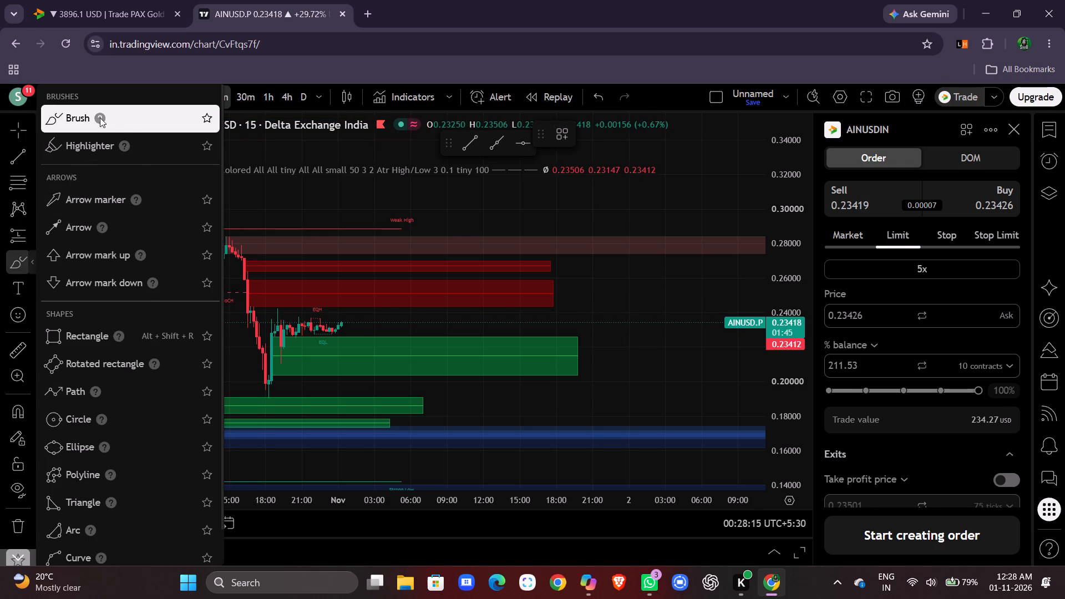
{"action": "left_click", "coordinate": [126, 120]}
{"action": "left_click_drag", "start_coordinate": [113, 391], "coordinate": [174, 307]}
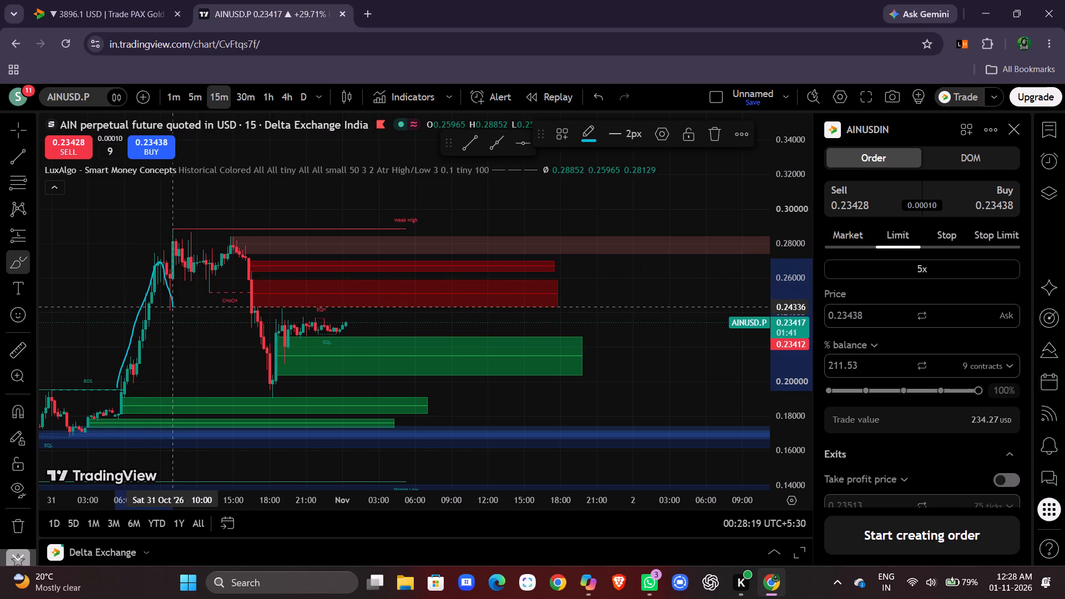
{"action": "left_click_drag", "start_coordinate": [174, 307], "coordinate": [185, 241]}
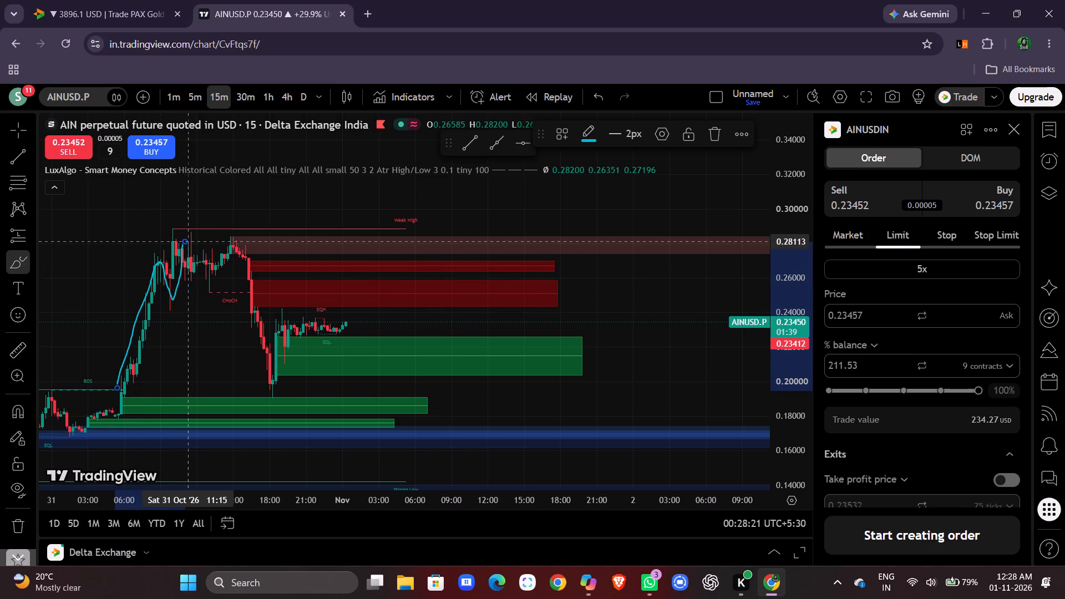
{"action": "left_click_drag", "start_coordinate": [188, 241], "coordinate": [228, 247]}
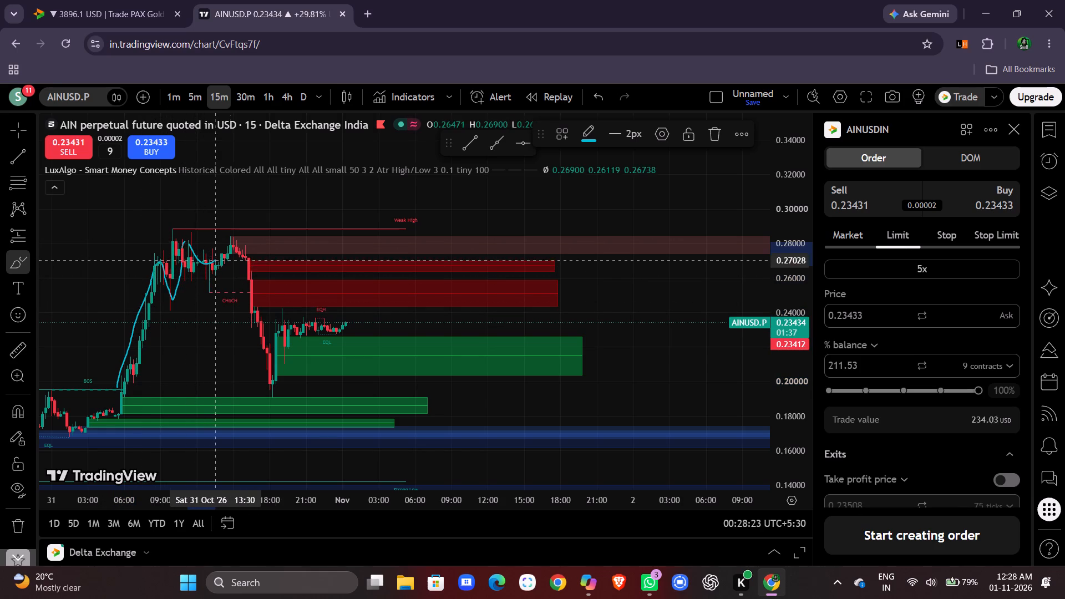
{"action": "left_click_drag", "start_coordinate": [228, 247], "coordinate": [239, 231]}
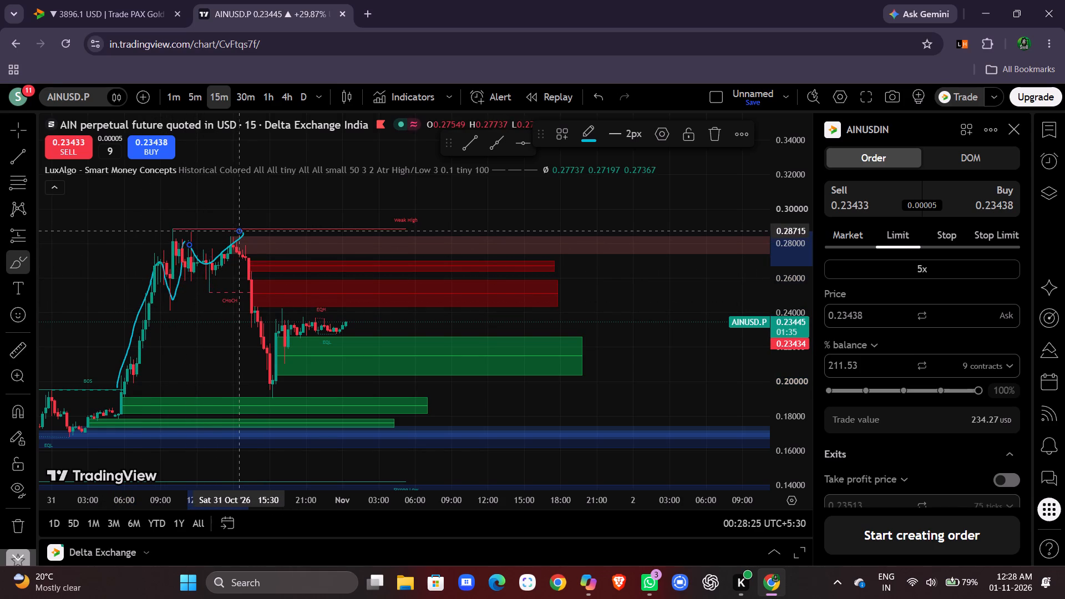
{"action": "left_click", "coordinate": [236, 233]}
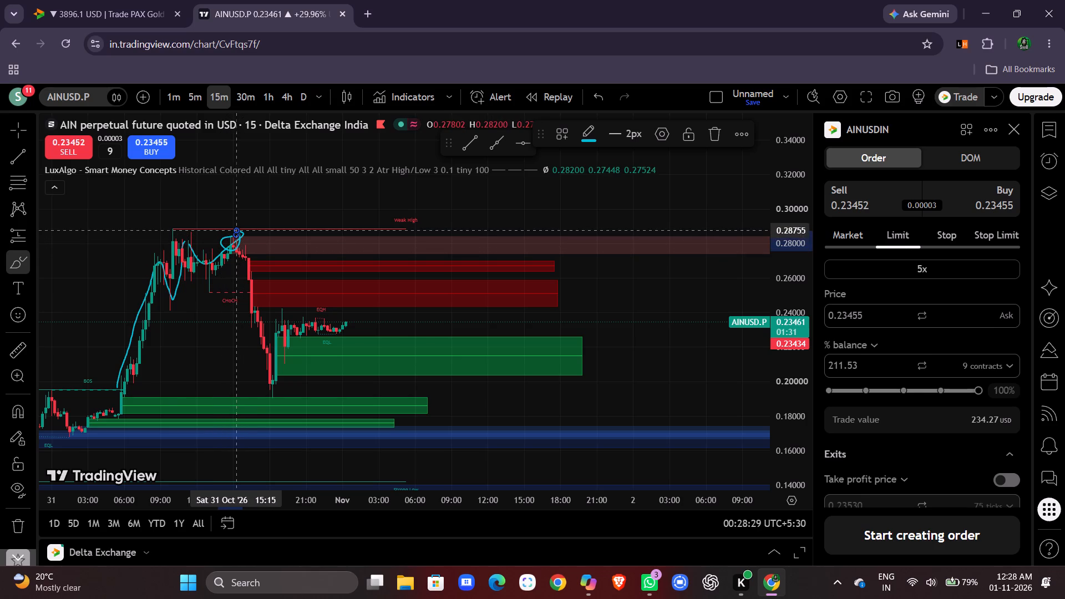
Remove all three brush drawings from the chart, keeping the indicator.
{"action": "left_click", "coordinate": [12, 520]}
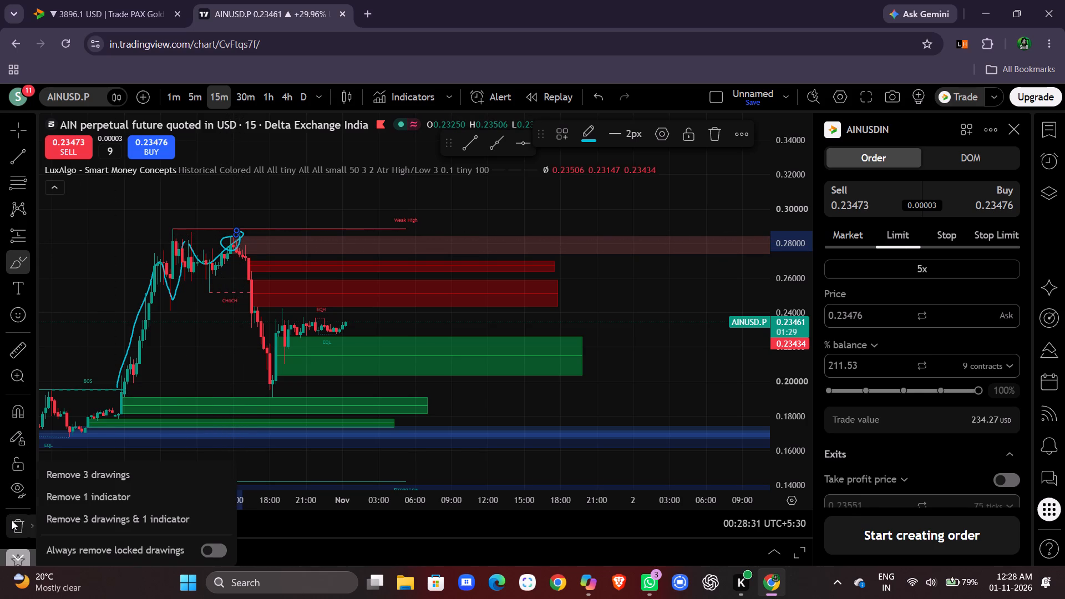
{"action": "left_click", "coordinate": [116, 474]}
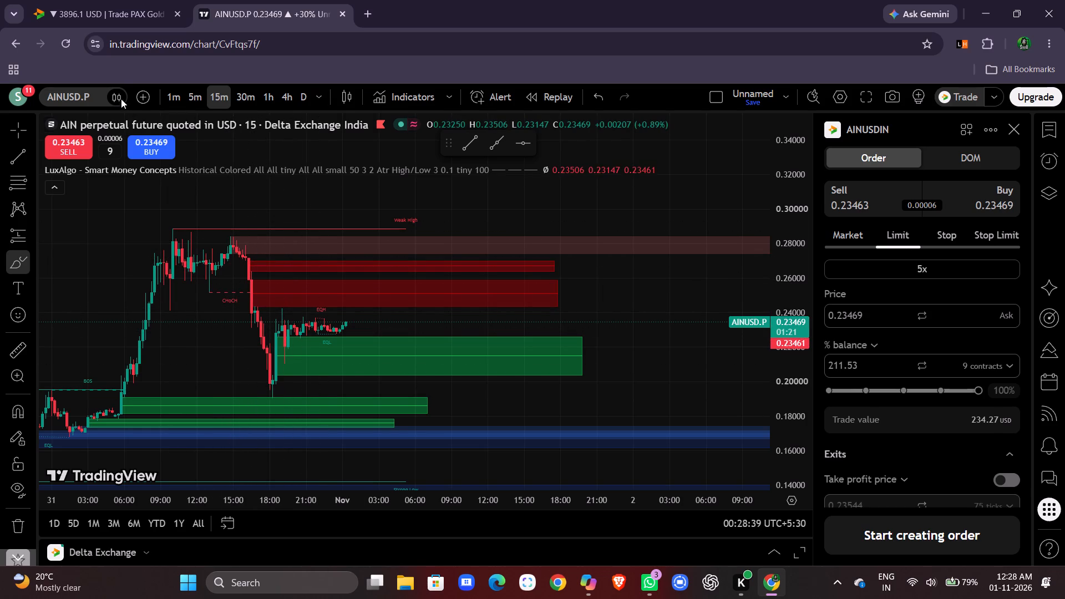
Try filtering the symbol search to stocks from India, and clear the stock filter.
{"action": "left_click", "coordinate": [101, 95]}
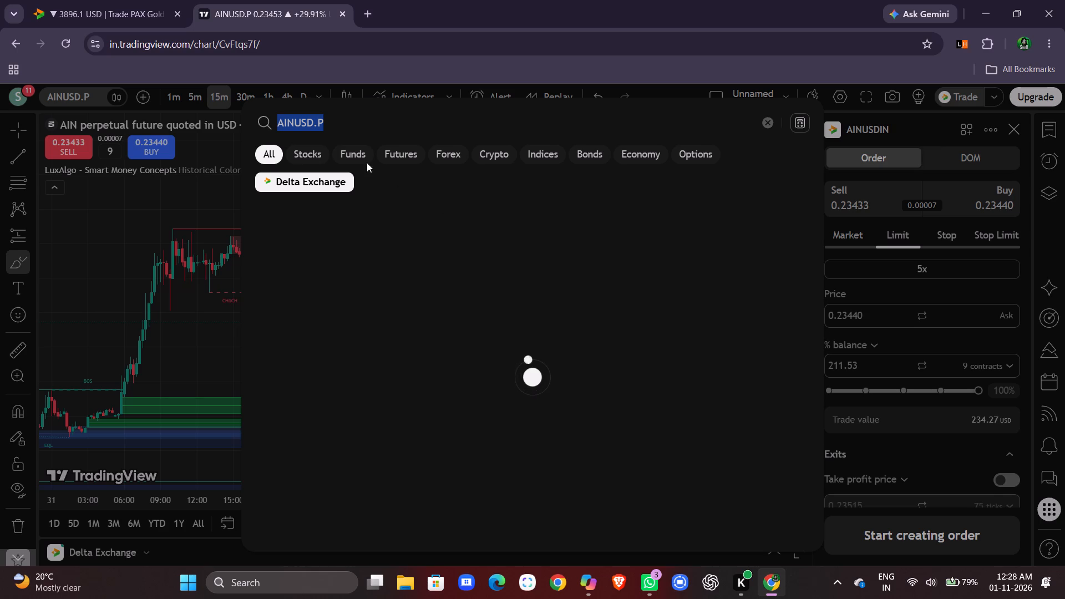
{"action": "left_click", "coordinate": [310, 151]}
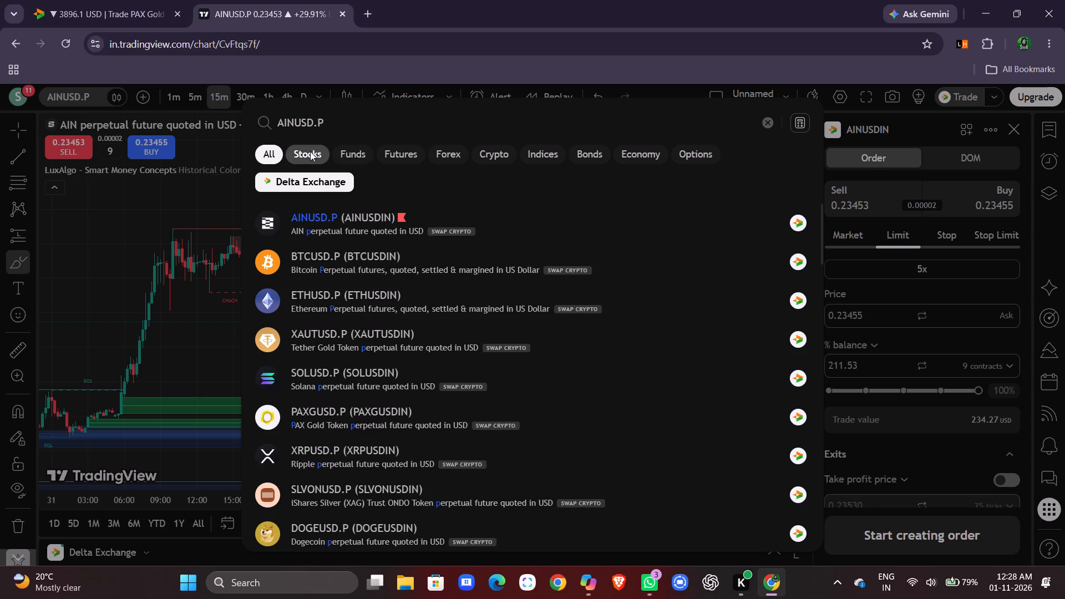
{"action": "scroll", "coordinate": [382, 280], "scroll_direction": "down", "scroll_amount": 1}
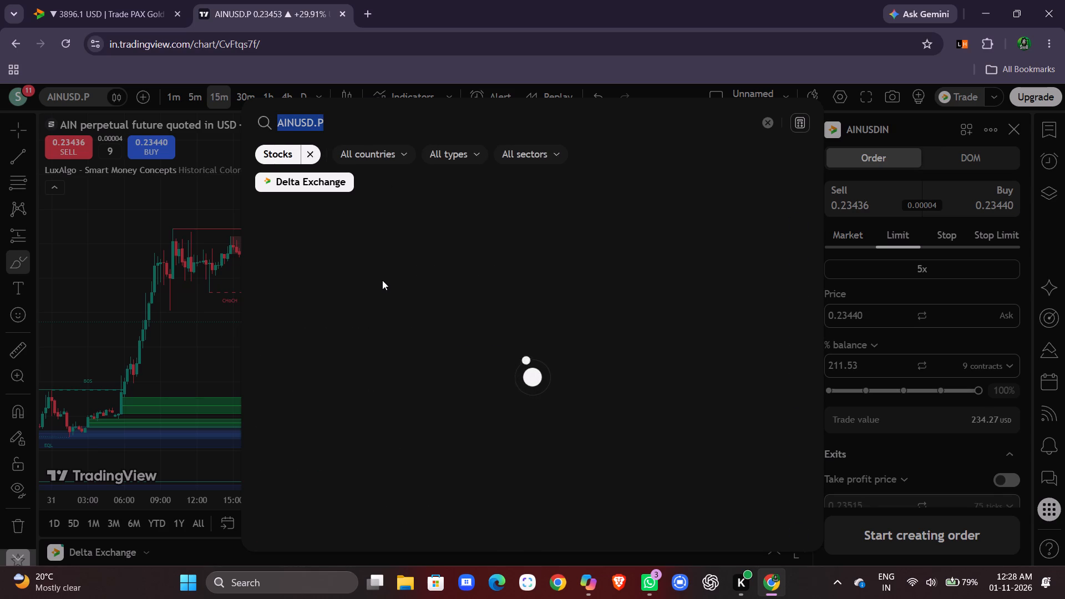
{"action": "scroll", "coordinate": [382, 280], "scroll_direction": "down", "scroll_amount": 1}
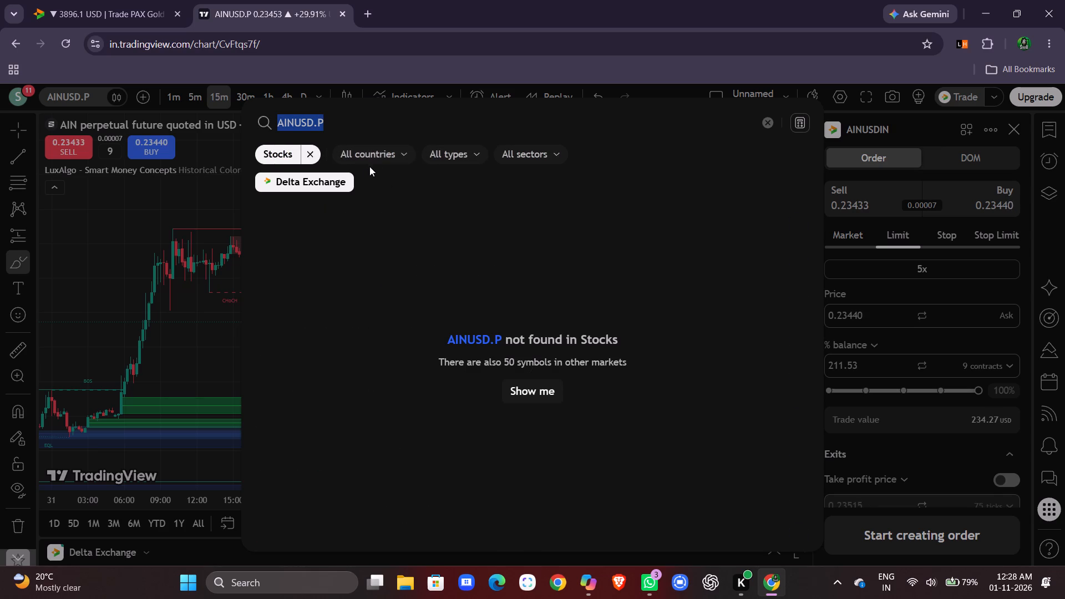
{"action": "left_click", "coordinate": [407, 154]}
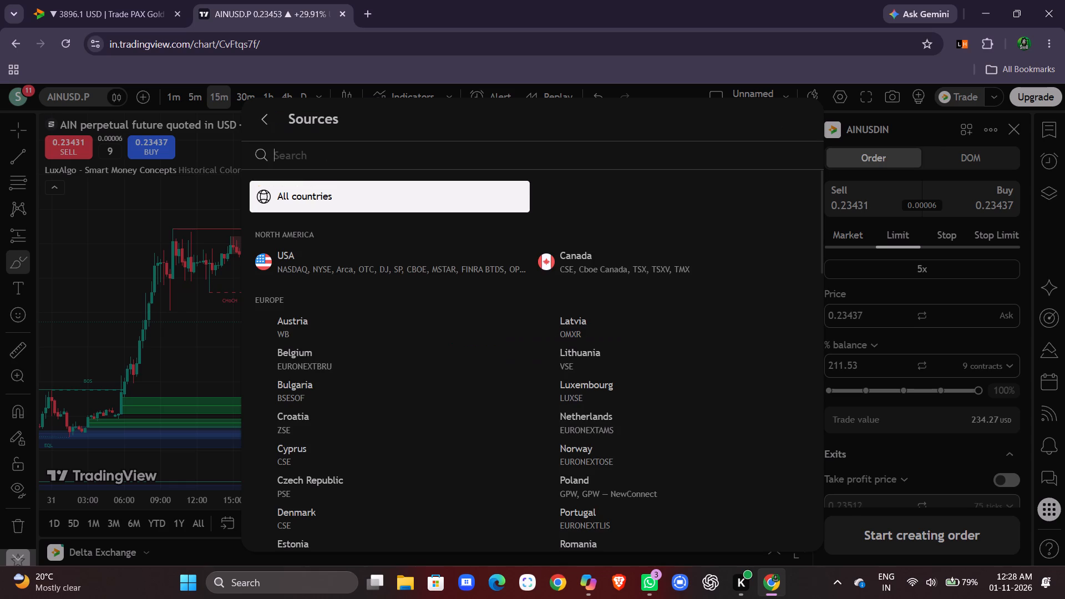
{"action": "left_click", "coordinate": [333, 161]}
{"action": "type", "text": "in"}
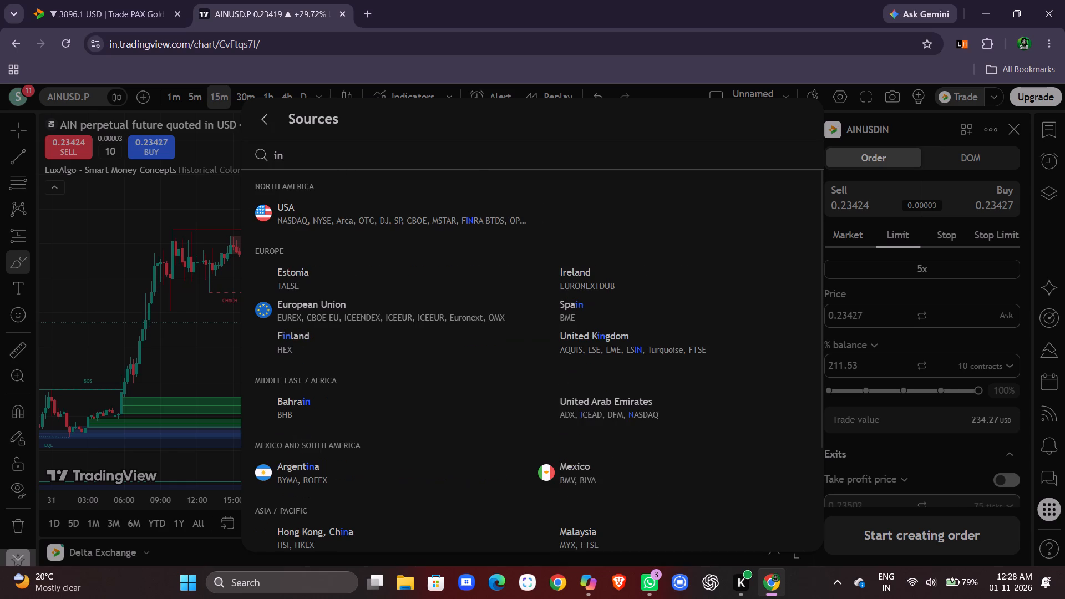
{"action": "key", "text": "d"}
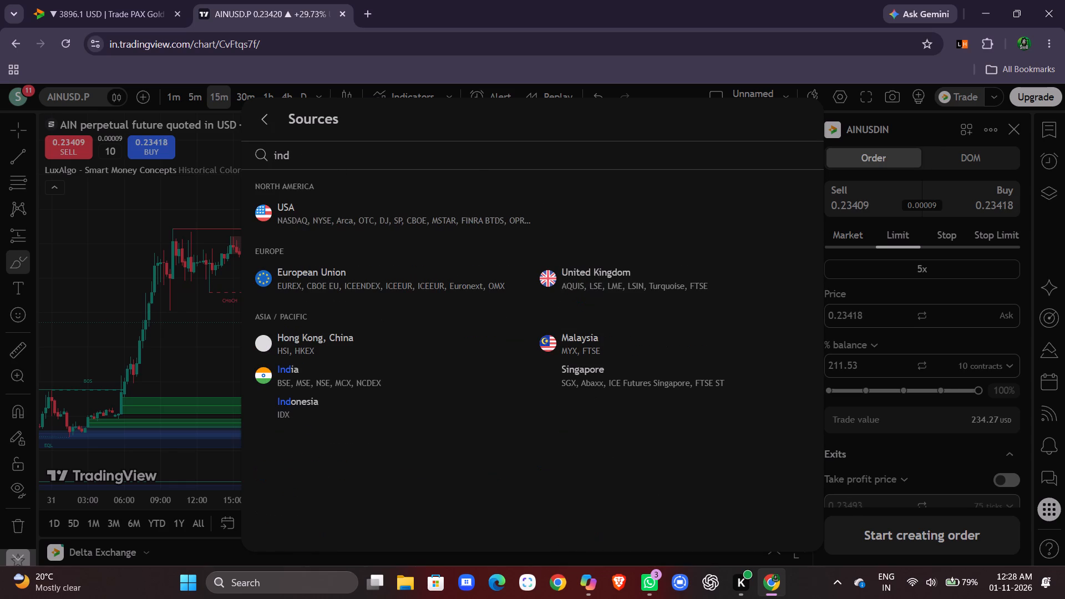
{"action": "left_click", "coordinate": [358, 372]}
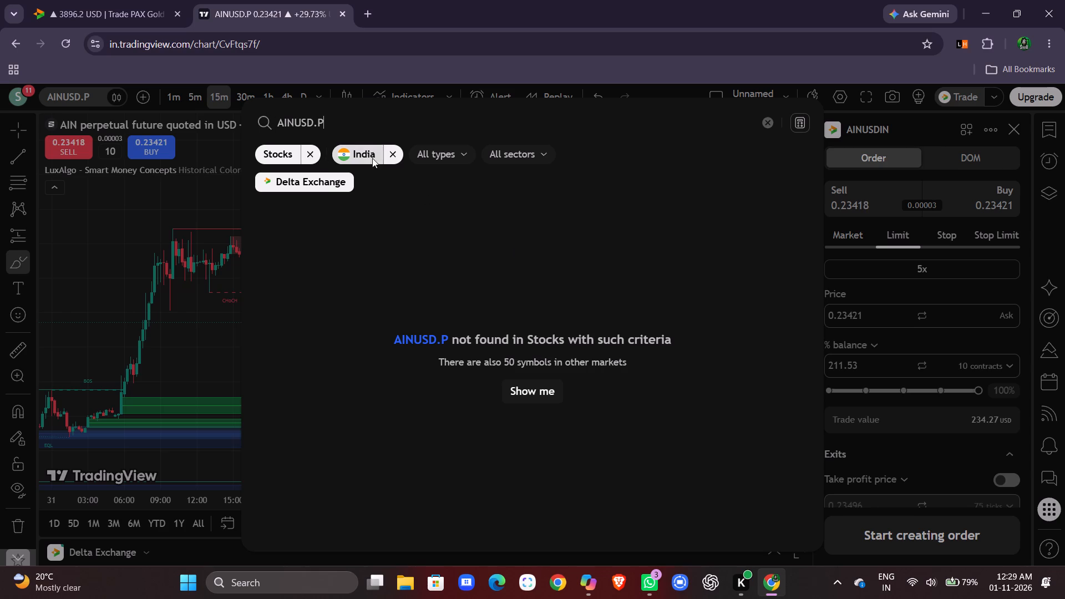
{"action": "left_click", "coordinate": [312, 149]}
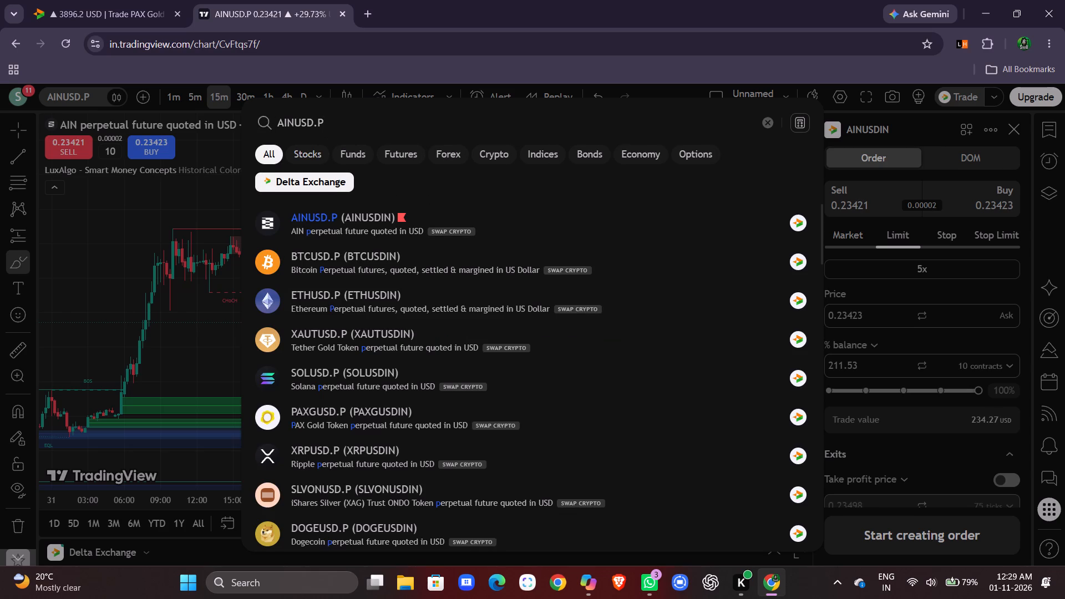
Clear the symbol search and browse the list of Delta Exchange perpetual futures.
{"action": "left_click_drag", "start_coordinate": [352, 118], "coordinate": [276, 118]}
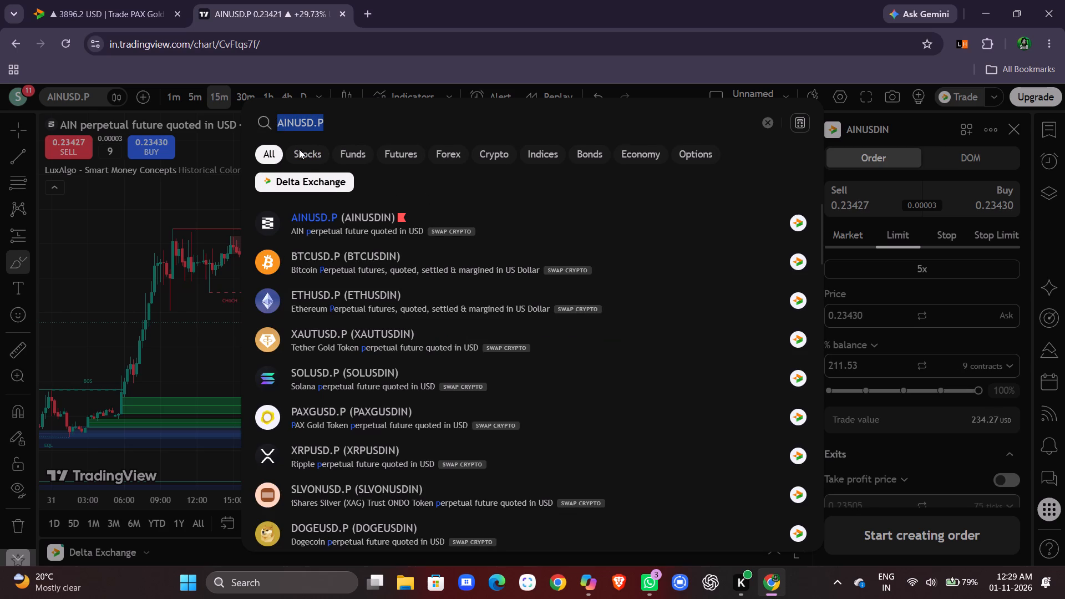
{"action": "scroll", "coordinate": [348, 213], "scroll_direction": "down", "scroll_amount": 1}
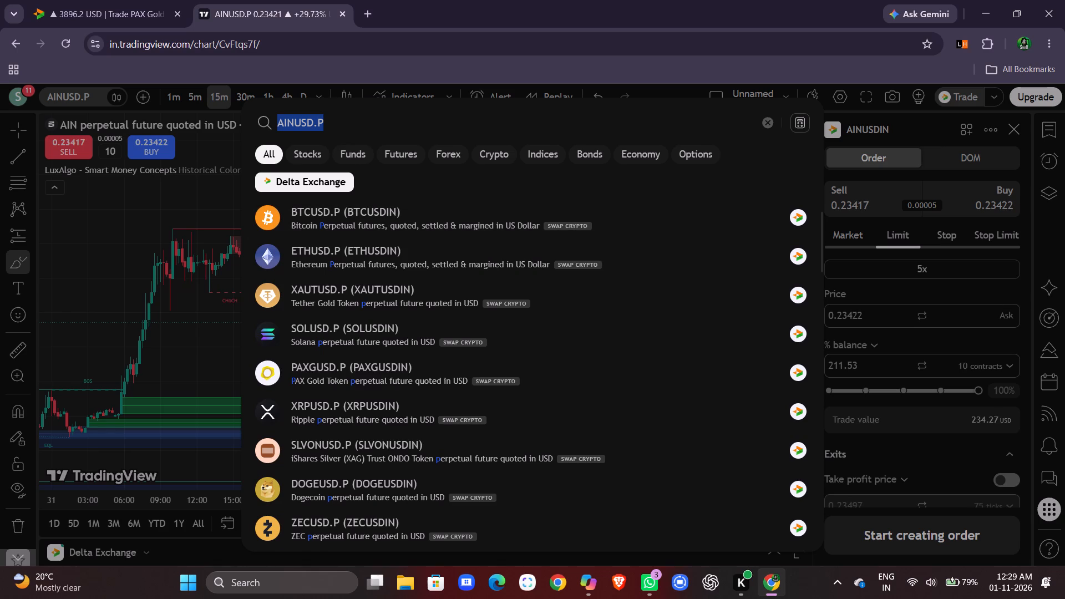
{"action": "key", "text": "BackSpace"}
{"action": "scroll", "coordinate": [431, 433], "scroll_direction": "down", "scroll_amount": 3}
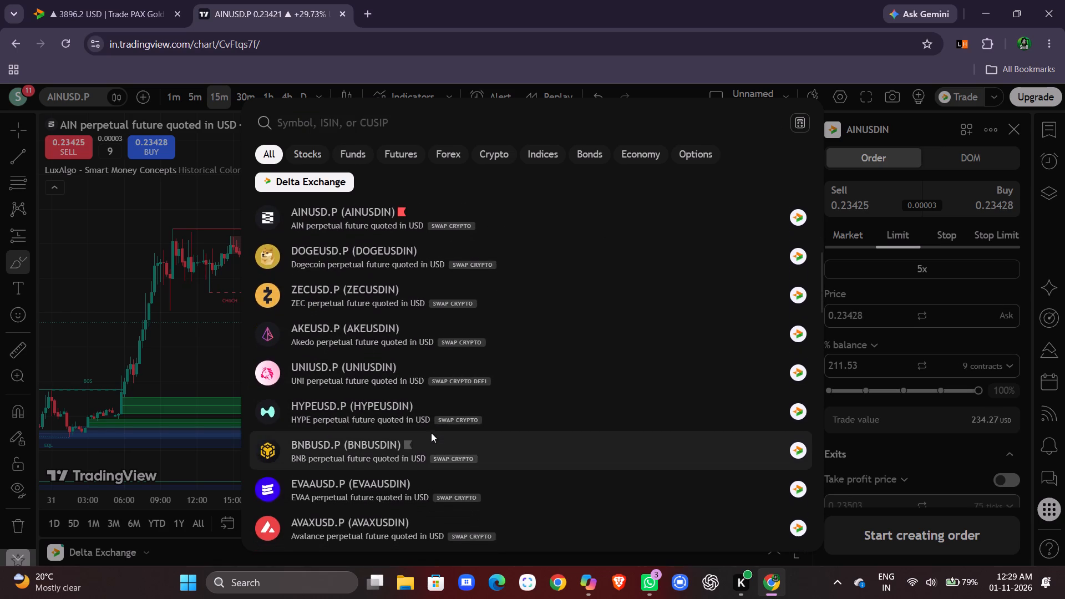
{"action": "scroll", "coordinate": [431, 433], "scroll_direction": "down", "scroll_amount": 3}
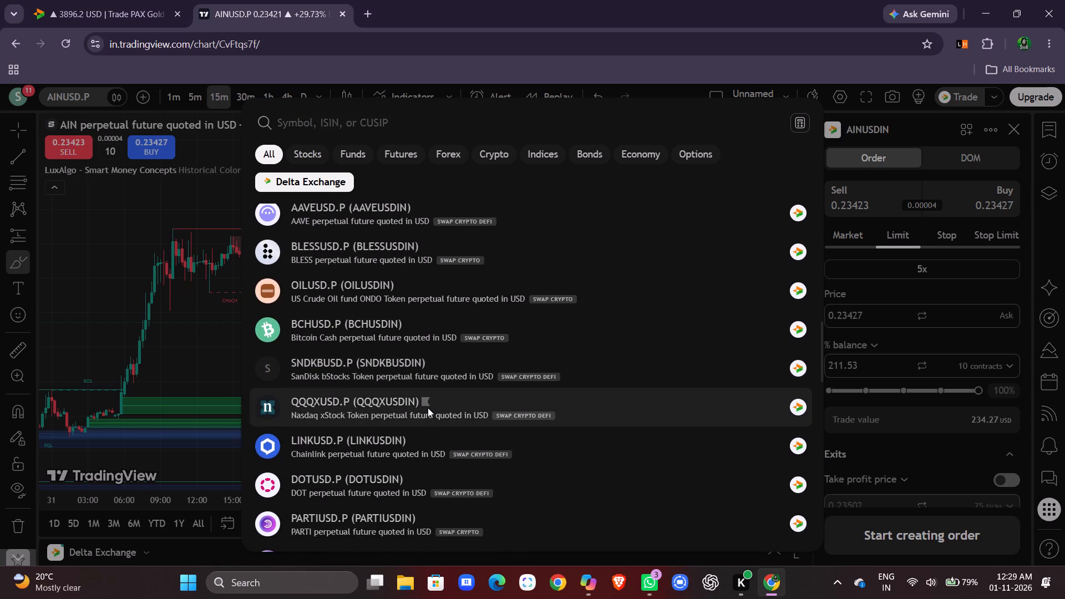
{"action": "scroll", "coordinate": [428, 408], "scroll_direction": "down", "scroll_amount": 3}
{"action": "scroll", "coordinate": [428, 408], "scroll_direction": "up", "scroll_amount": 4}
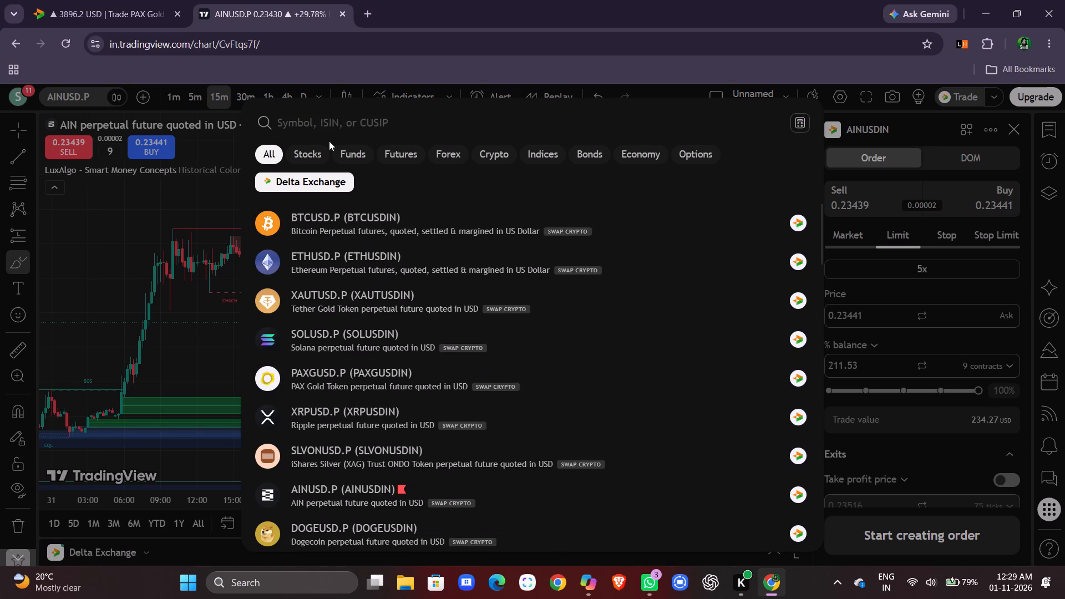
Search the symbols for tes and load the Tesla xStock perpetual TSLAXUSD.P on the chart.
{"action": "left_click", "coordinate": [329, 129]}
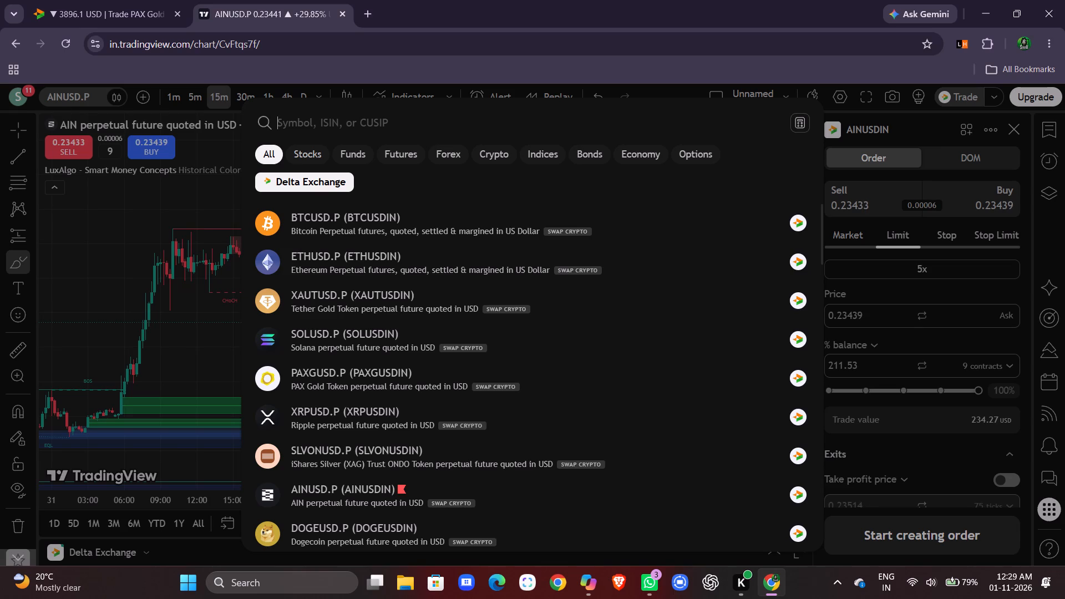
{"action": "key", "text": "r"}
{"action": "key", "text": "BackSpace"}
{"action": "type", "text": "te"}
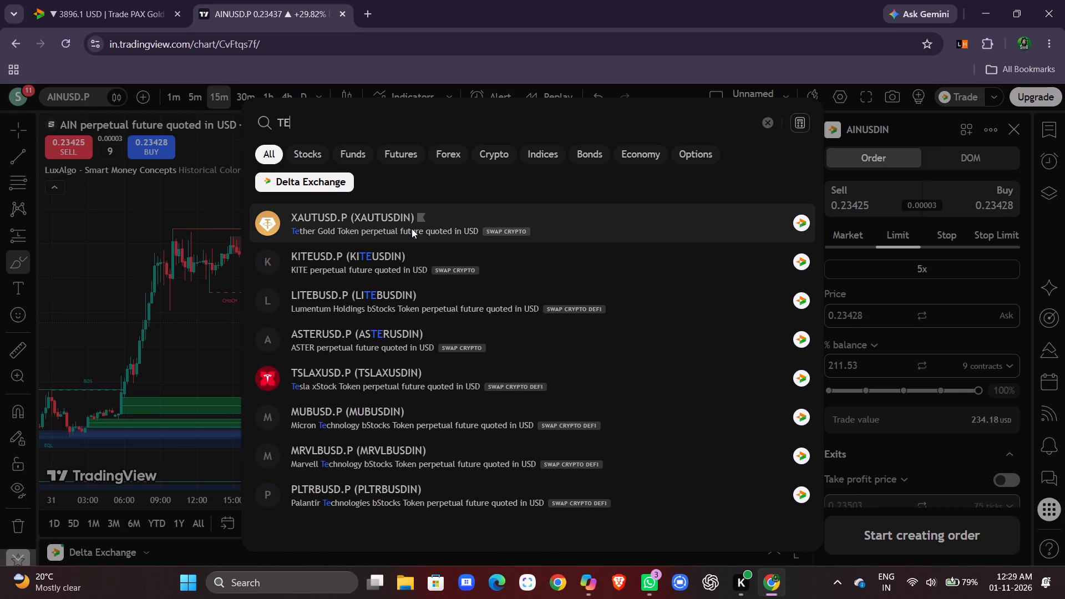
{"action": "key", "text": "s"}
{"action": "left_click", "coordinate": [455, 219]}
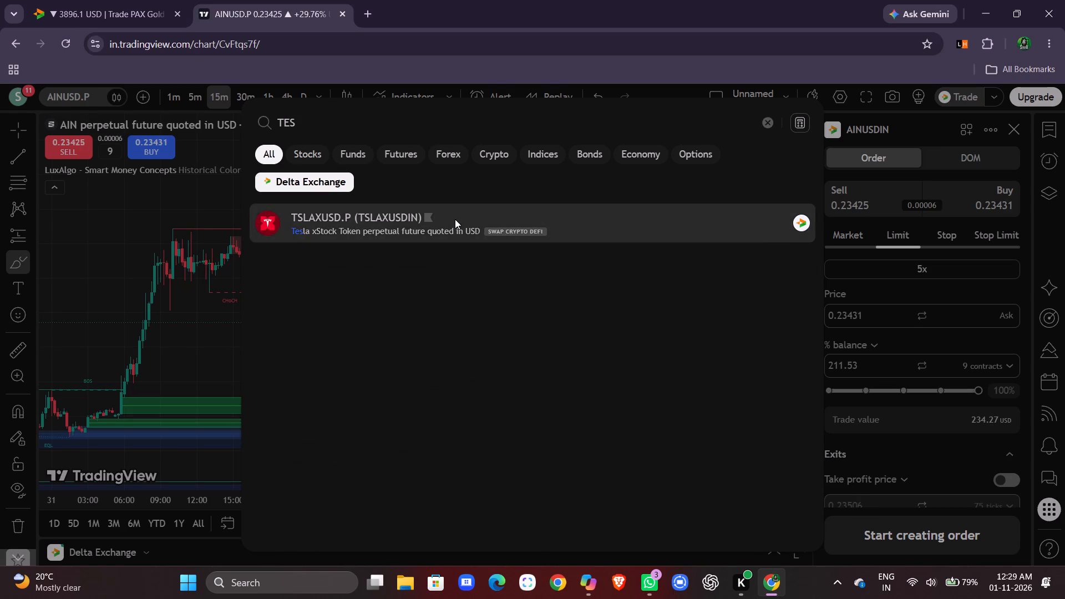
Examine the TSLAXUSD.P 15-minute price action and Smart Money Concepts zones from 29 October to 1 November.
{"action": "scroll", "coordinate": [512, 286], "scroll_direction": "right", "scroll_amount": 2}
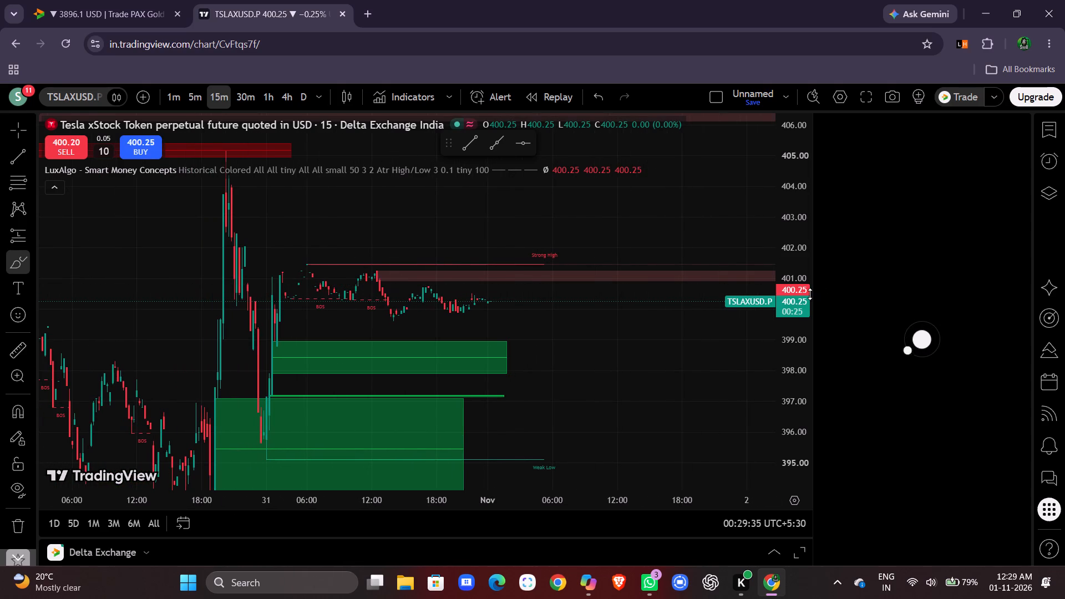
{"action": "left_click_drag", "start_coordinate": [795, 295], "coordinate": [800, 242]}
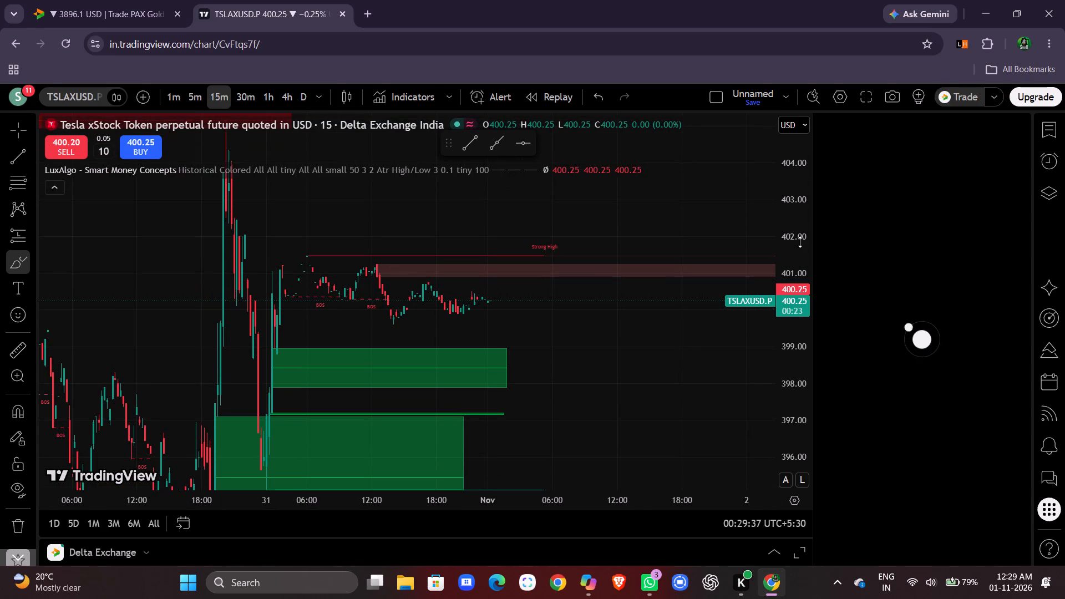
{"action": "left_click_drag", "start_coordinate": [800, 221], "coordinate": [800, 388]}
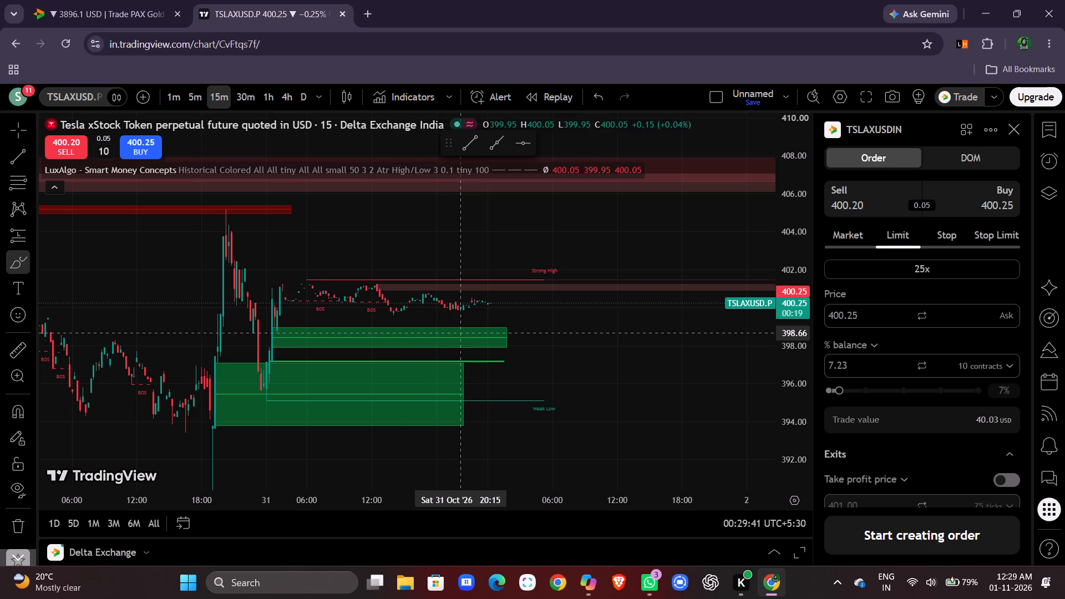
{"action": "scroll", "coordinate": [376, 287], "scroll_direction": "right", "scroll_amount": 6}
{"action": "scroll", "coordinate": [376, 287], "scroll_direction": "left", "scroll_amount": 2}
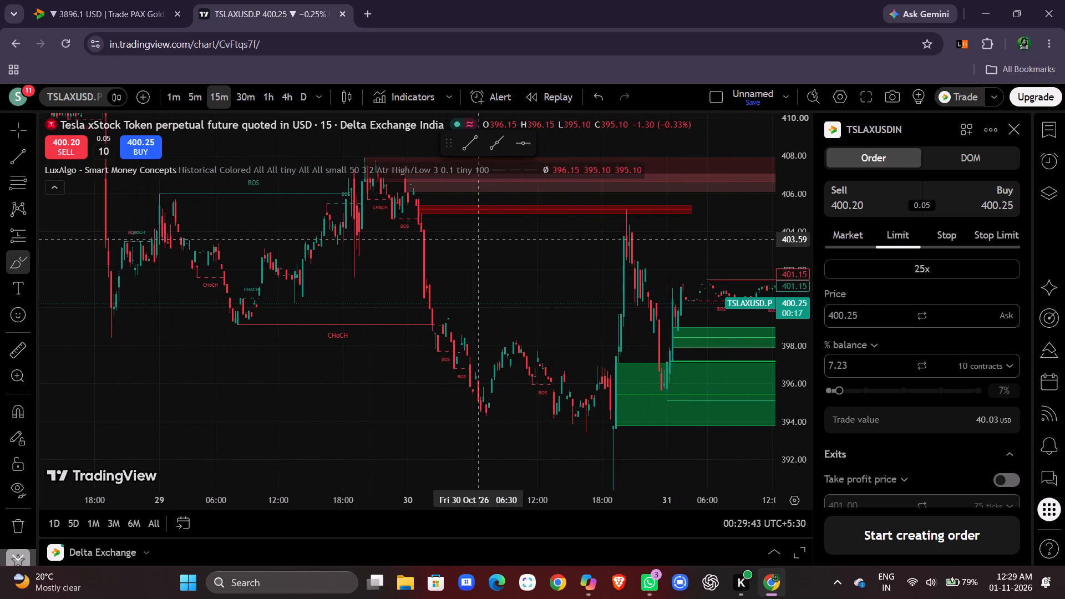
{"action": "scroll", "coordinate": [478, 240], "scroll_direction": "left", "scroll_amount": 1}
{"action": "scroll", "coordinate": [420, 250], "scroll_direction": "left", "scroll_amount": 1}
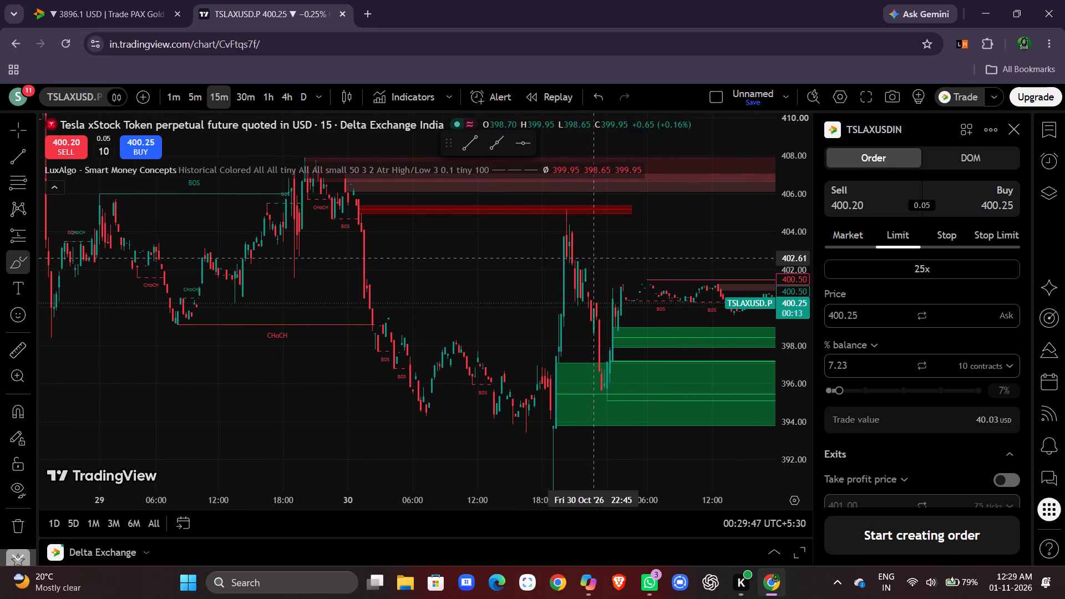
{"action": "scroll", "coordinate": [595, 257], "scroll_direction": "left", "scroll_amount": 1}
{"action": "scroll", "coordinate": [601, 395], "scroll_direction": "left", "scroll_amount": 1}
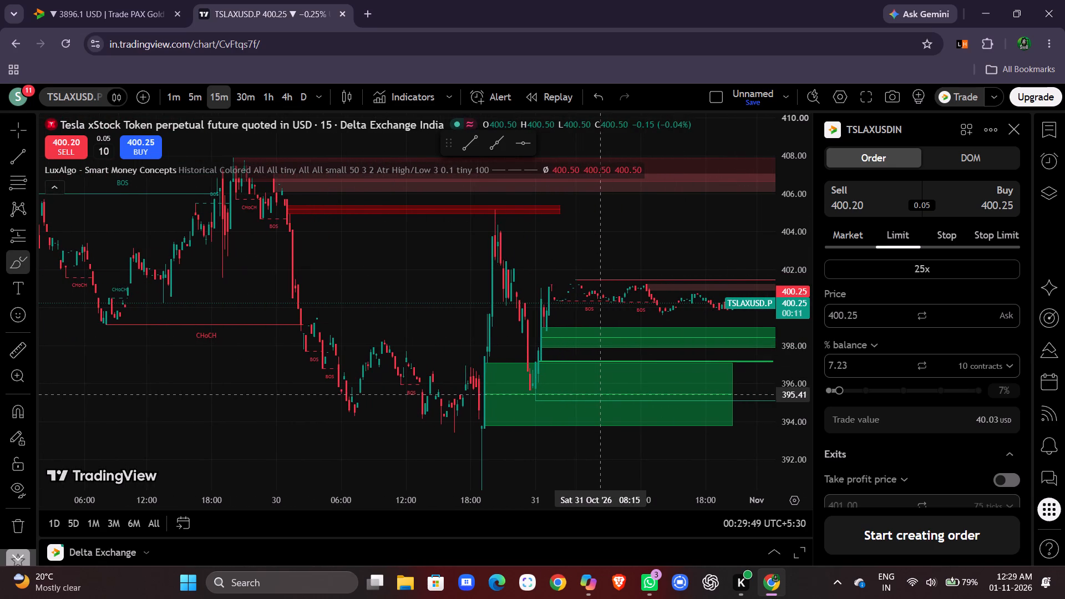
{"action": "scroll", "coordinate": [569, 393], "scroll_direction": "left", "scroll_amount": 1}
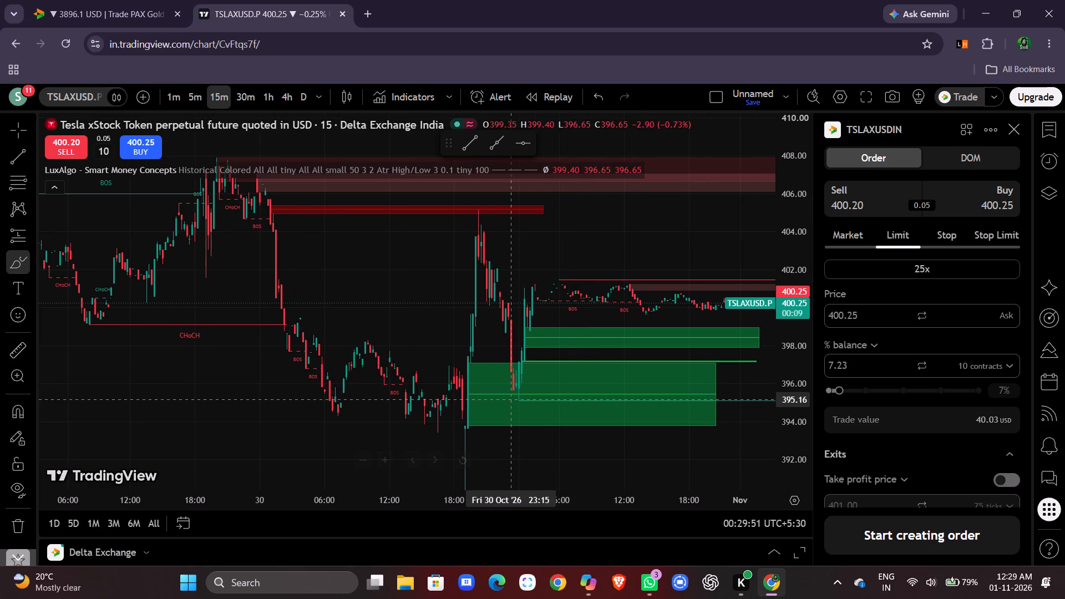
{"action": "scroll", "coordinate": [561, 406], "scroll_direction": "left", "scroll_amount": 1}
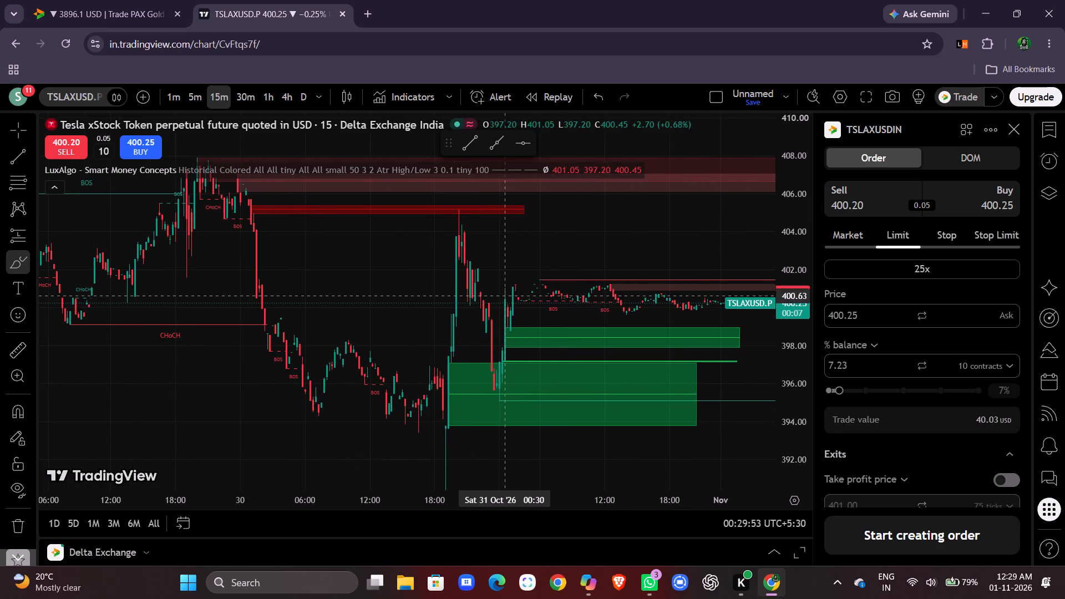
{"action": "scroll", "coordinate": [561, 365], "scroll_direction": "left", "scroll_amount": 1}
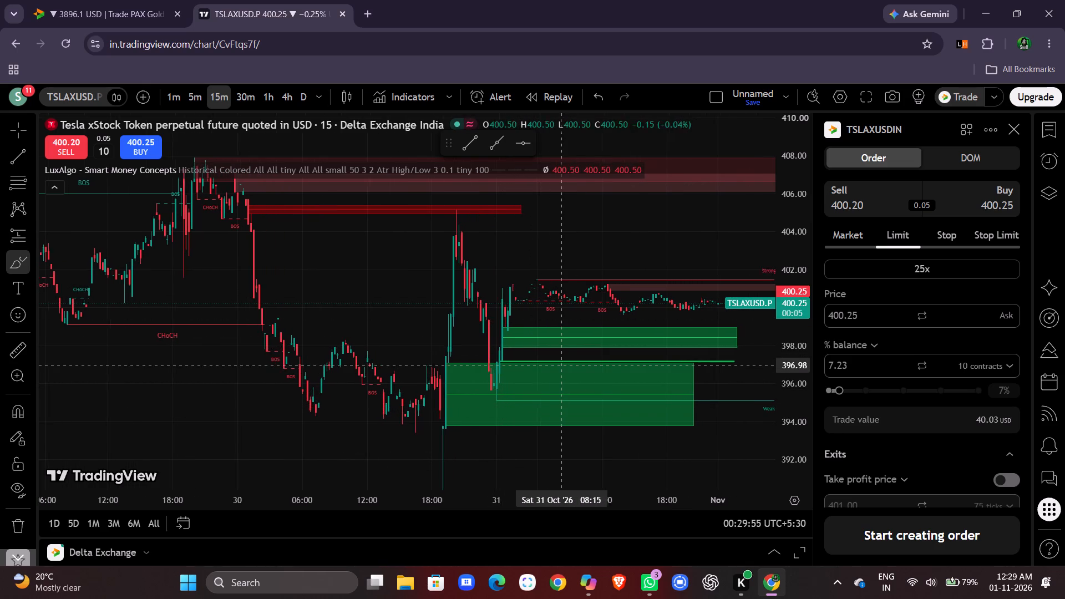
{"action": "scroll", "coordinate": [561, 365], "scroll_direction": "left", "scroll_amount": 1}
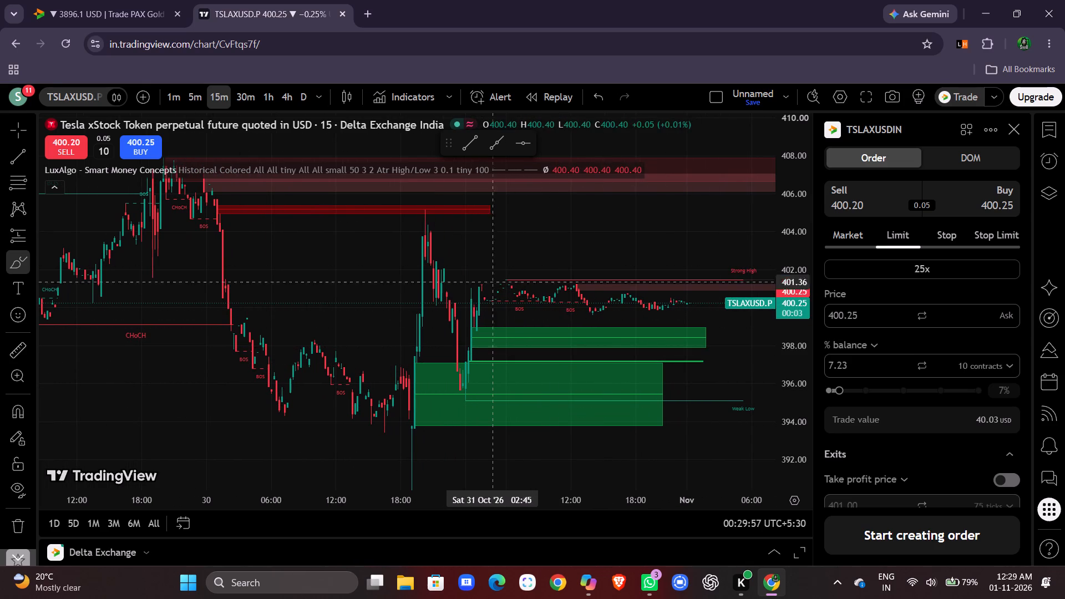
{"action": "scroll", "coordinate": [597, 342], "scroll_direction": "left", "scroll_amount": 2}
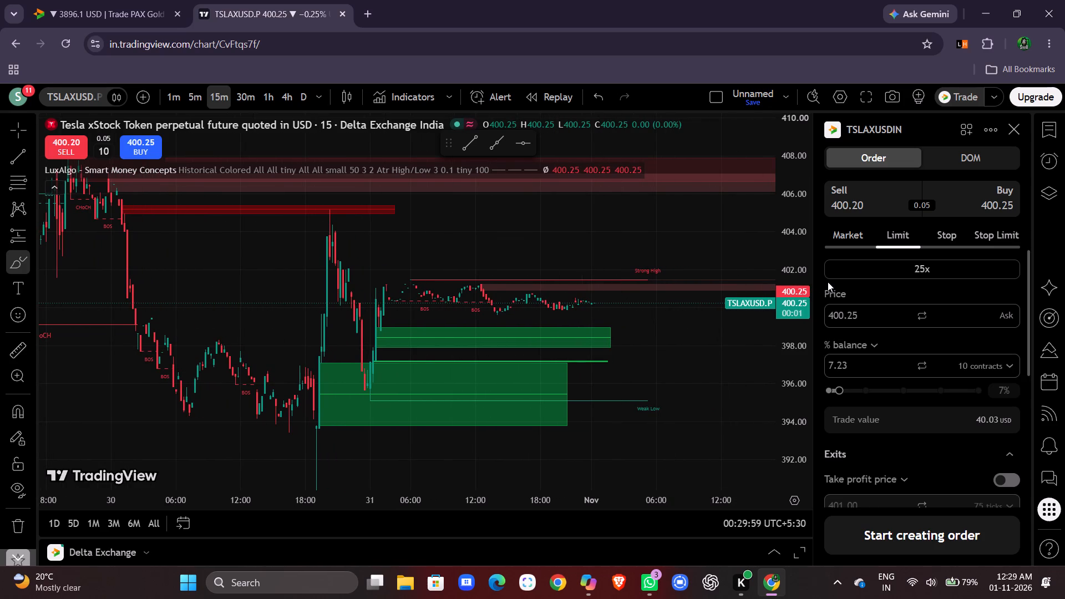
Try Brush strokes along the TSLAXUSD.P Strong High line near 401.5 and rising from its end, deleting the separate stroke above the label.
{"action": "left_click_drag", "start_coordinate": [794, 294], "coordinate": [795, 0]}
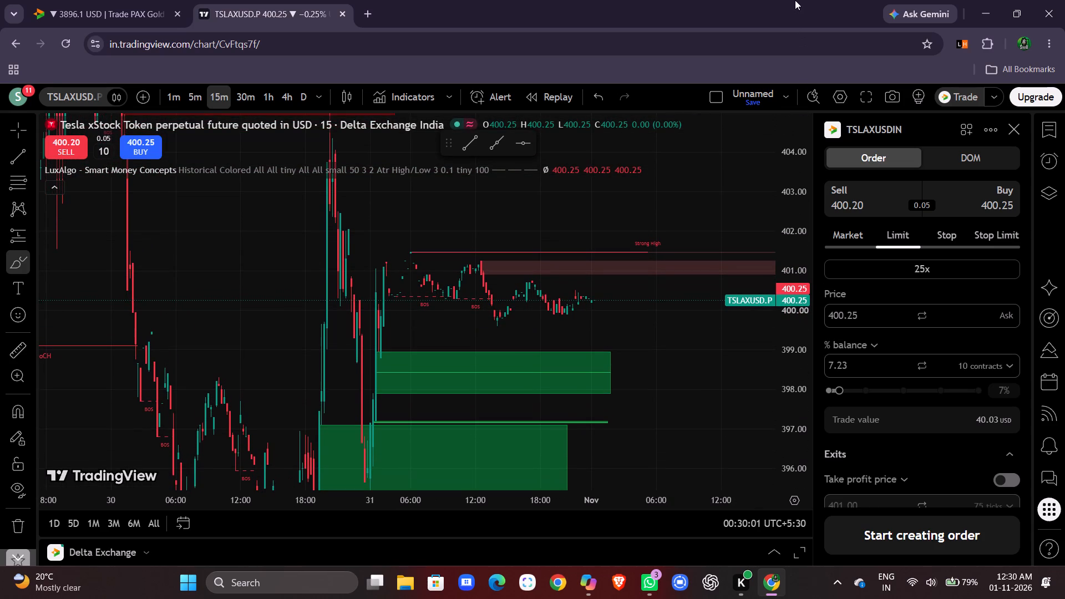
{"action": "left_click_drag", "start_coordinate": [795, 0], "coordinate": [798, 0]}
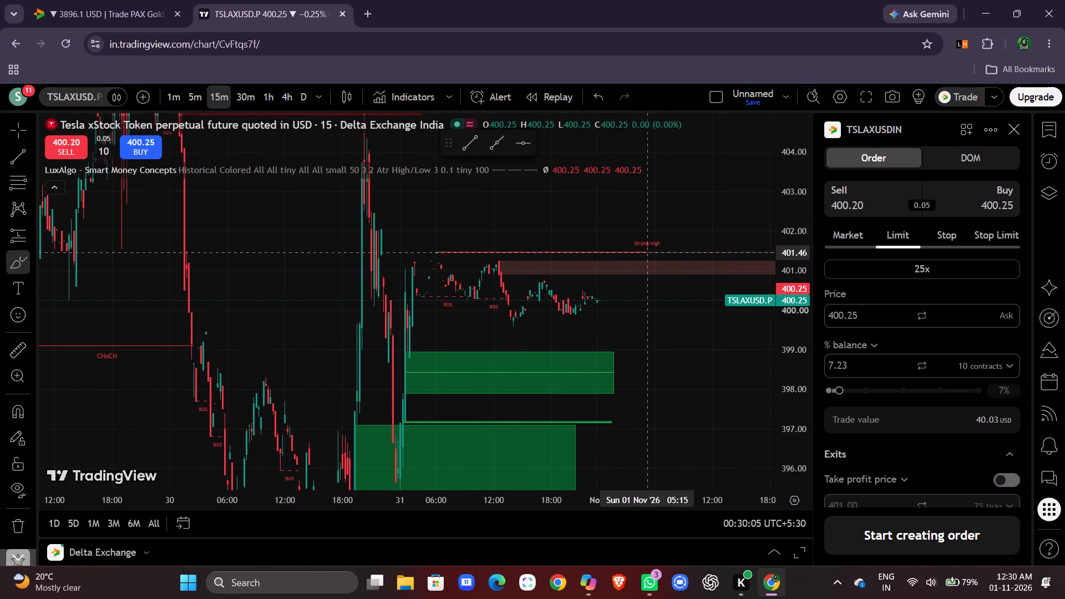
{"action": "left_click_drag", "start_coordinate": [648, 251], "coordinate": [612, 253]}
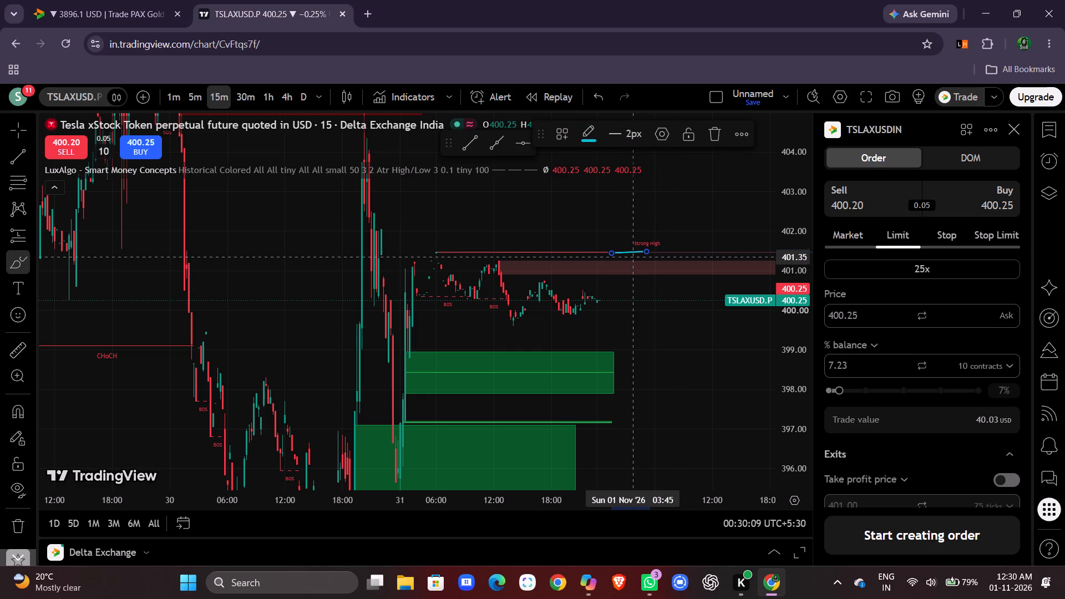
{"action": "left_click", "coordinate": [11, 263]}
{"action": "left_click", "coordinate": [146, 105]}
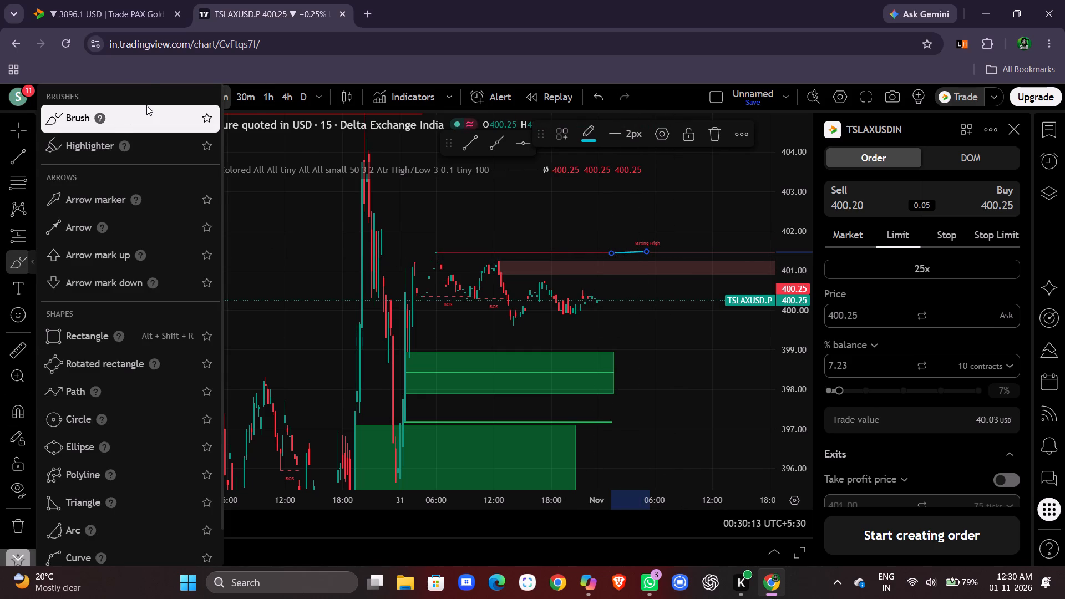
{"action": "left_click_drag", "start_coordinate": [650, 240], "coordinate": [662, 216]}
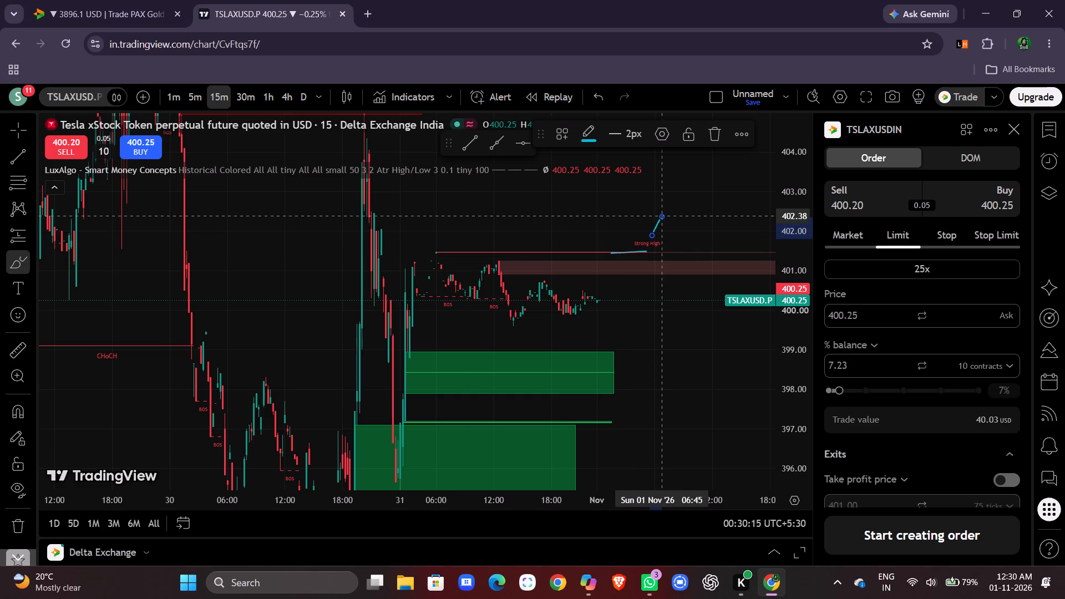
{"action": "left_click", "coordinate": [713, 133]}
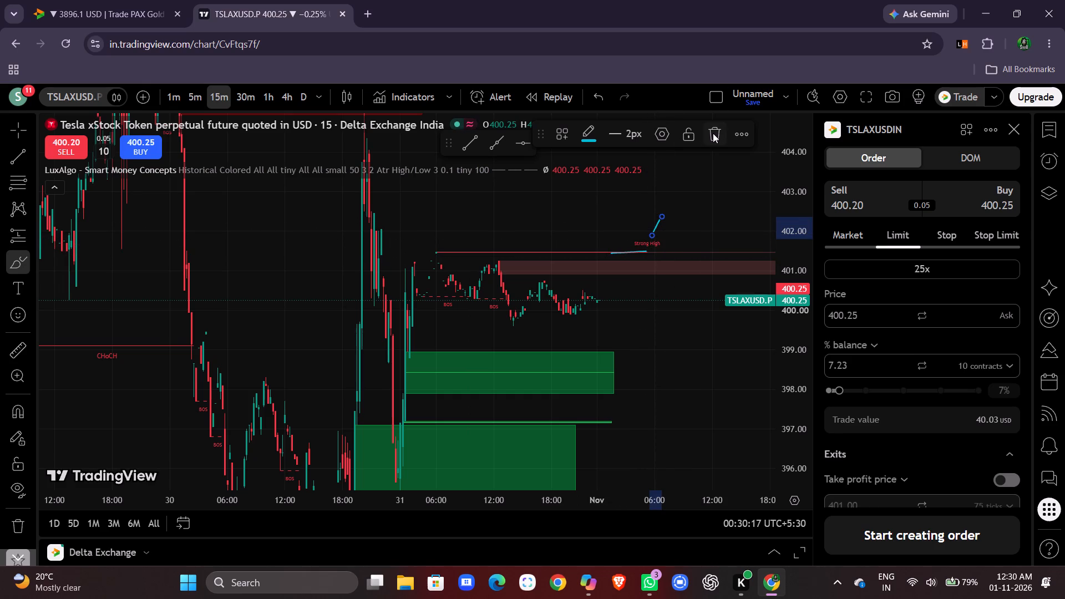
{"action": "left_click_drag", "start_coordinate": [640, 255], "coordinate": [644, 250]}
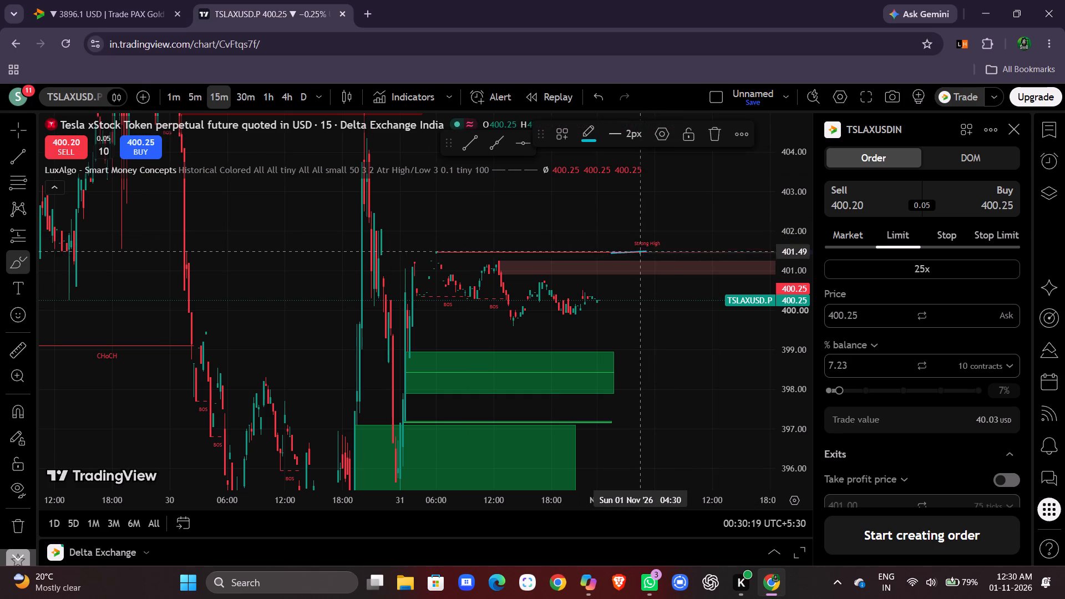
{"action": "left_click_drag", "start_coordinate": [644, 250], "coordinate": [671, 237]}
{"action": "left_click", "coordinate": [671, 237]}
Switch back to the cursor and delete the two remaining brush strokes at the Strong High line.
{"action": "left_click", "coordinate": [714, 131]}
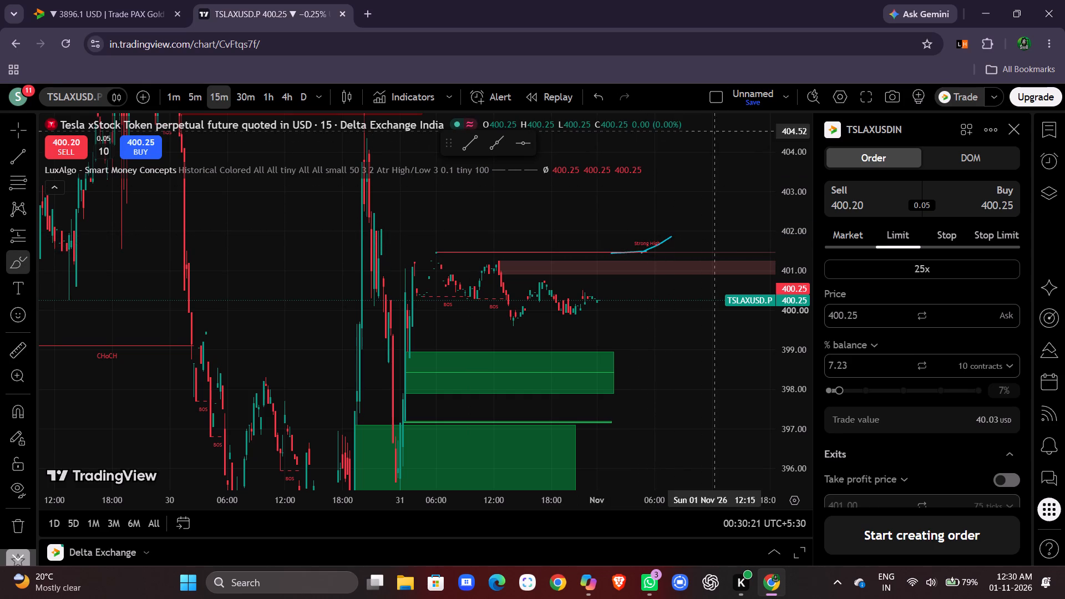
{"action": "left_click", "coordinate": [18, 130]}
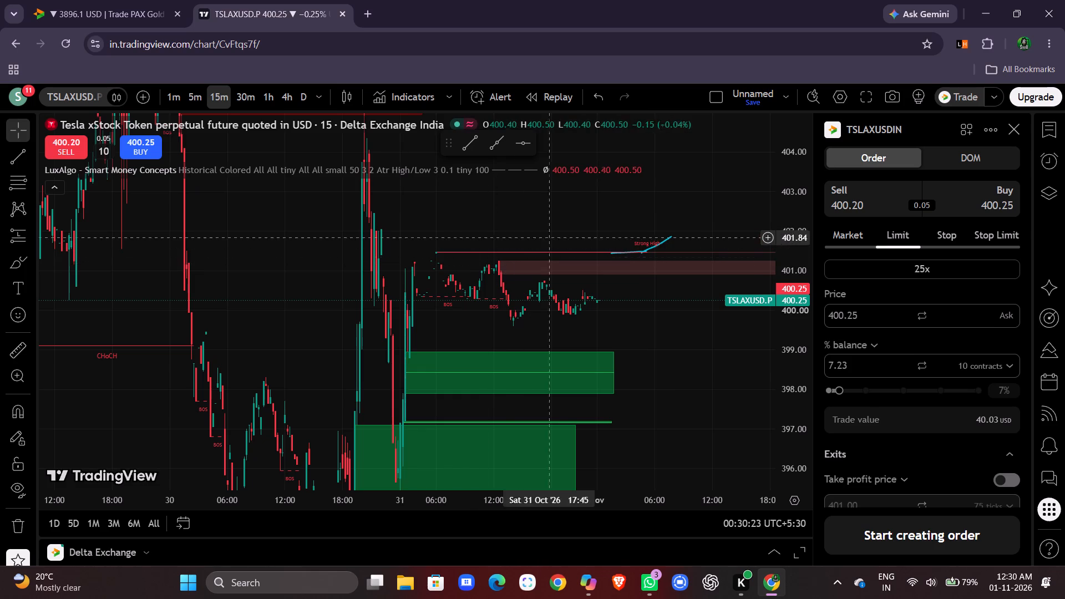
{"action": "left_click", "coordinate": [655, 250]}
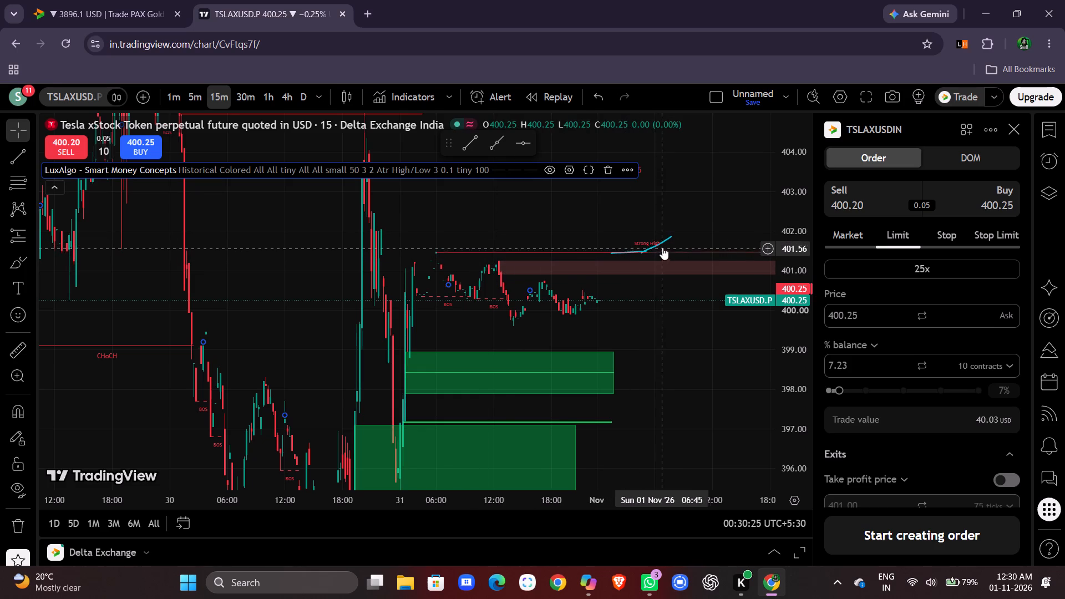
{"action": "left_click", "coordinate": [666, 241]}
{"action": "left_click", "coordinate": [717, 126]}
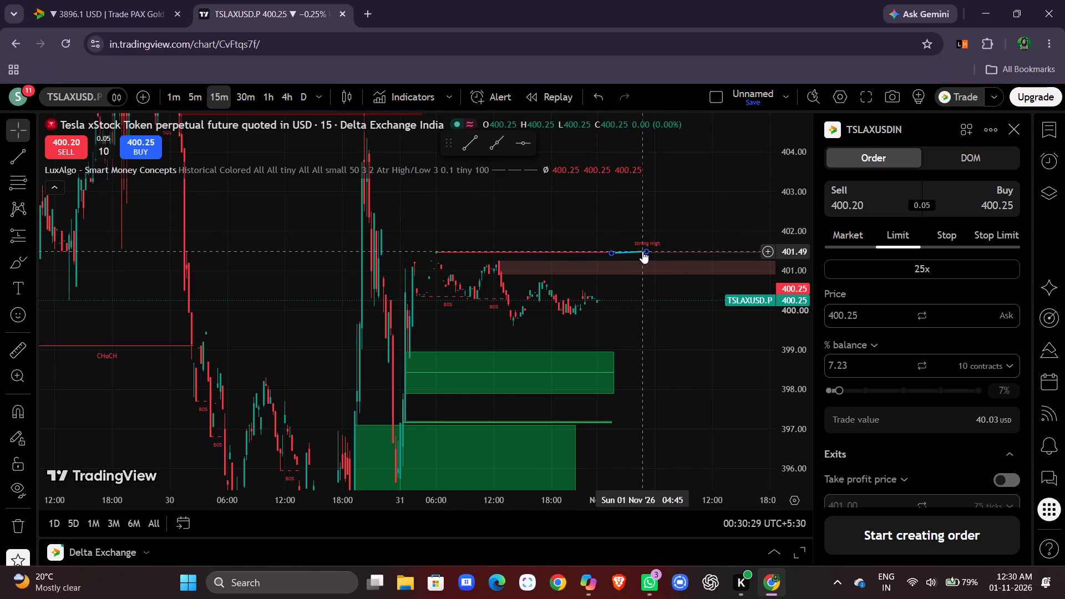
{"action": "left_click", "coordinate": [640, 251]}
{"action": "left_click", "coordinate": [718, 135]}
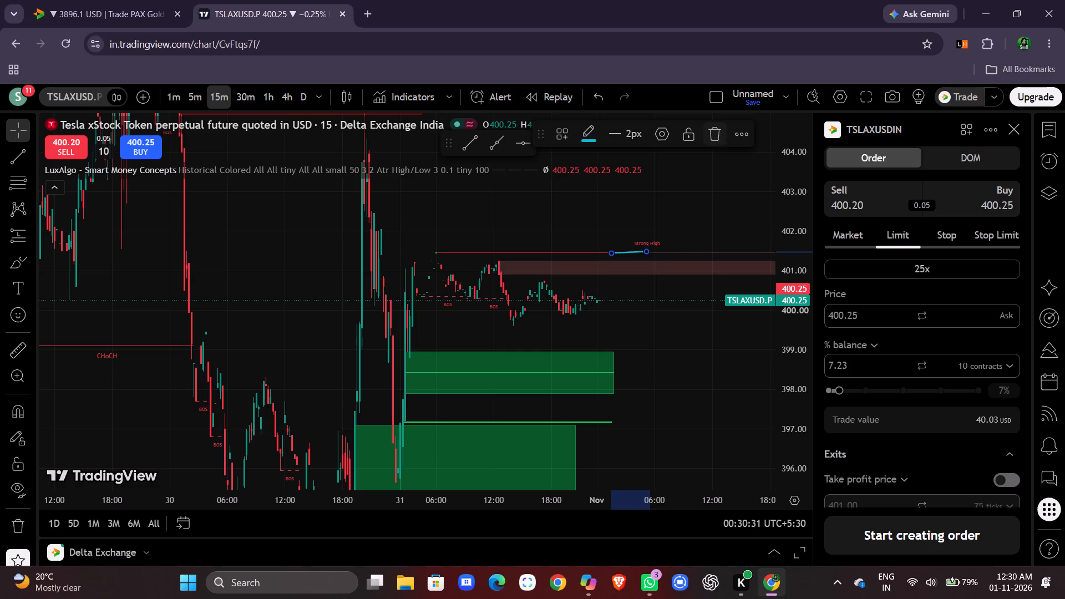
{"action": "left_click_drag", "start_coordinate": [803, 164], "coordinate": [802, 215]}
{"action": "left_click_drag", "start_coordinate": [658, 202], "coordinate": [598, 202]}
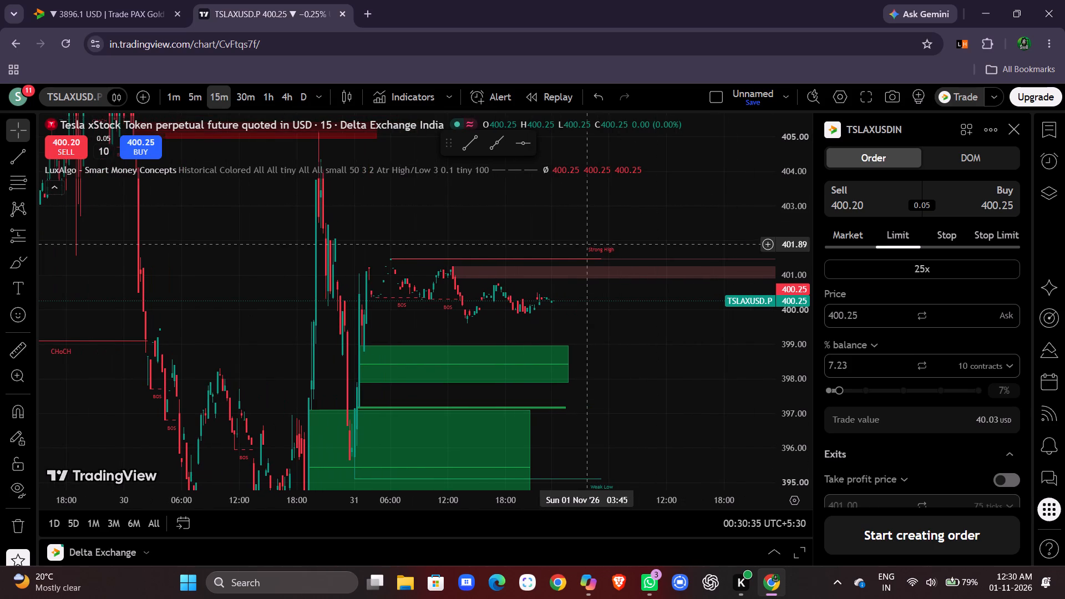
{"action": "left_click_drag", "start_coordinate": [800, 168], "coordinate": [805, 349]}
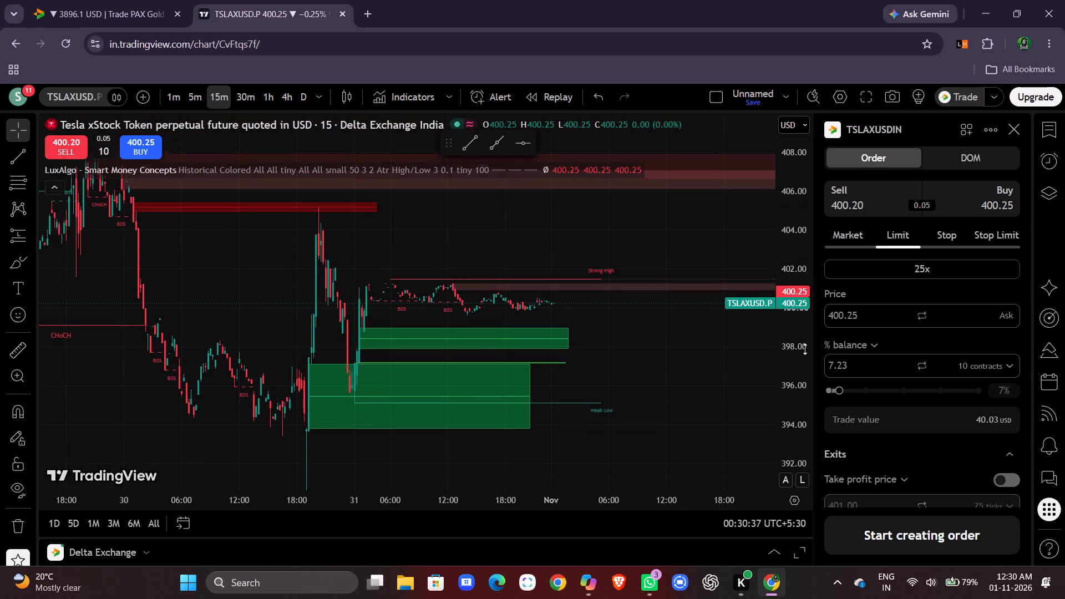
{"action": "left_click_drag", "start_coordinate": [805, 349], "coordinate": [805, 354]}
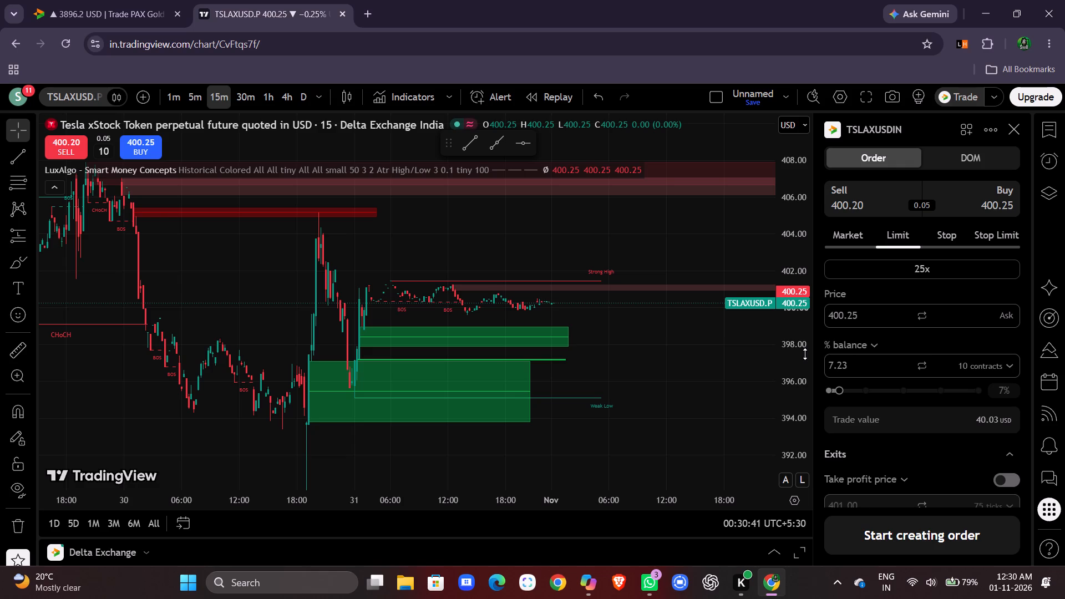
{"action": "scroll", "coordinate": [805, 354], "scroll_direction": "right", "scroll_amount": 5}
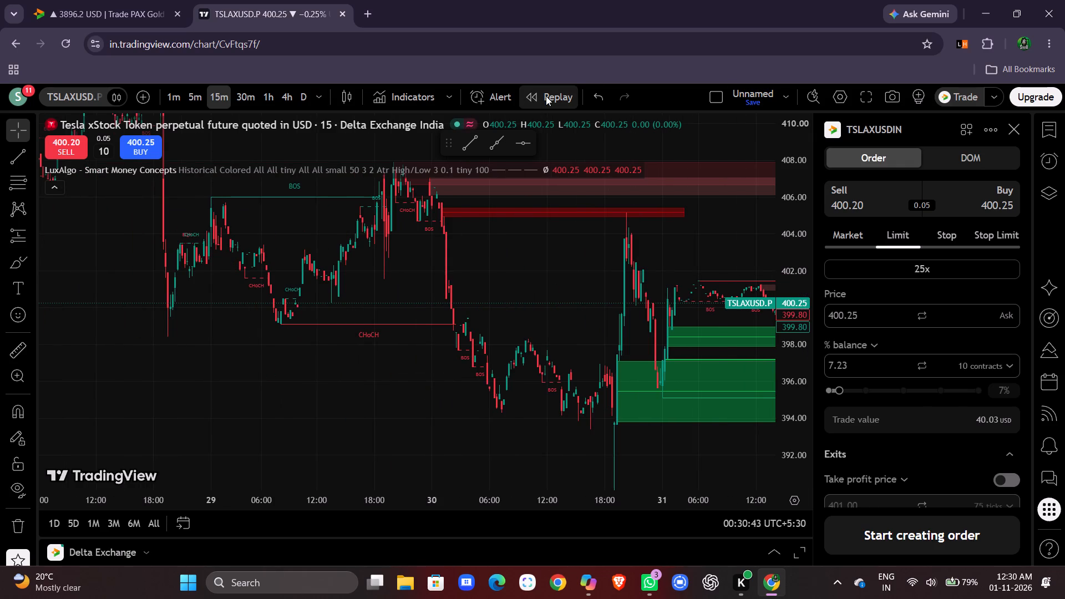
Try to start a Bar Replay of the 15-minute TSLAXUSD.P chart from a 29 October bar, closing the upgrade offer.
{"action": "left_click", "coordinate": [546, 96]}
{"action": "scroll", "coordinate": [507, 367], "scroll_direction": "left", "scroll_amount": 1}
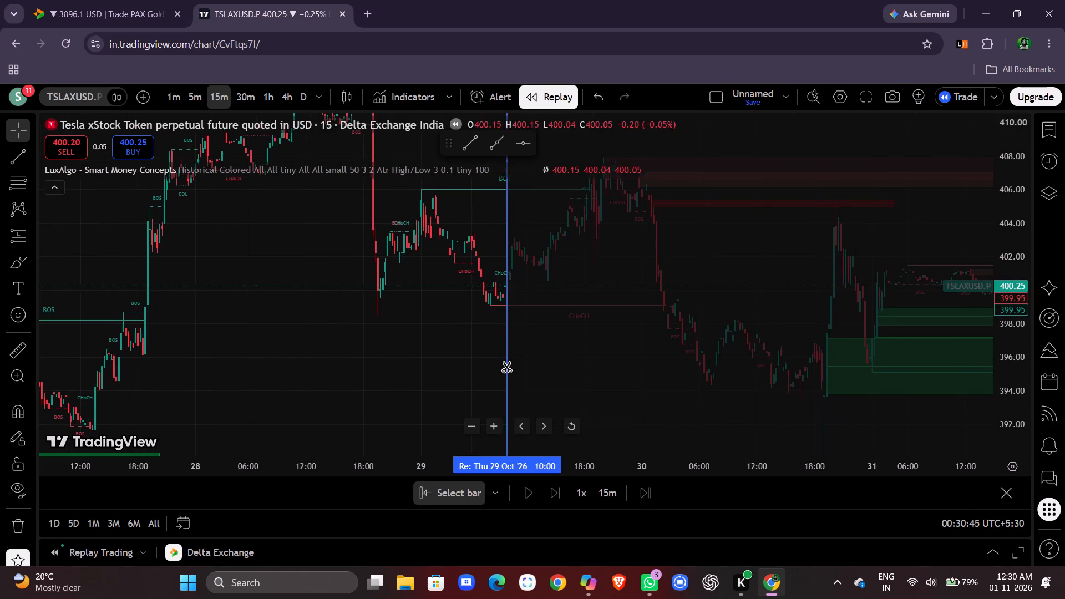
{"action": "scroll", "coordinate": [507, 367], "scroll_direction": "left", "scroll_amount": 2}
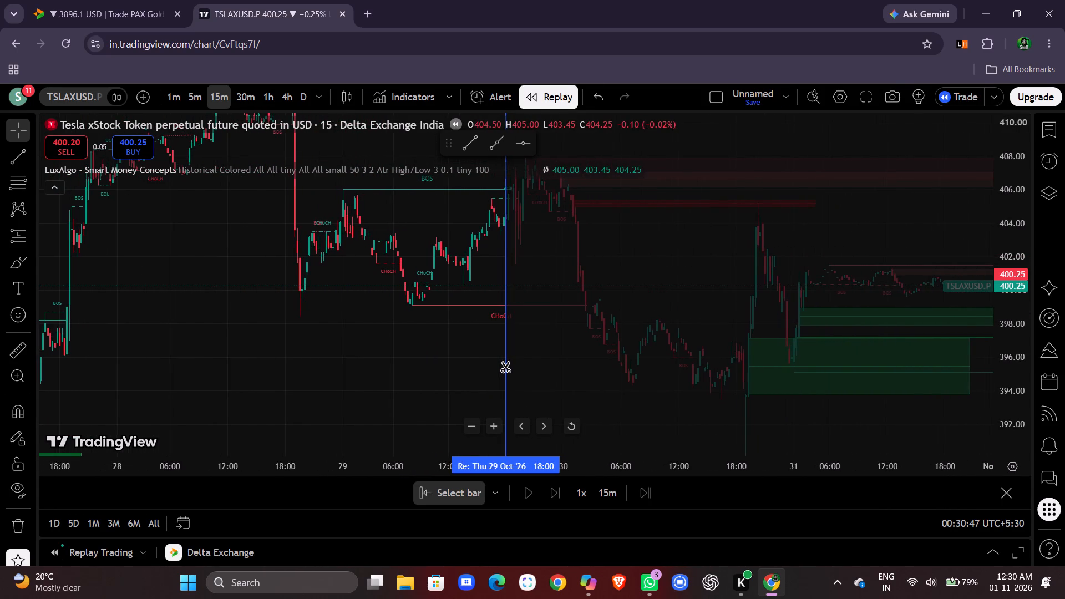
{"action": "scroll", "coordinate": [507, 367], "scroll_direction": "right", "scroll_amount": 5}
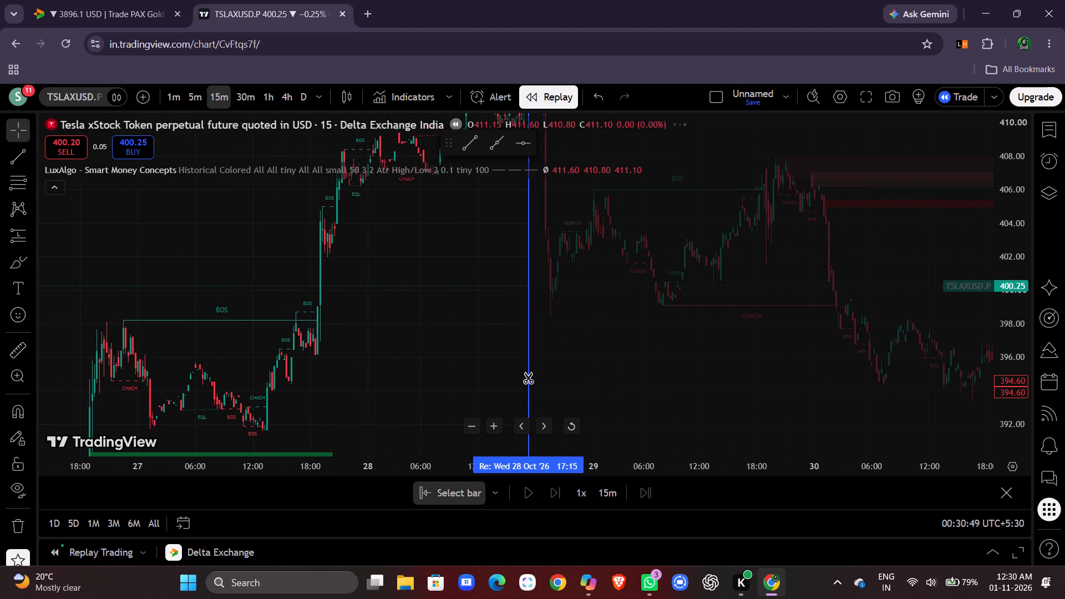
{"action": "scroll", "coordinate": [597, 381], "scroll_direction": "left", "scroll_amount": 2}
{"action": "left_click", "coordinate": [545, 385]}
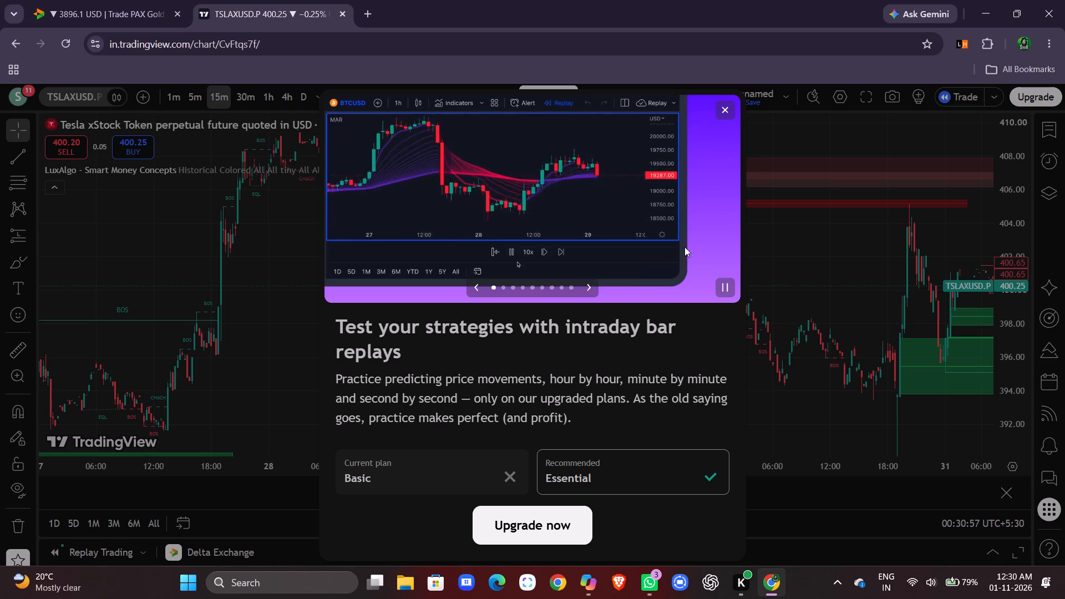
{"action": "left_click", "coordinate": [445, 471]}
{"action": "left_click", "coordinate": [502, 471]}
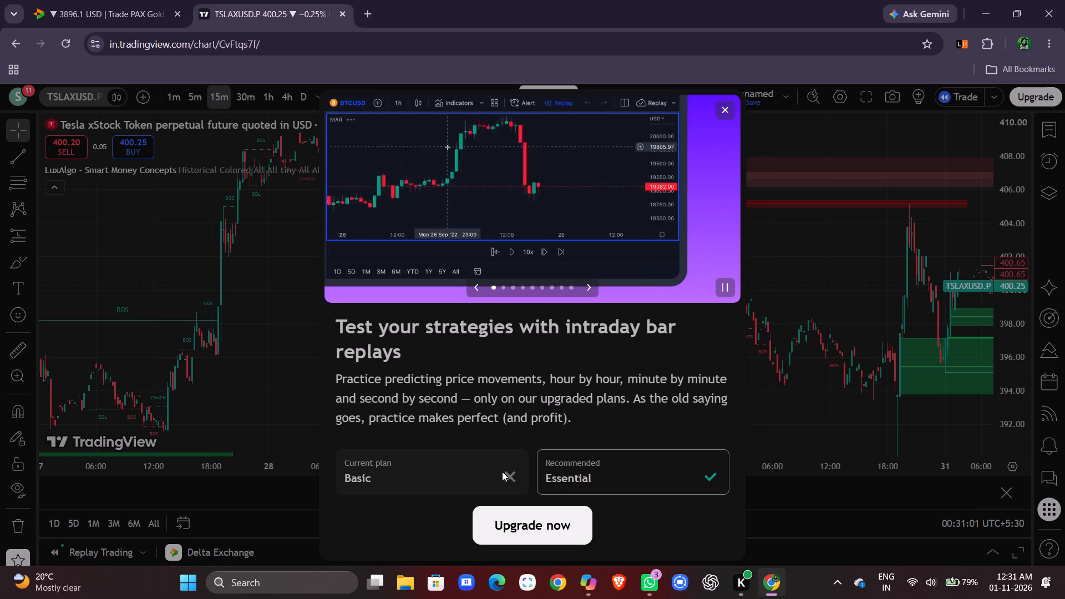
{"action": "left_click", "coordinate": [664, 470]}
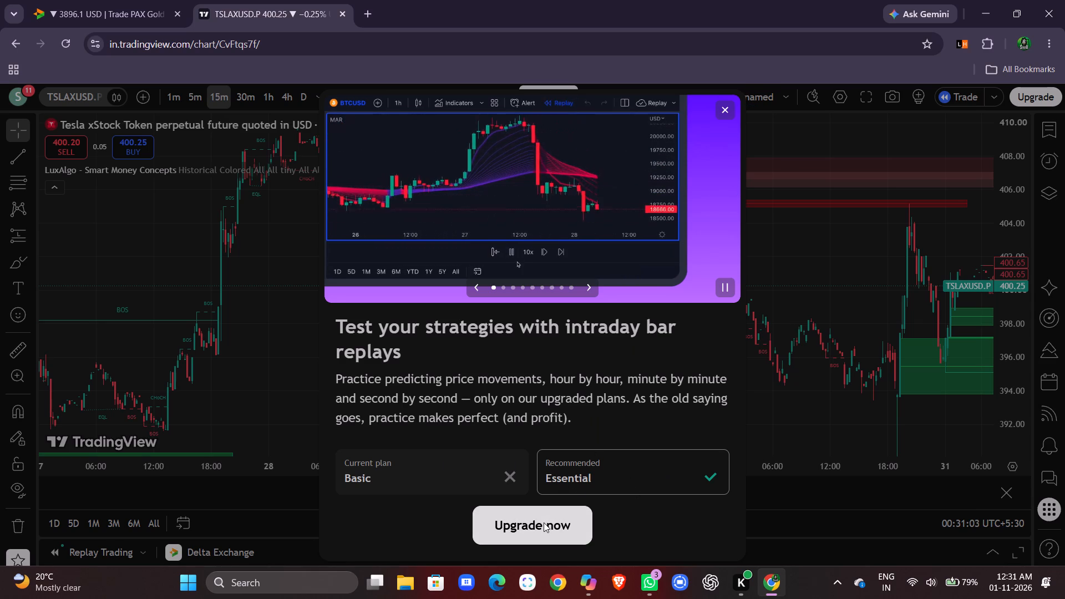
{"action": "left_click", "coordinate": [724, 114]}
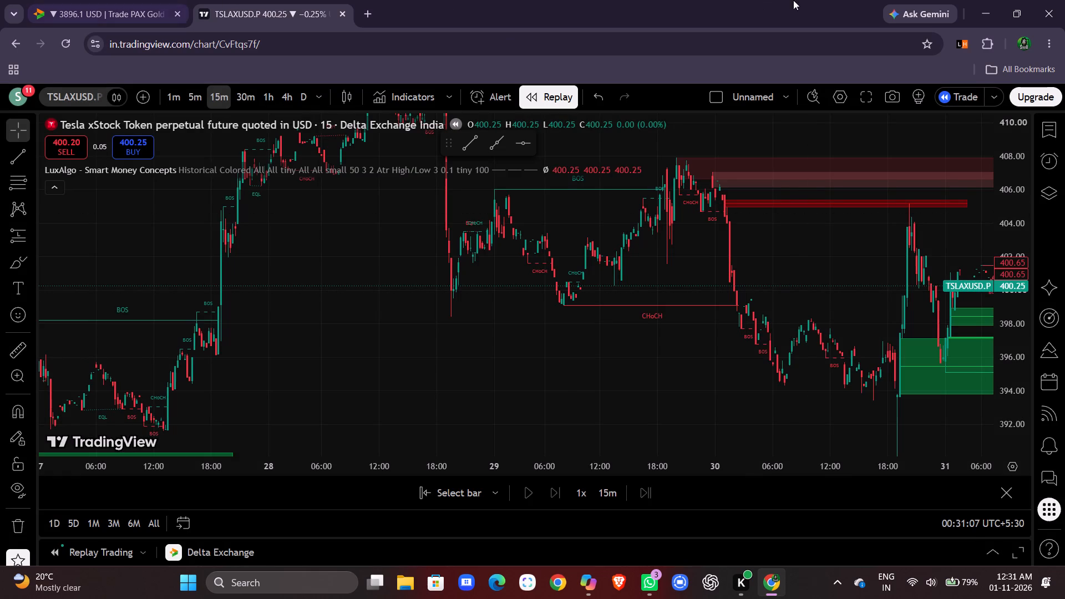
Search Google in a new browser tab for "treader view me replay free kaise kare".
{"action": "left_click", "coordinate": [362, 13]}
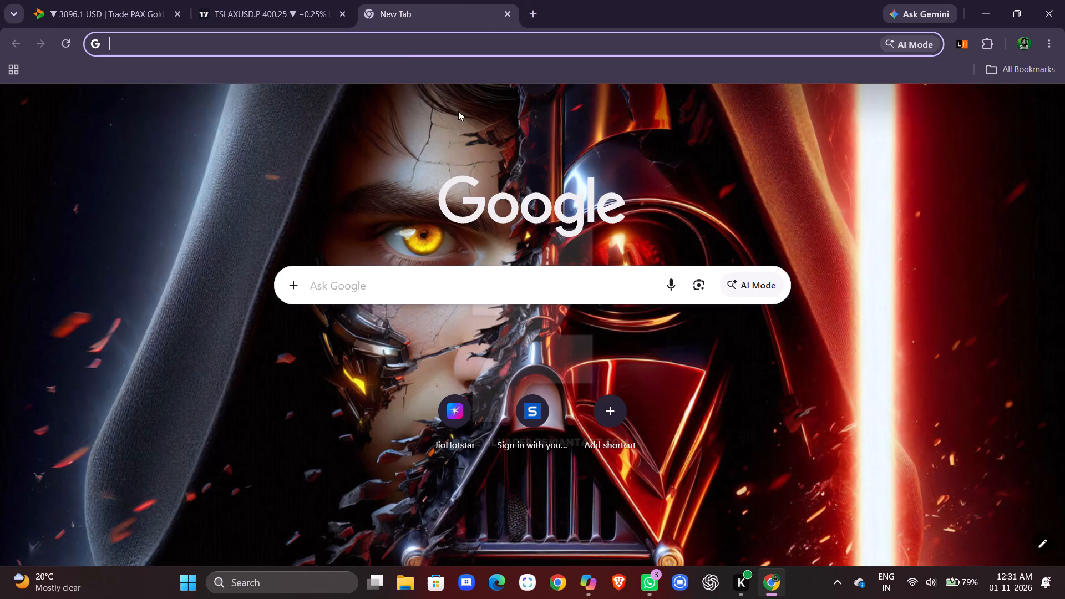
{"action": "left_click", "coordinate": [417, 286]}
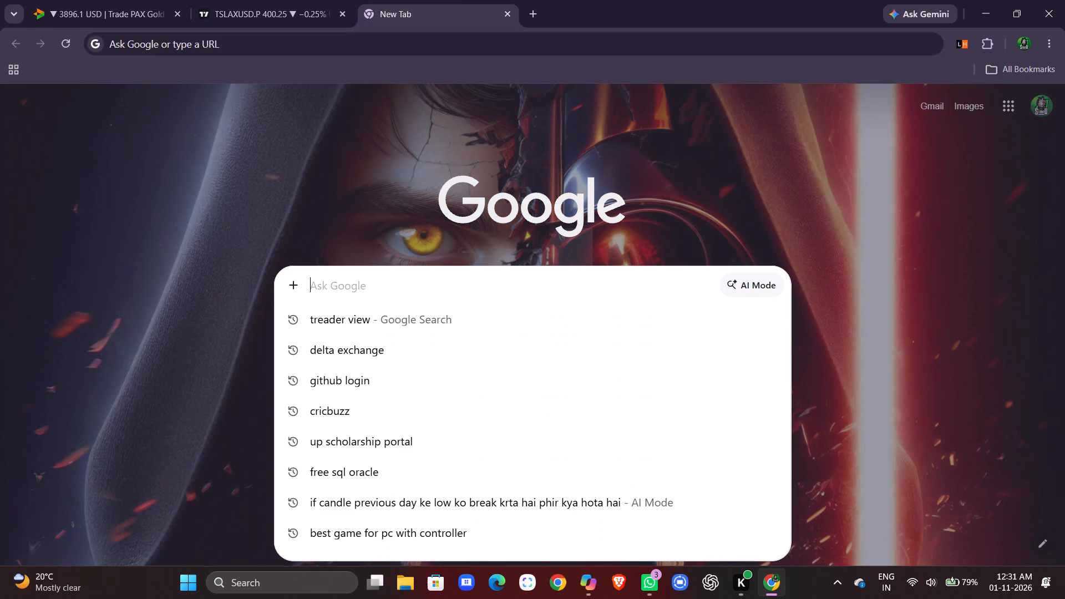
{"action": "key", "text": "Down"}
{"action": "key", "text": "space"}
{"action": "type", "text": "me"}
{"action": "key", "text": "space"}
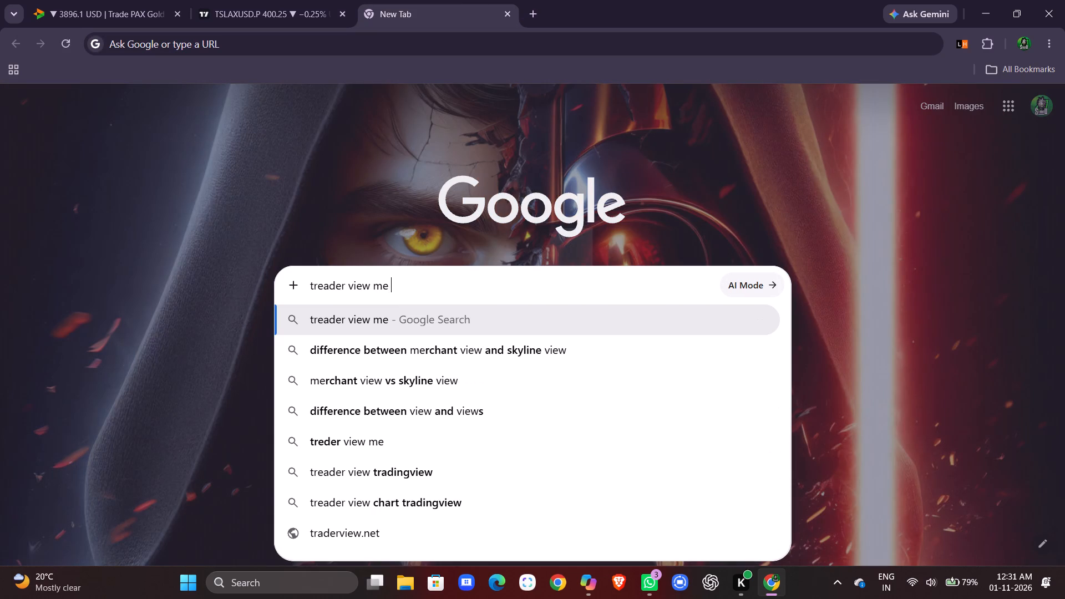
{"action": "type", "text": "repl"}
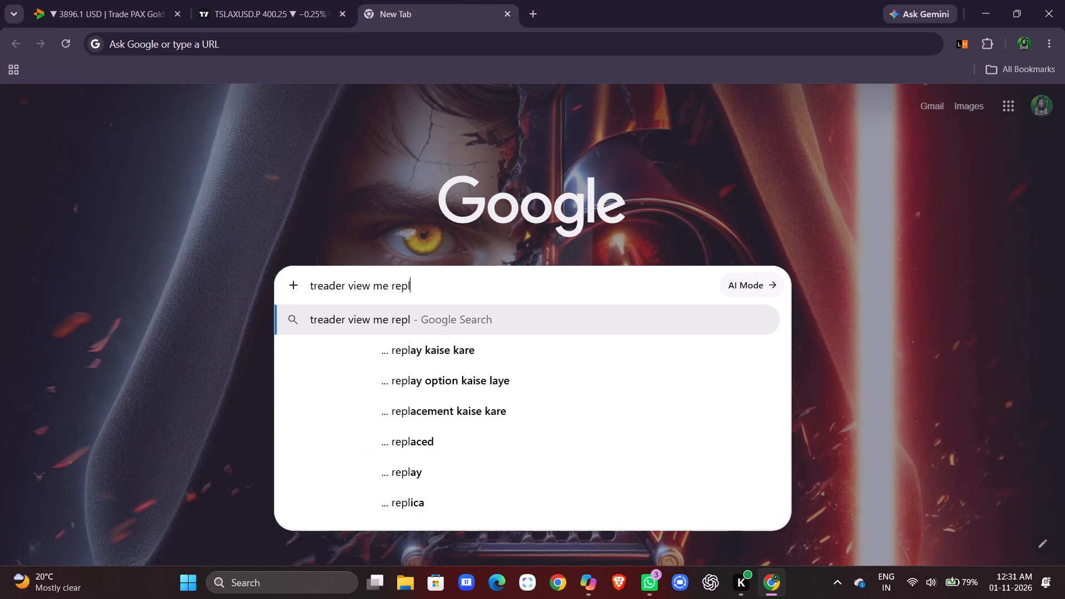
{"action": "key", "text": "Down"}
{"action": "key", "text": "Down"}
{"action": "key", "text": "Down"}
{"action": "key", "text": "Down"}
{"action": "key", "text": "Down"}
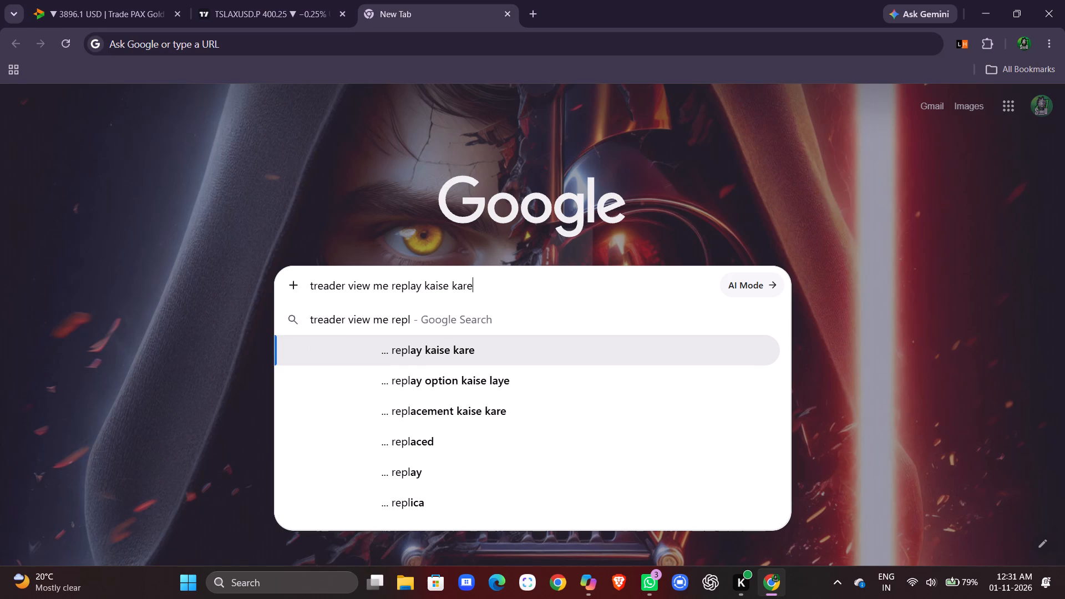
{"action": "key", "text": "space"}
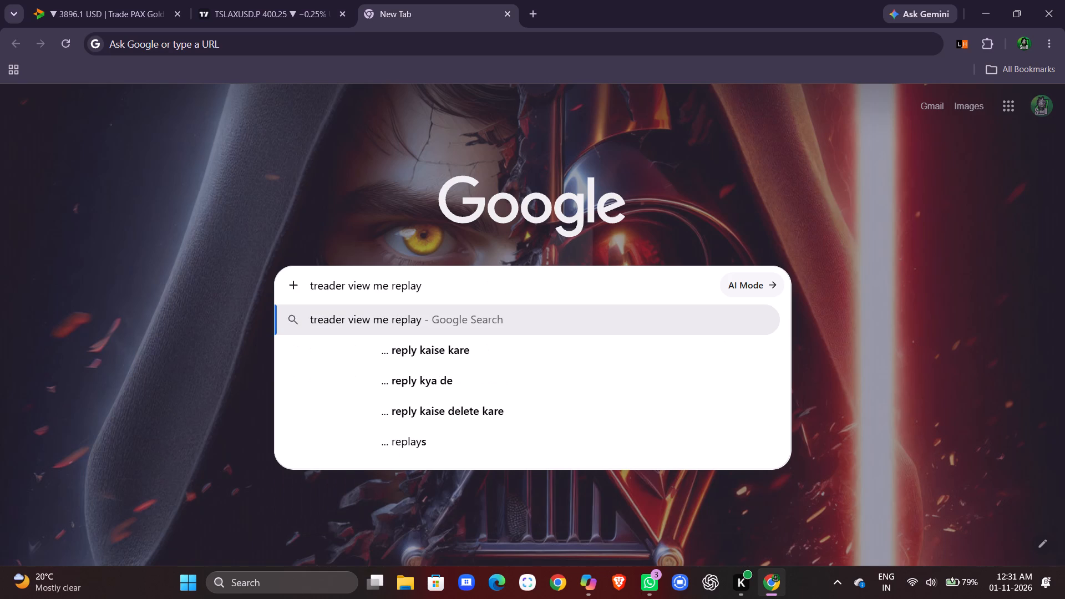
{"action": "type", "text": "free"}
{"action": "key", "text": "space"}
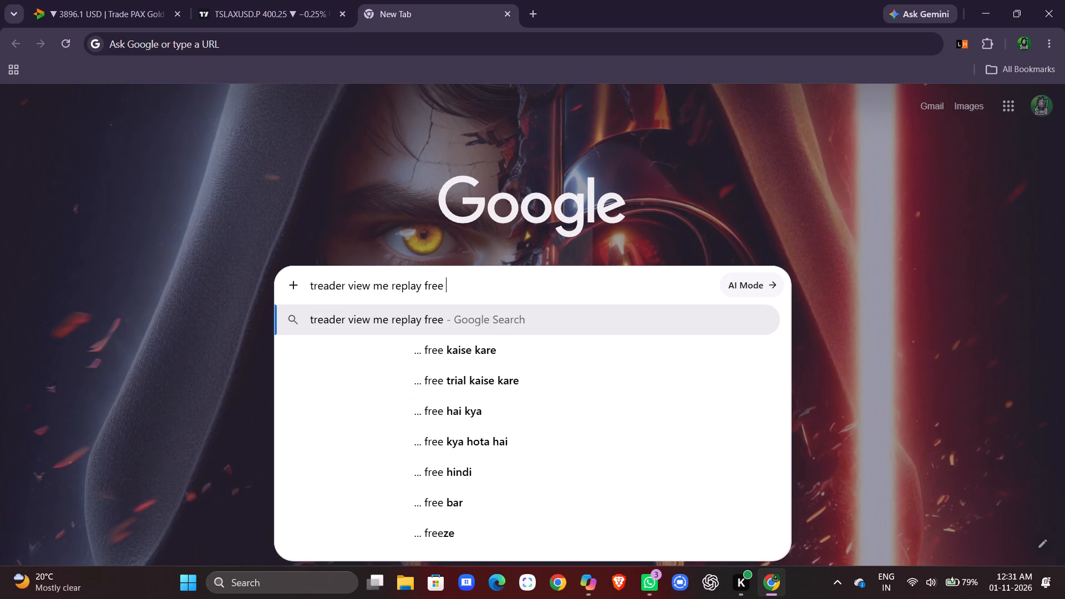
{"action": "key", "text": "Down"}
{"action": "key", "text": "Return"}
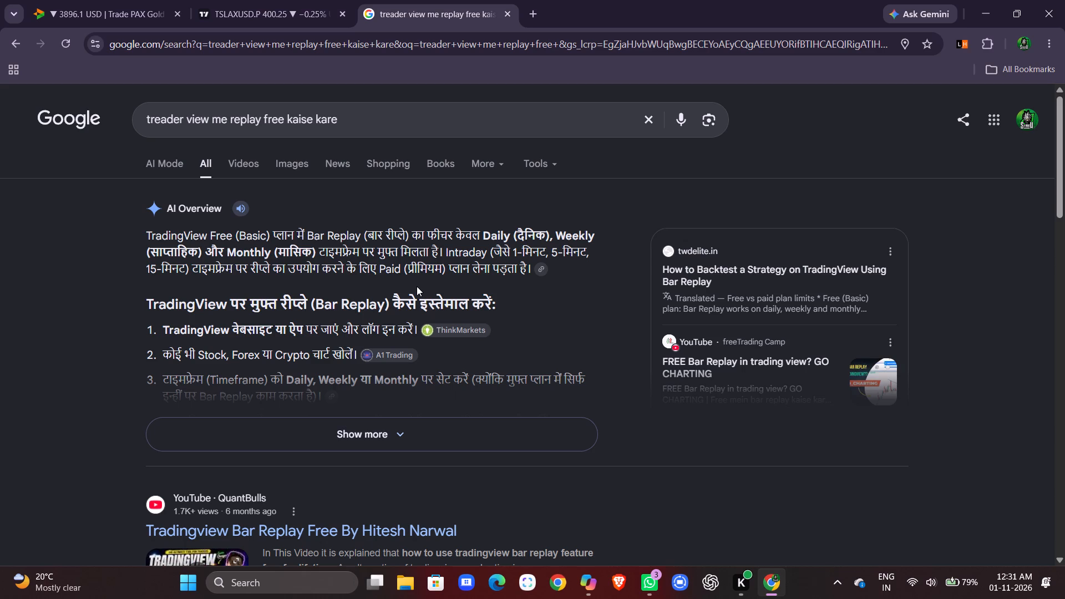
Read the AI Overview's steps for using Bar Replay for free, comparing them with the TradingView chart.
{"action": "scroll", "coordinate": [417, 286], "scroll_direction": "down", "scroll_amount": 1}
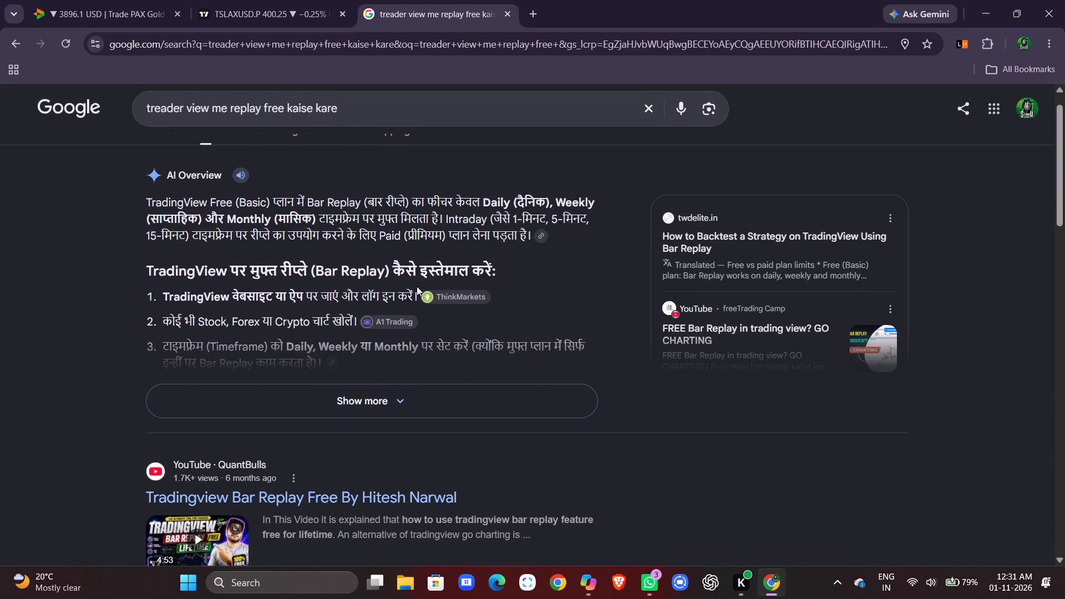
{"action": "scroll", "coordinate": [410, 278], "scroll_direction": "down", "scroll_amount": 1}
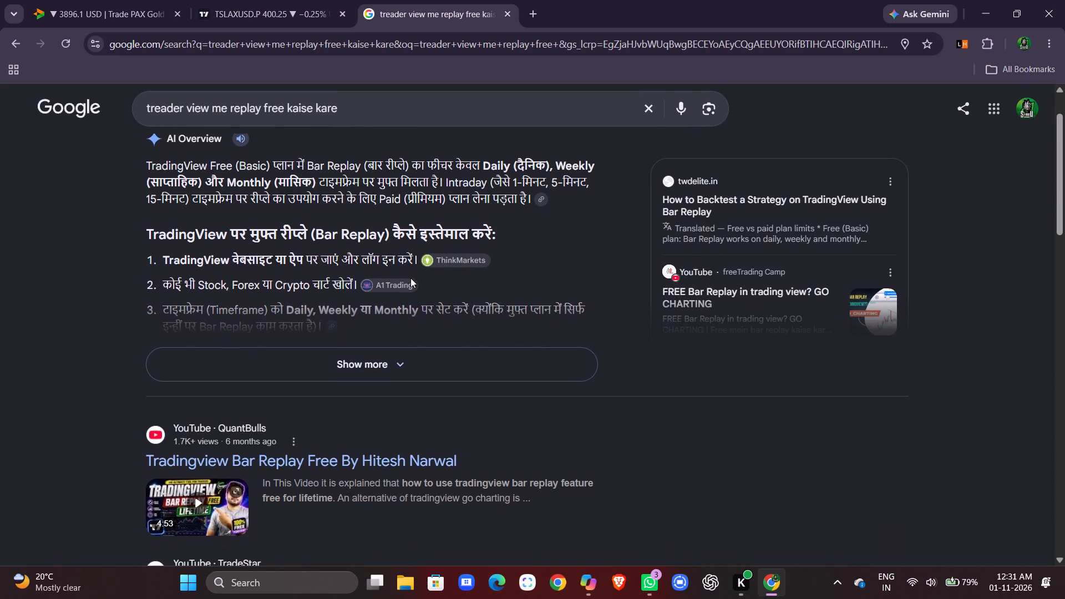
{"action": "left_click_drag", "start_coordinate": [243, 251], "coordinate": [302, 269]}
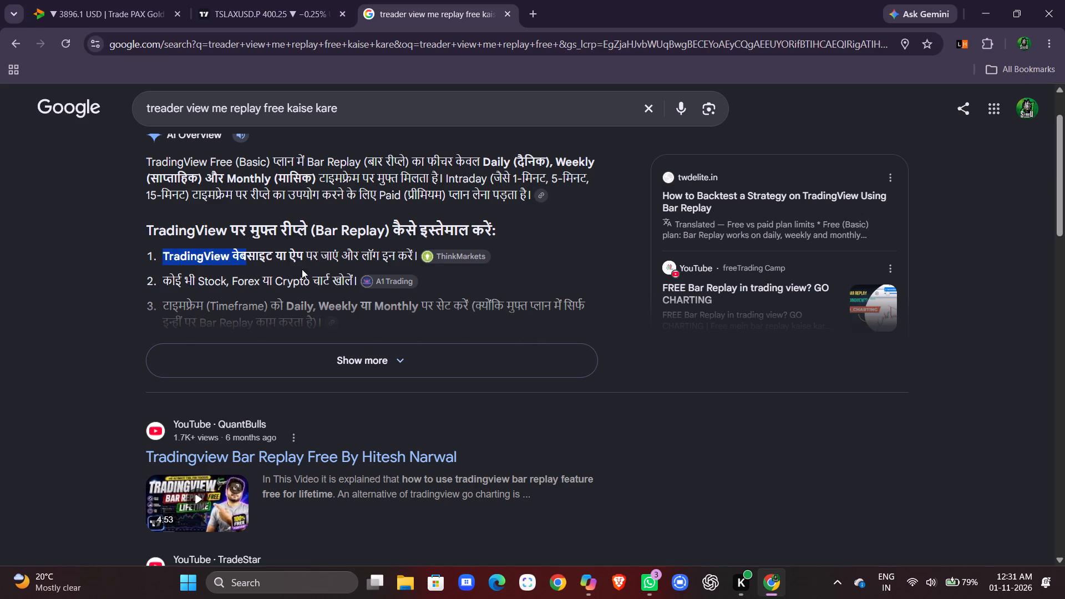
{"action": "left_click_drag", "start_coordinate": [302, 269], "coordinate": [325, 256]}
{"action": "left_click", "coordinate": [302, 260]}
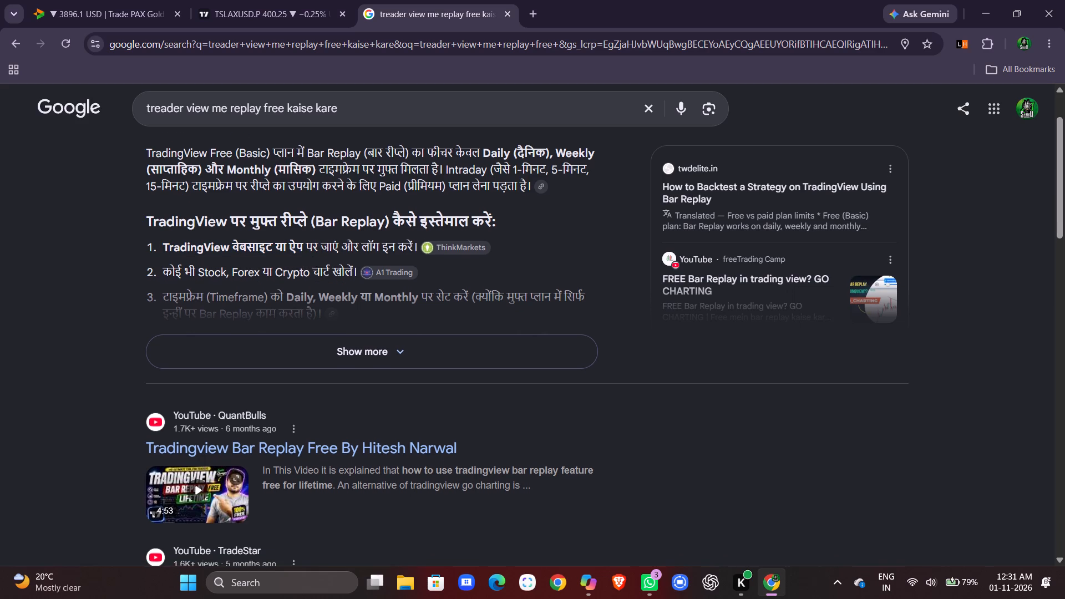
{"action": "left_click_drag", "start_coordinate": [171, 260], "coordinate": [267, 261]}
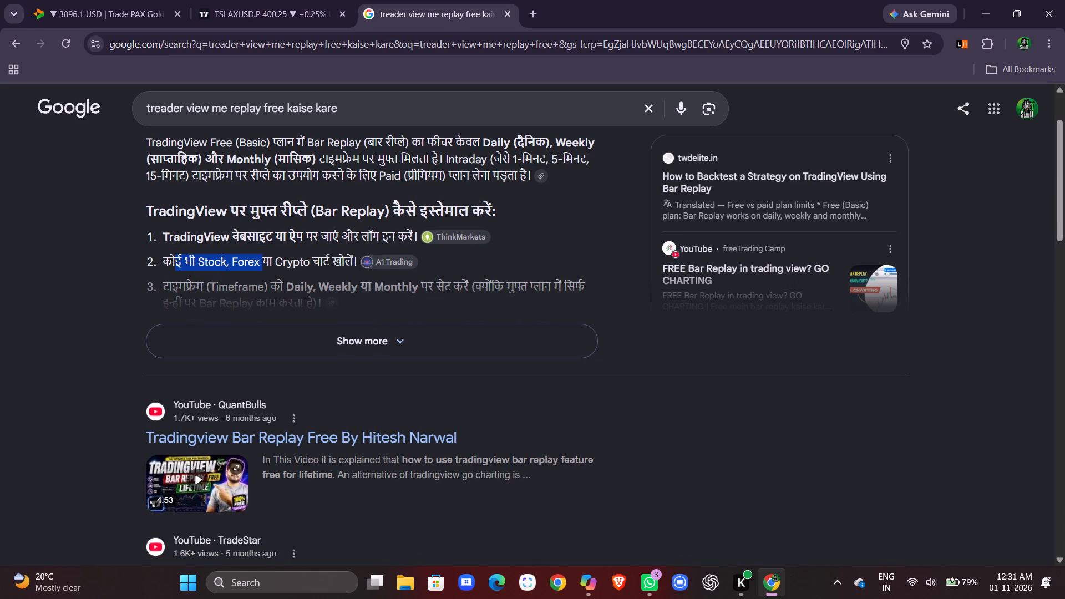
{"action": "left_click_drag", "start_coordinate": [267, 261], "coordinate": [341, 260]}
{"action": "left_click", "coordinate": [512, 279]}
{"action": "scroll", "coordinate": [512, 279], "scroll_direction": "down", "scroll_amount": 1}
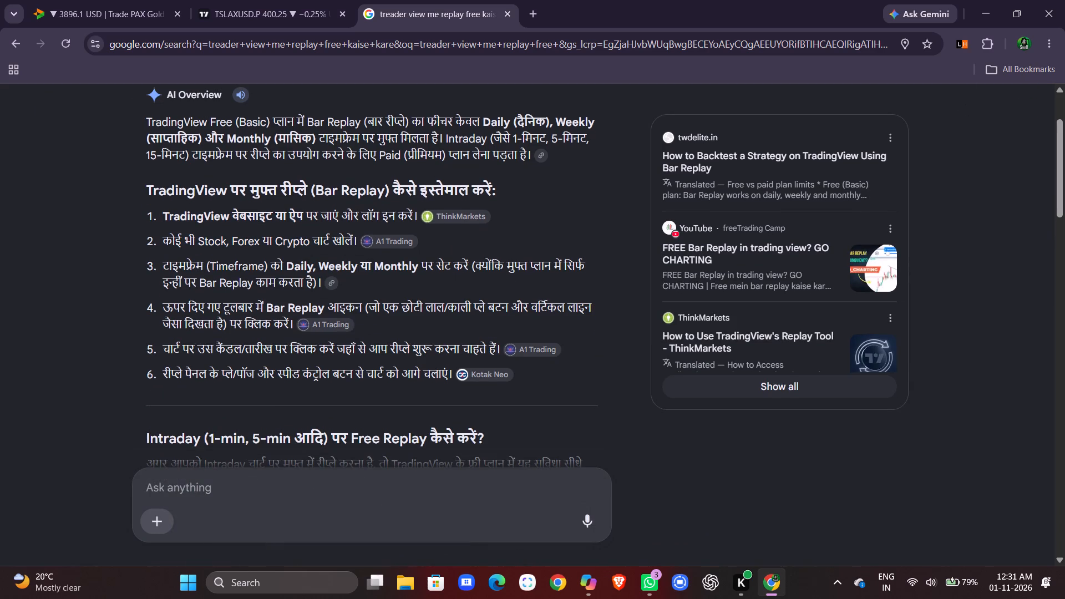
{"action": "left_click_drag", "start_coordinate": [169, 263], "coordinate": [334, 266]}
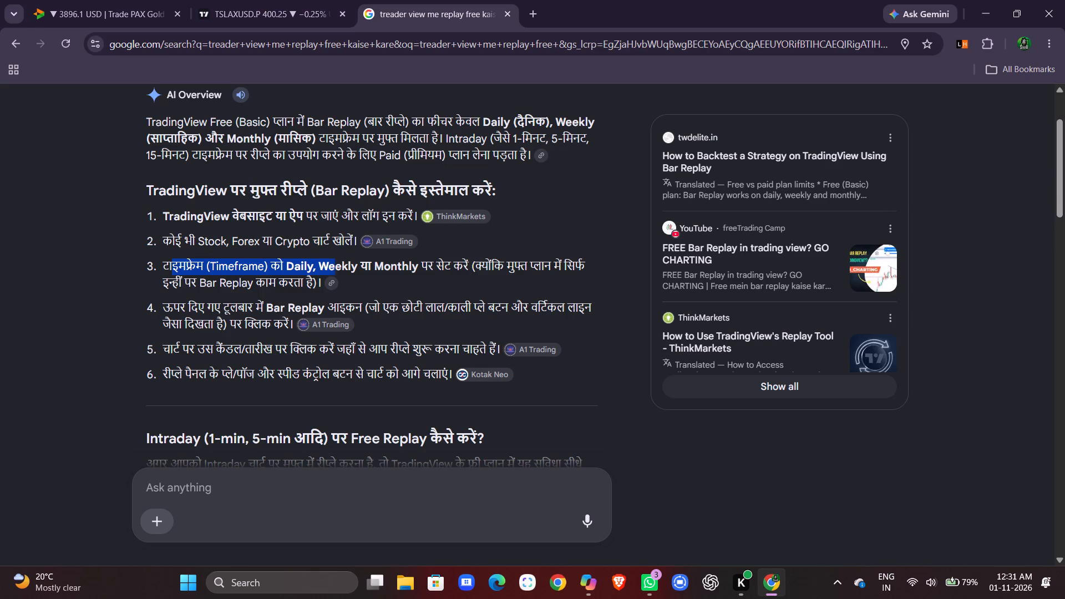
{"action": "left_click_drag", "start_coordinate": [334, 266], "coordinate": [487, 274]}
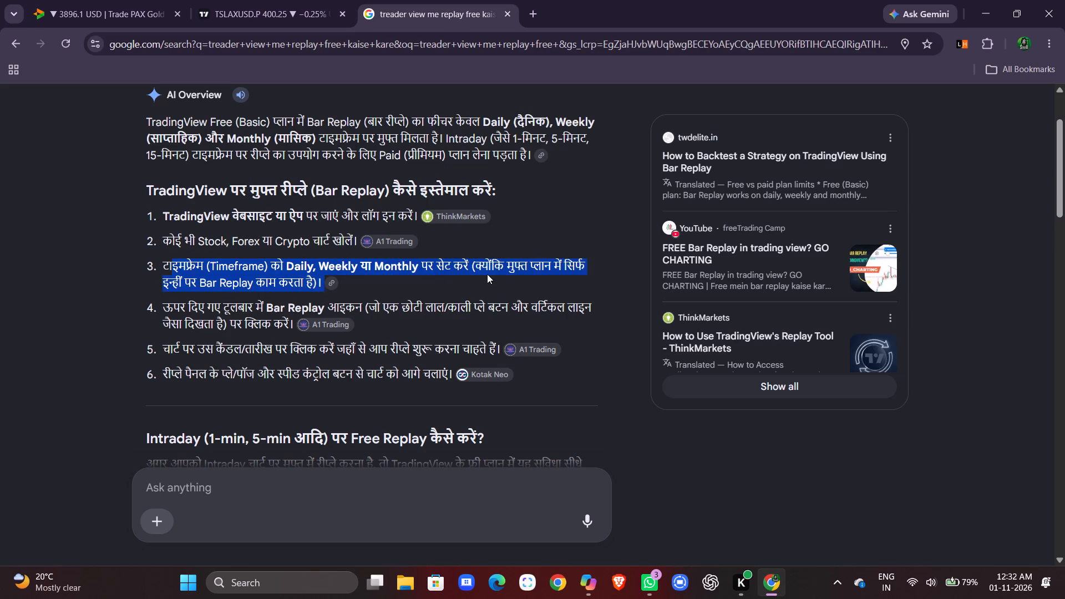
{"action": "left_click_drag", "start_coordinate": [487, 274], "coordinate": [506, 271]}
{"action": "left_click_drag", "start_coordinate": [564, 263], "coordinate": [589, 252]}
{"action": "left_click", "coordinate": [589, 252]}
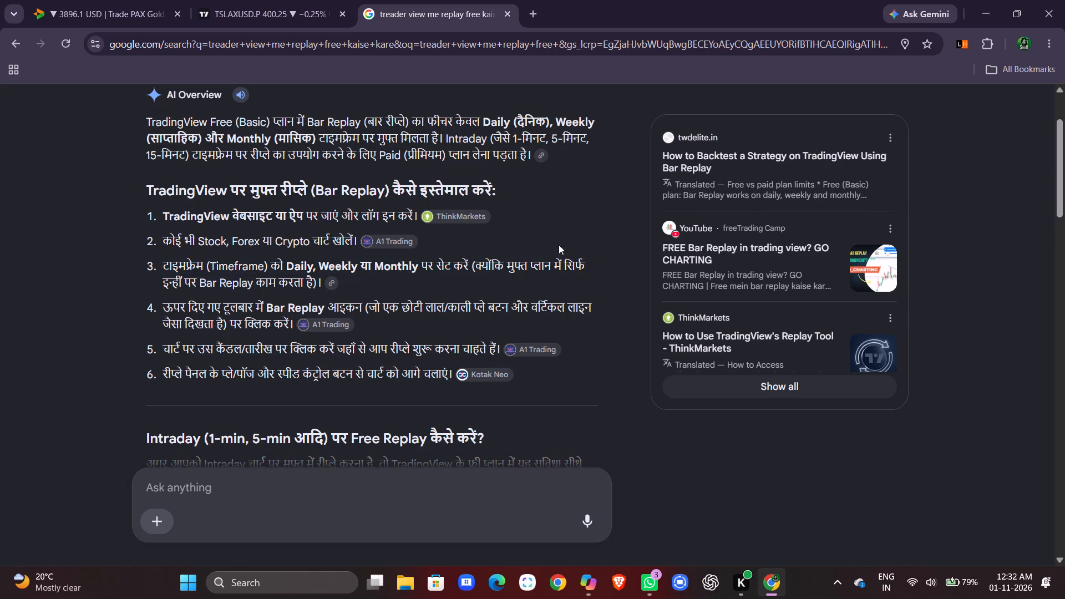
{"action": "scroll", "coordinate": [418, 257], "scroll_direction": "up", "scroll_amount": 1}
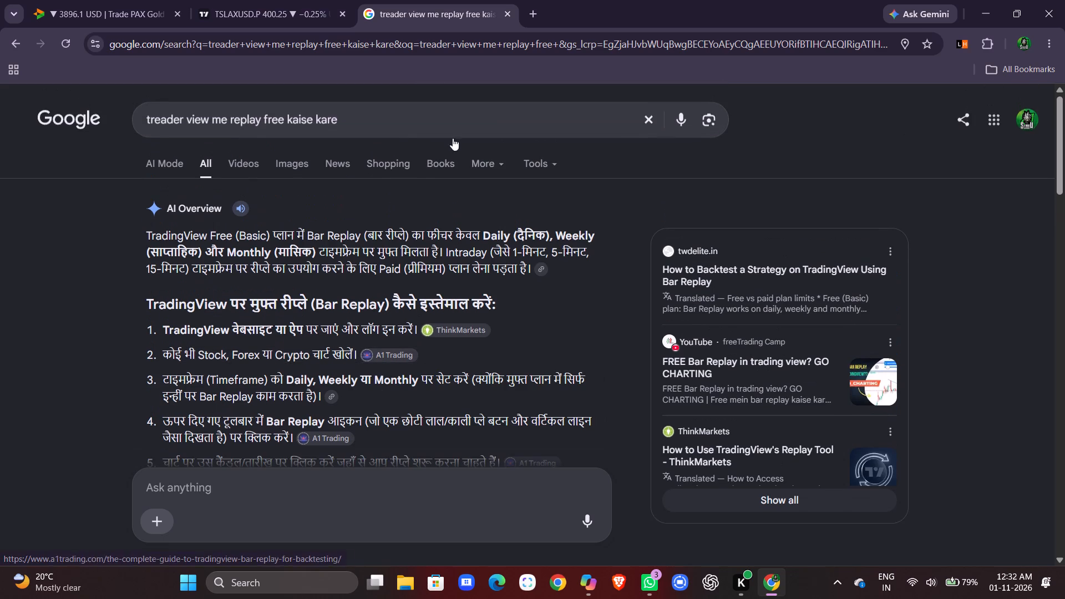
{"action": "left_click", "coordinate": [263, 0]}
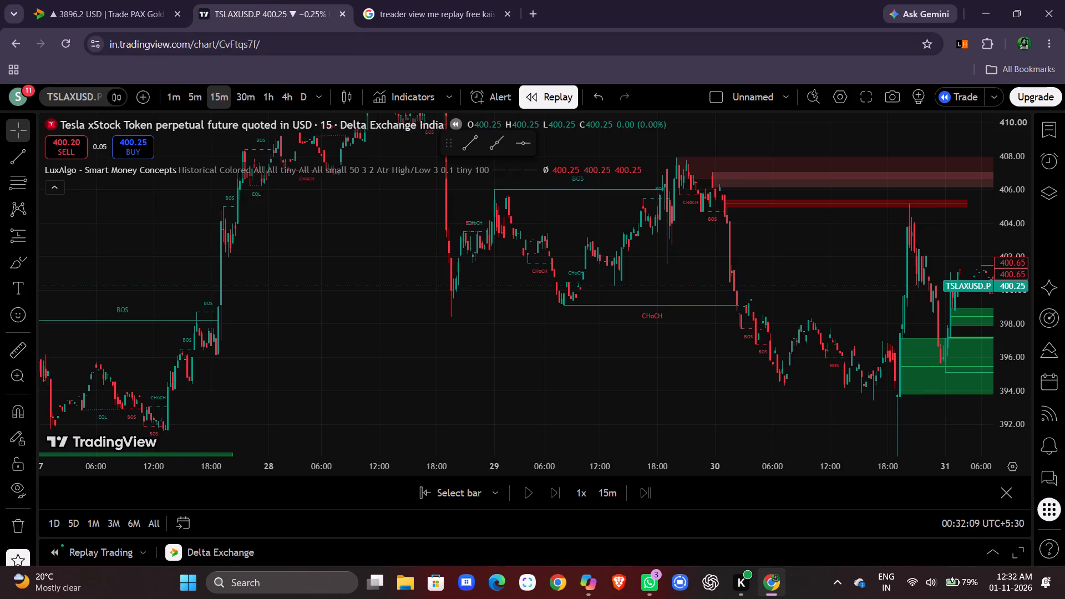
{"action": "left_click", "coordinate": [419, 10]}
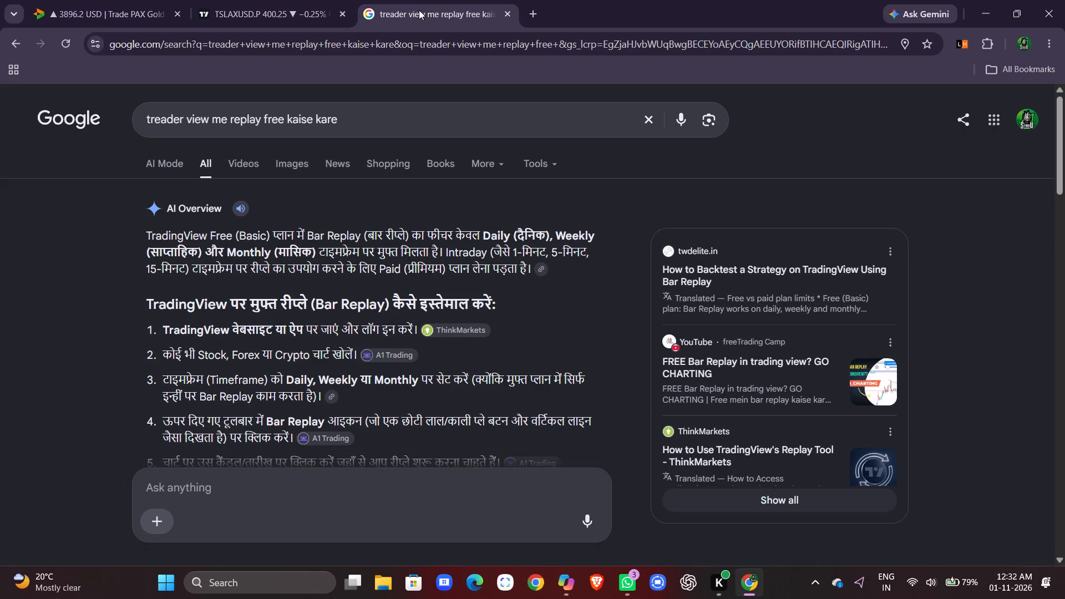
Return to the TradingView chart of TSLAXUSD.P and switch it to the 1-hour timeframe.
{"action": "left_click", "coordinate": [300, 0]}
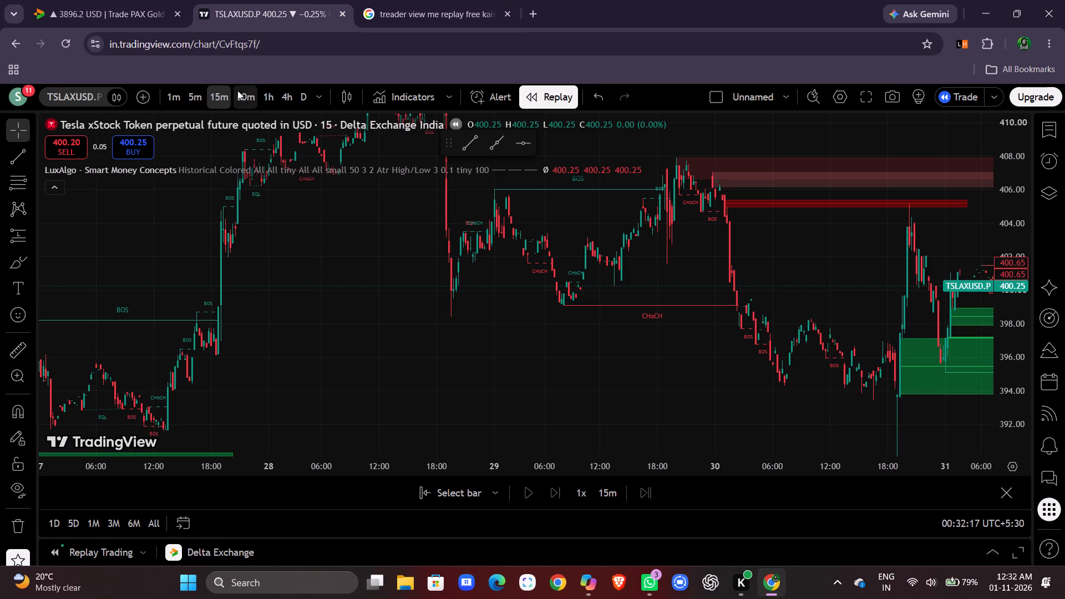
{"action": "left_click", "coordinate": [271, 95]}
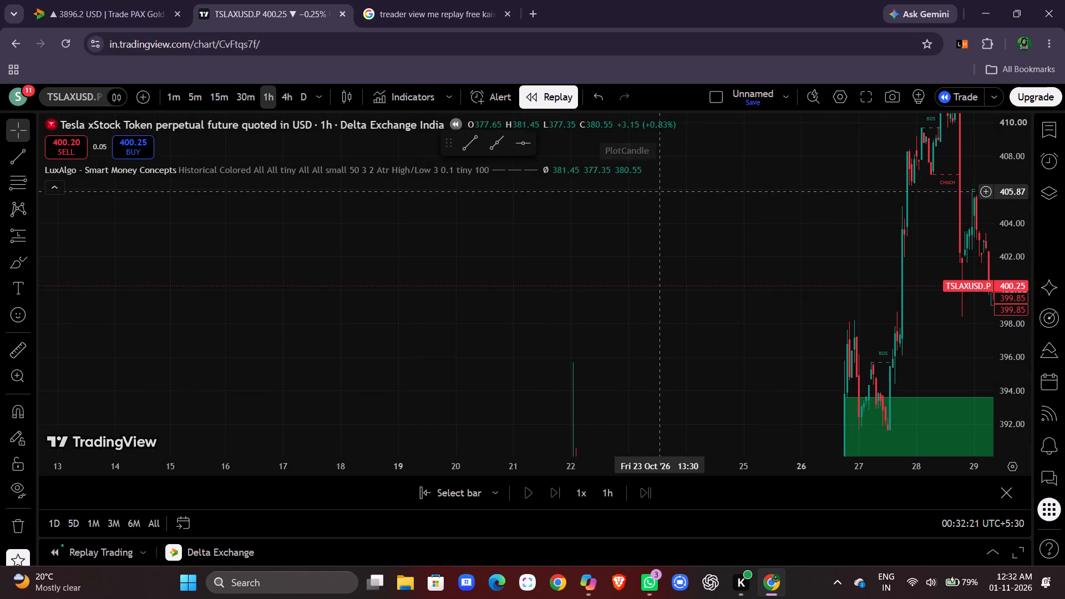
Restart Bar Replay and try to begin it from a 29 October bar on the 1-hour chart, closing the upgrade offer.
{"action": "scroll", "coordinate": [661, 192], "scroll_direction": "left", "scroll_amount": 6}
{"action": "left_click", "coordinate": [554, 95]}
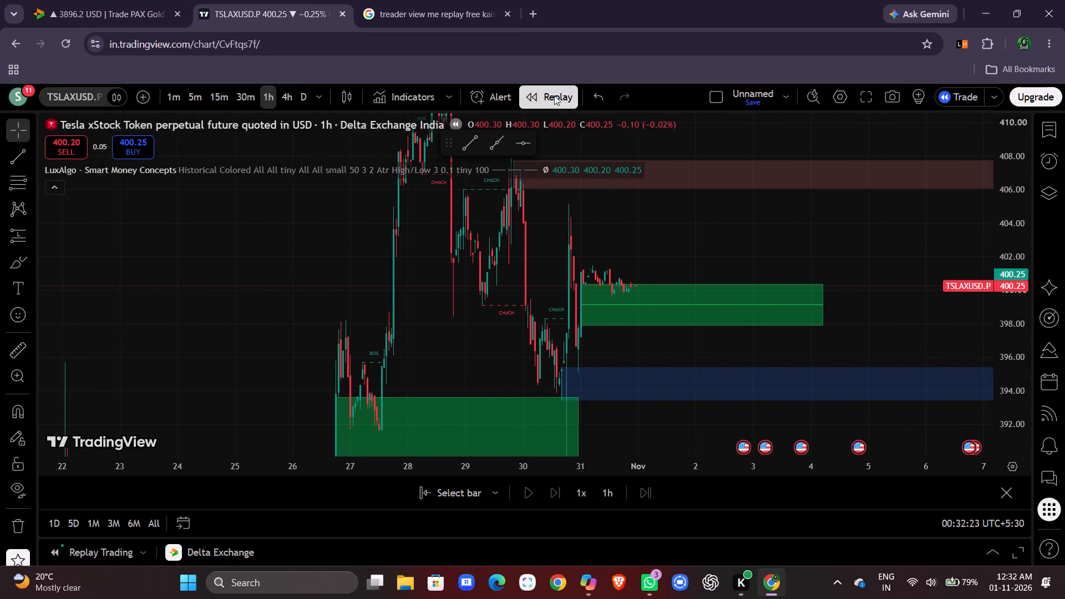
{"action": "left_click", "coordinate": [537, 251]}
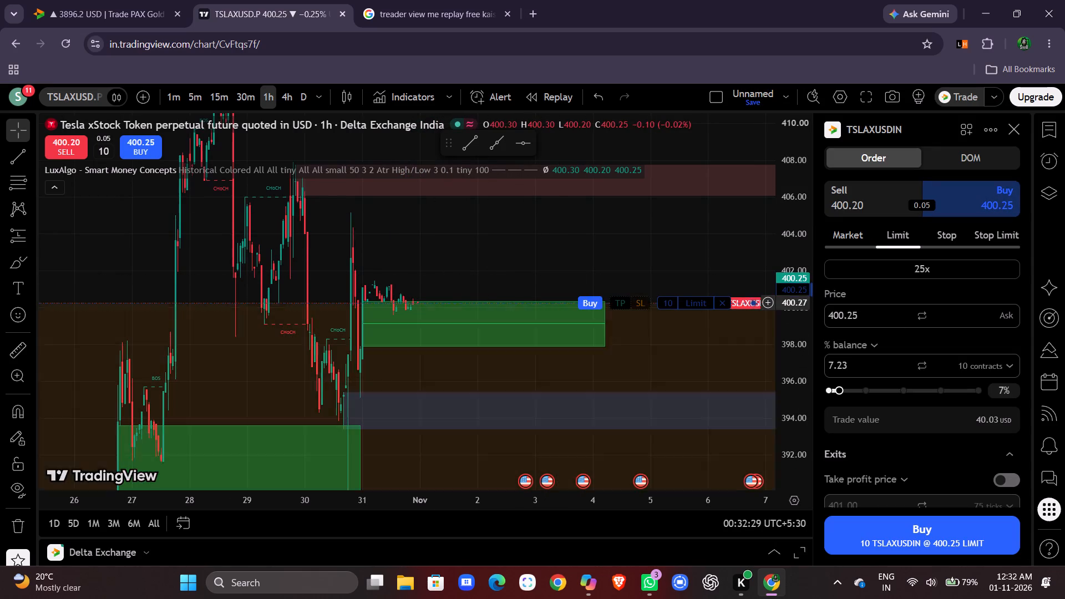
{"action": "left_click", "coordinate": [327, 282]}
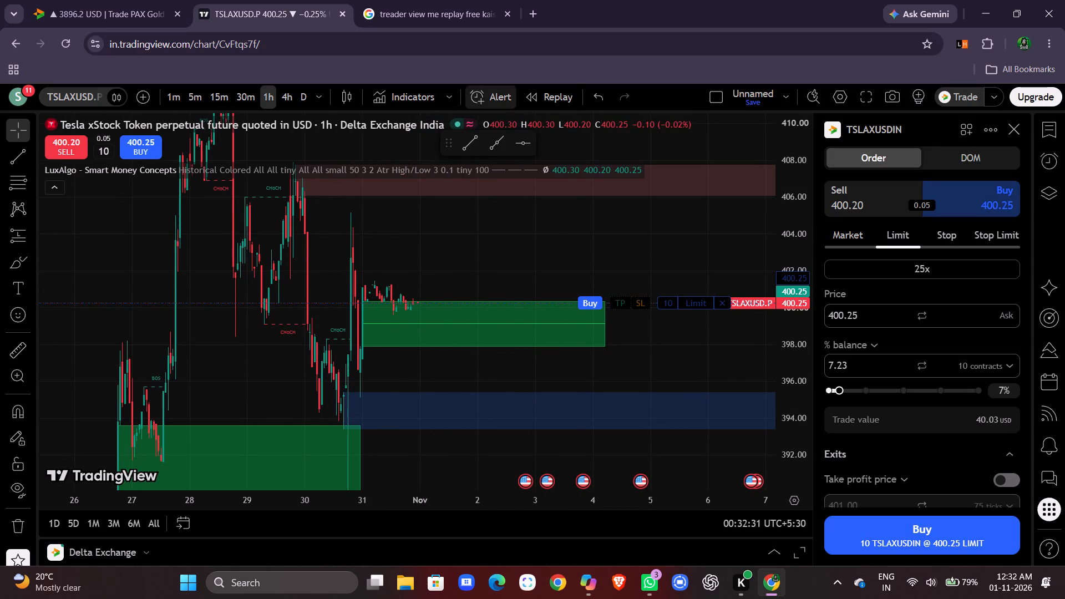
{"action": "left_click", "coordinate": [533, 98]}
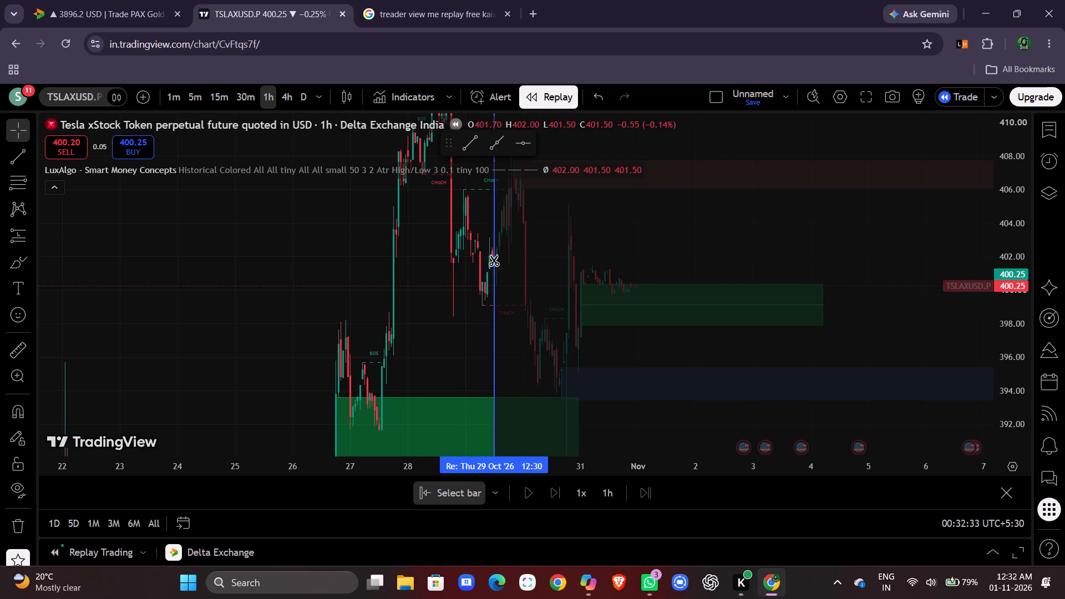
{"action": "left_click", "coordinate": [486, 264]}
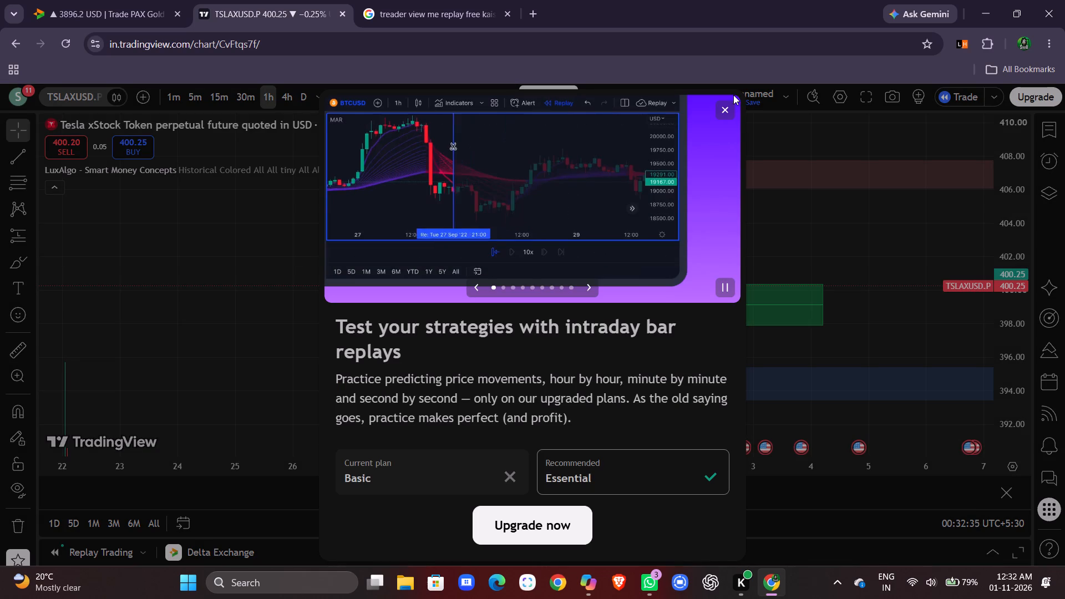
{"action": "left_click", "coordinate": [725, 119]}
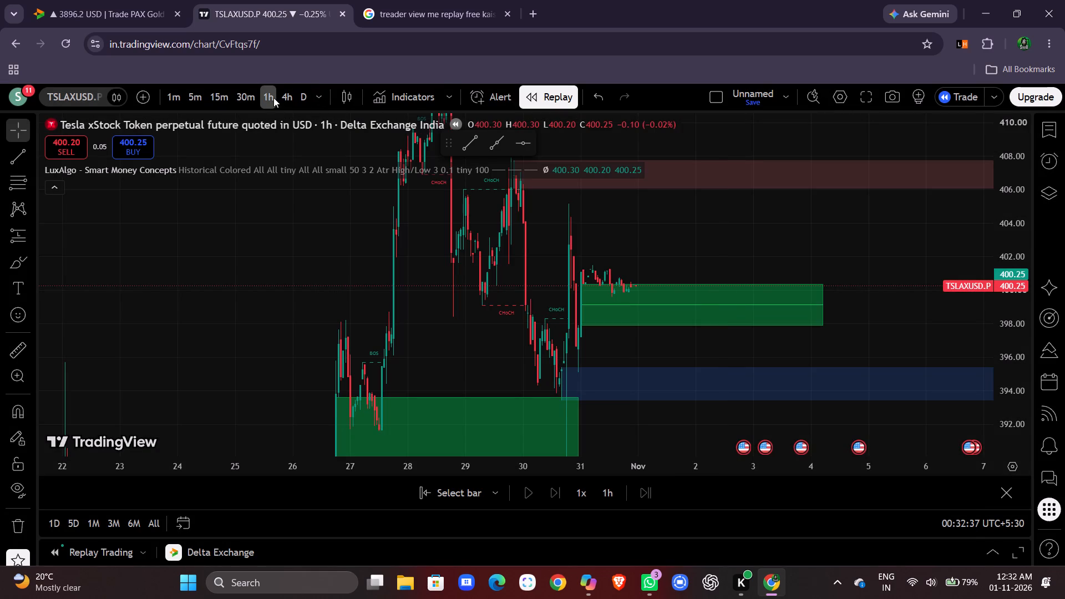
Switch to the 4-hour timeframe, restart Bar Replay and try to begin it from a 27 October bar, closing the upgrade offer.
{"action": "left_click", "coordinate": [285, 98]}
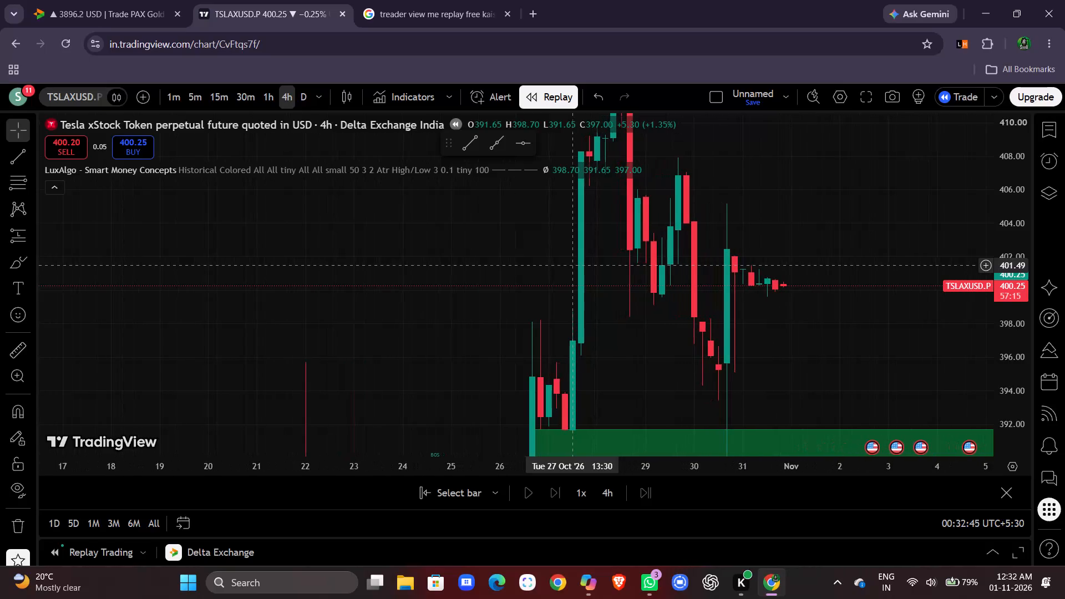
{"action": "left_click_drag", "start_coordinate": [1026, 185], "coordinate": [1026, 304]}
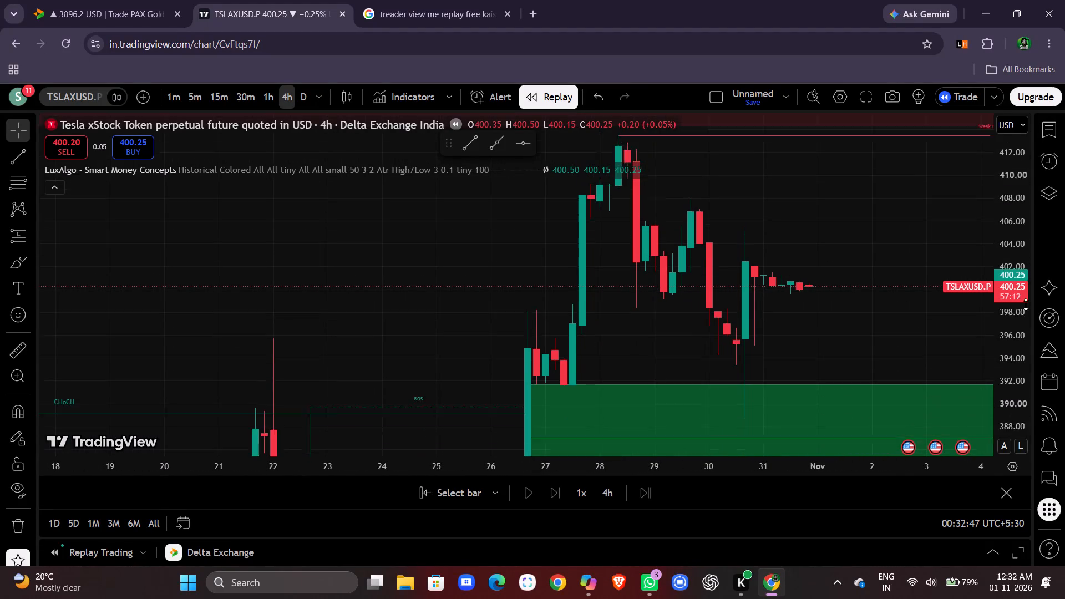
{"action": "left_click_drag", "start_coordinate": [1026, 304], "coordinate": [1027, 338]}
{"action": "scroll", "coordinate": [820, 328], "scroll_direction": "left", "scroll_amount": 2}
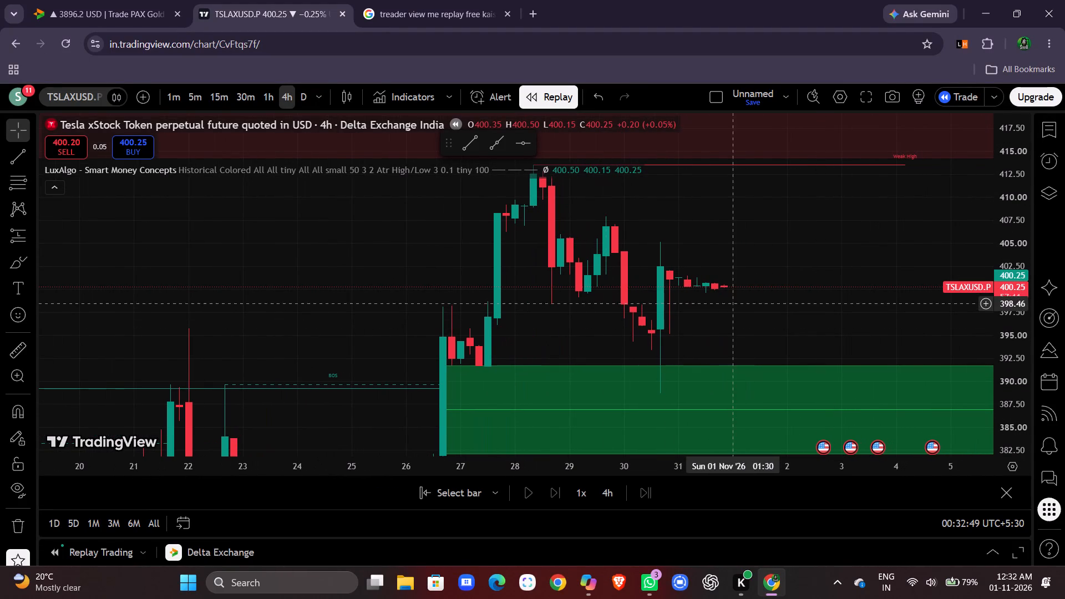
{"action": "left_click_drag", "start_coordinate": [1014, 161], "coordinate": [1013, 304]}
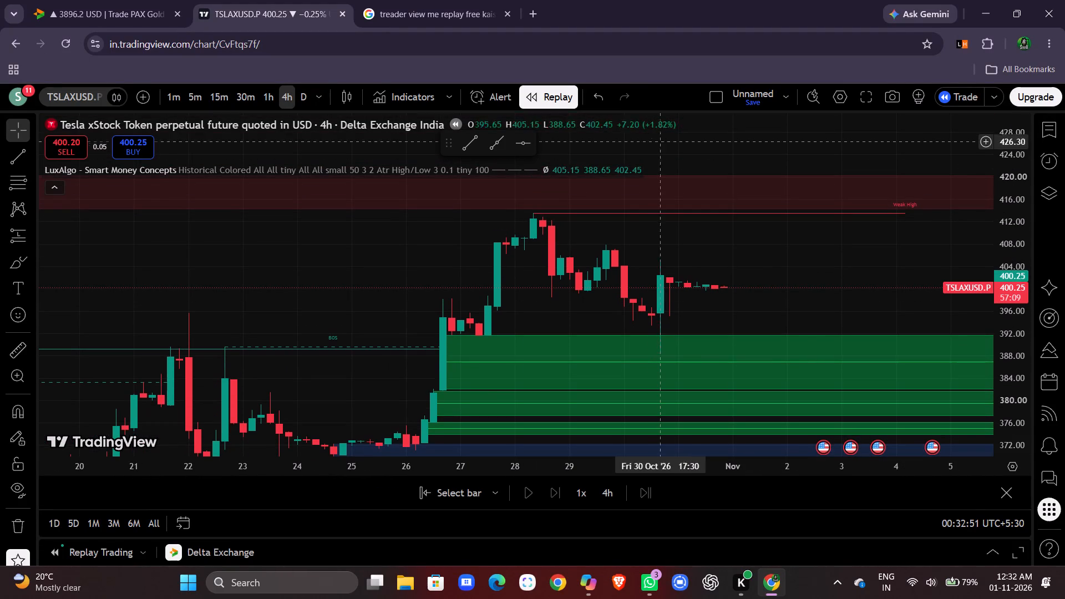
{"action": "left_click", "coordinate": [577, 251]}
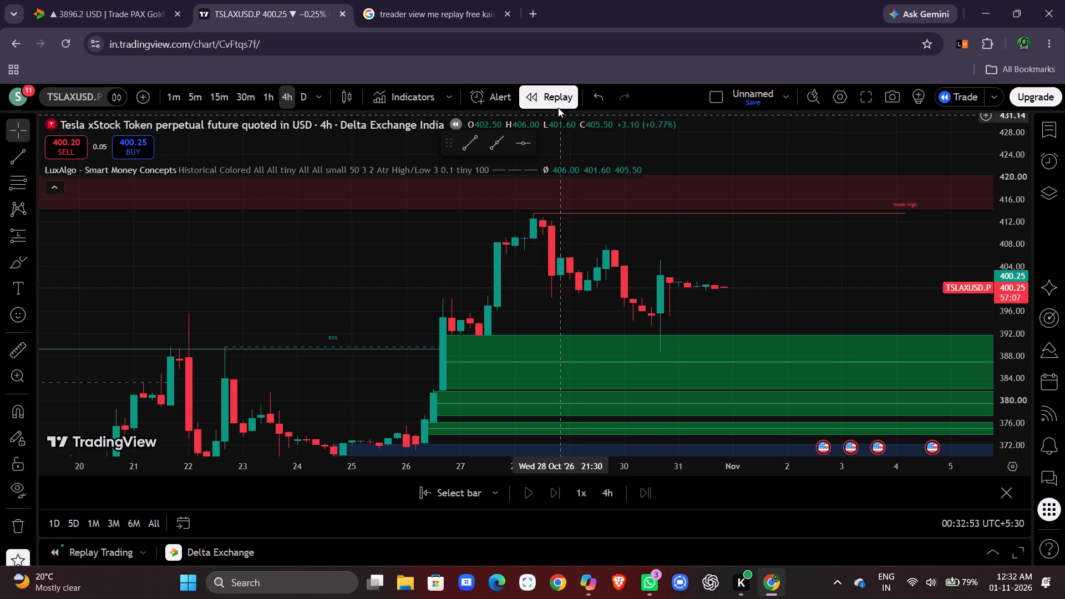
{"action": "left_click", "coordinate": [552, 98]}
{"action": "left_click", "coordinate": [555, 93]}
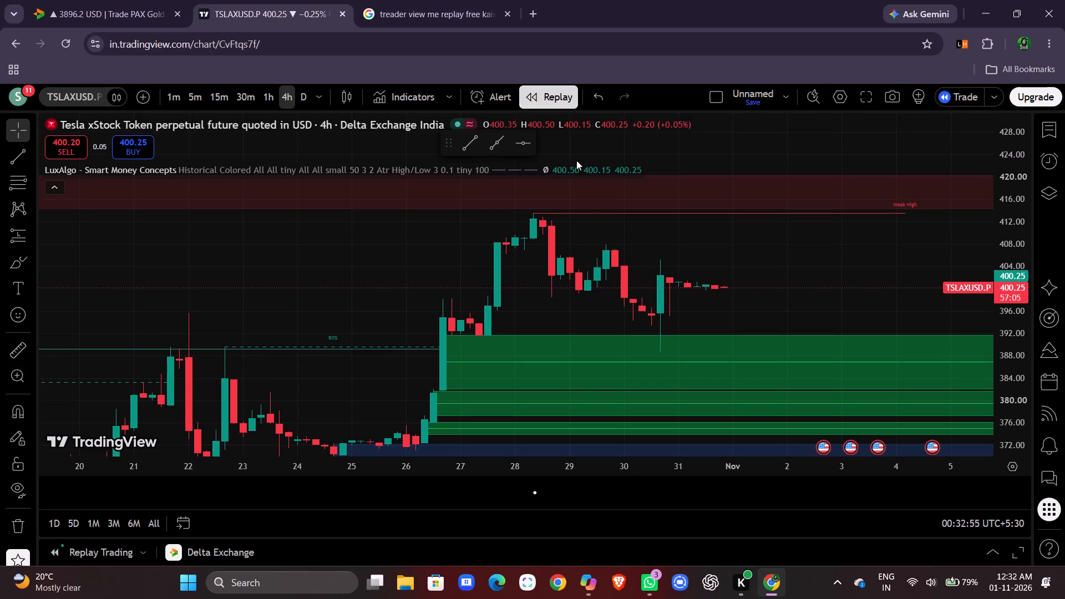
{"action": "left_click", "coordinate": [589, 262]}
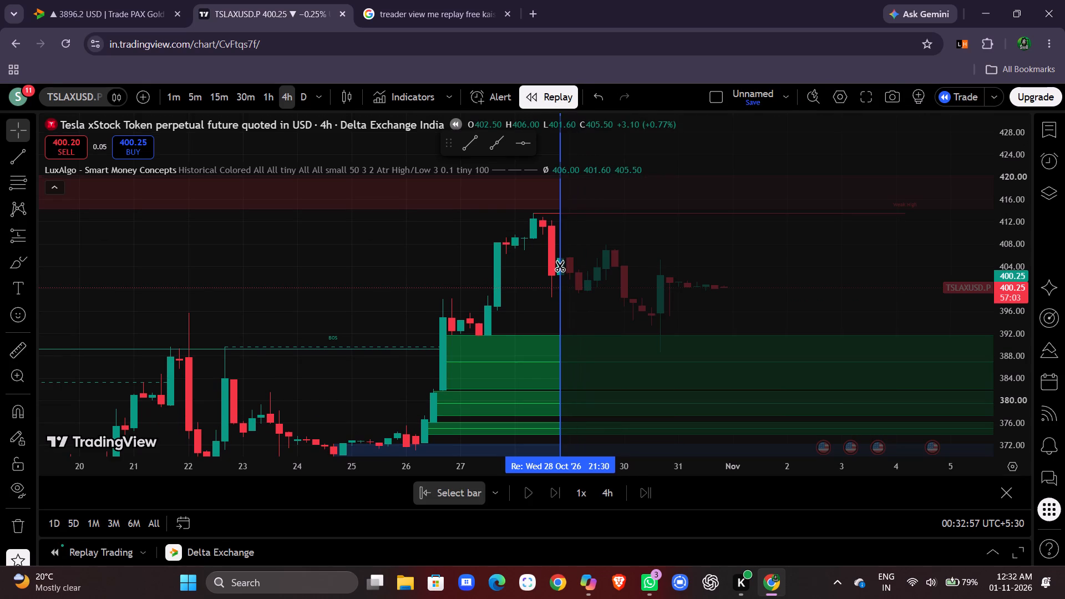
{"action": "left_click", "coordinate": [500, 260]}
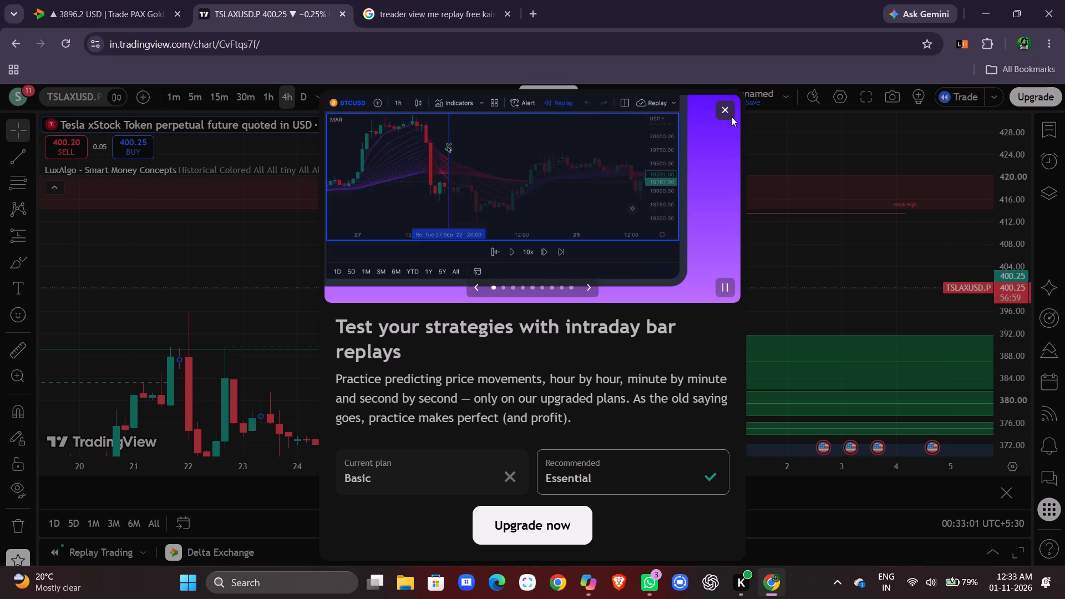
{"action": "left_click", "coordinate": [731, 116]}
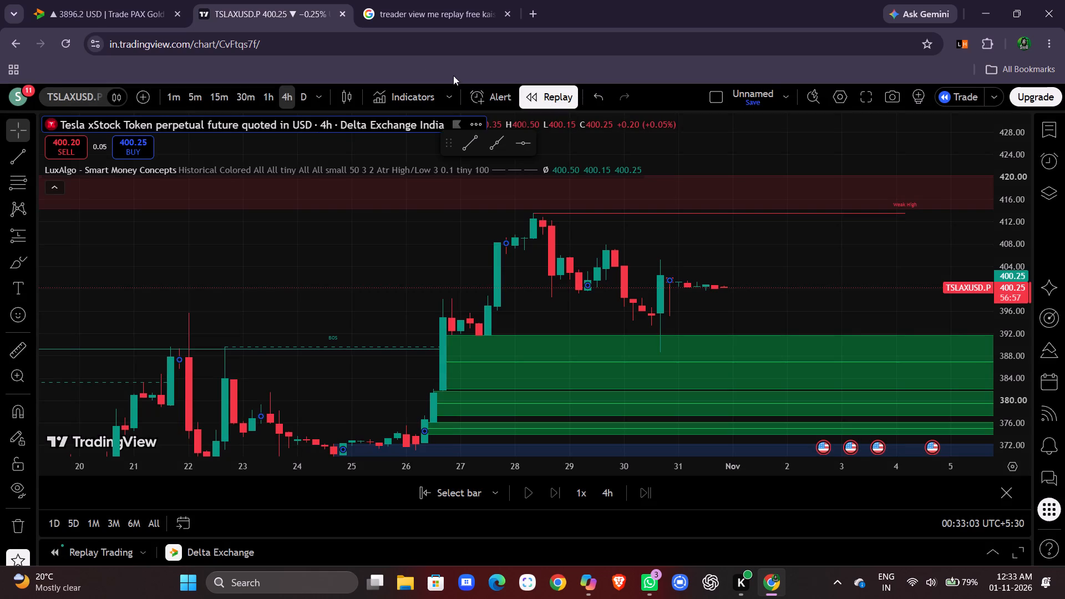
Switch the chart to the daily timeframe, restart Bar Replay and begin it from a mid-October bar.
{"action": "left_click", "coordinate": [306, 92]}
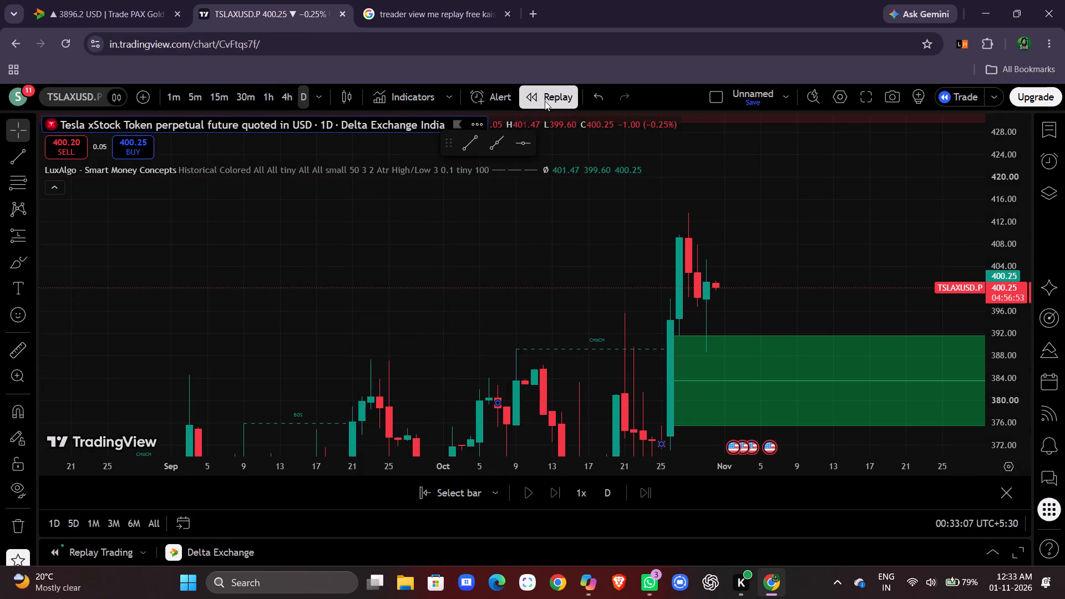
{"action": "left_click", "coordinate": [545, 101]}
{"action": "left_click", "coordinate": [549, 98]}
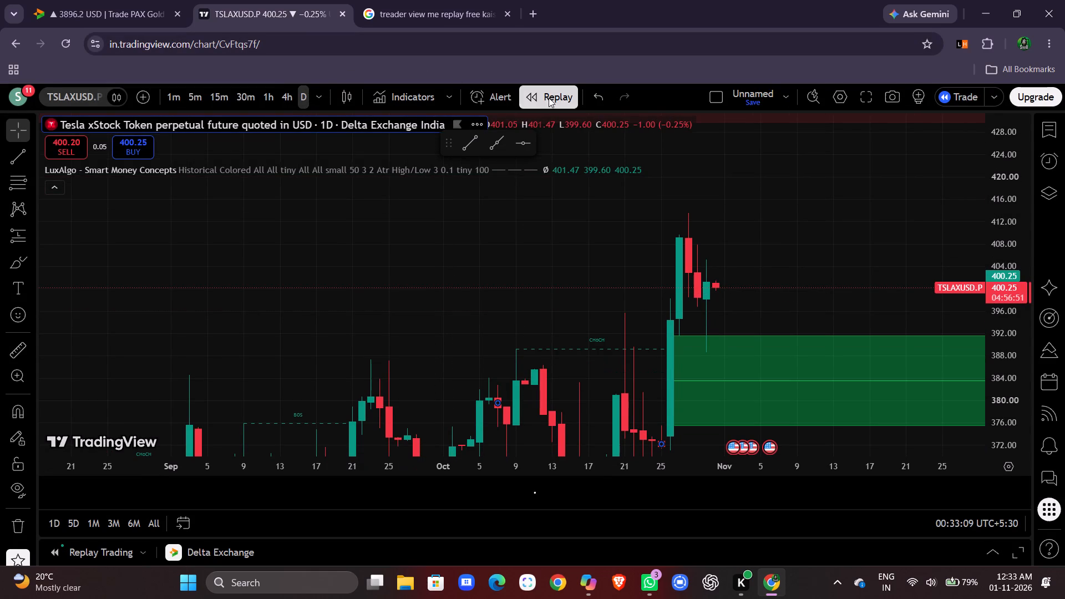
{"action": "left_click", "coordinate": [584, 342]}
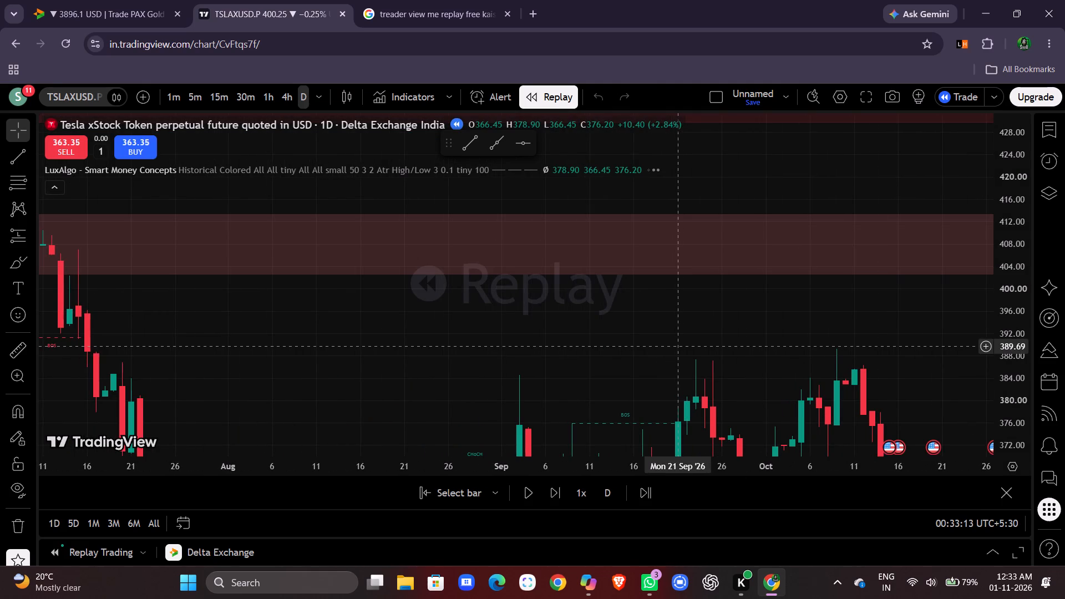
Examine the August to October price structure against the LuxAlgo zones on the replayed daily chart.
{"action": "left_click_drag", "start_coordinate": [1010, 180], "coordinate": [995, 363]}
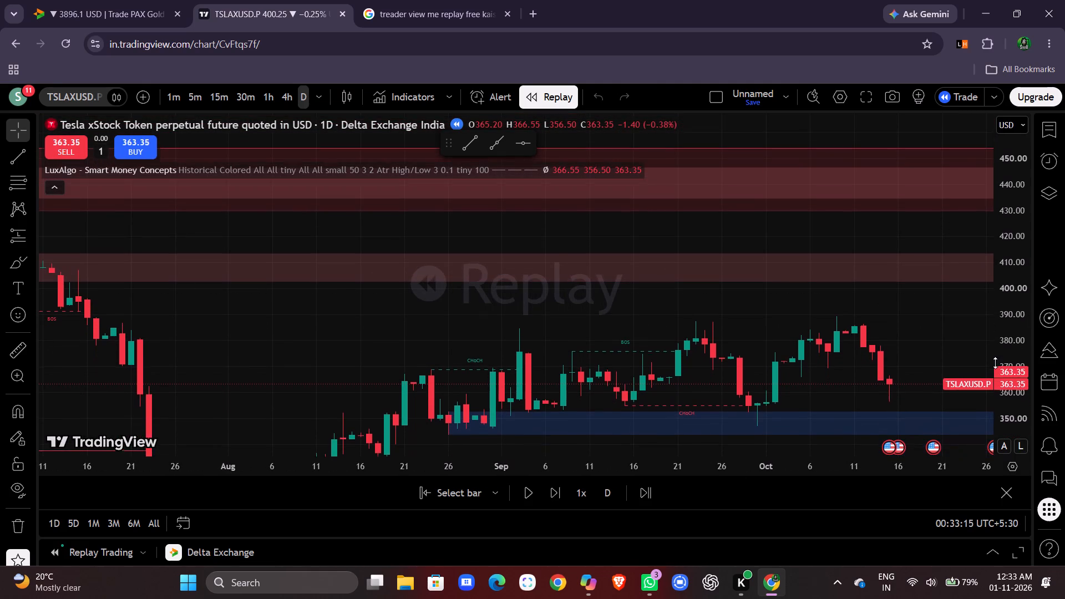
{"action": "left_click_drag", "start_coordinate": [995, 363], "coordinate": [995, 360]}
{"action": "scroll", "coordinate": [910, 332], "scroll_direction": "left", "scroll_amount": 2}
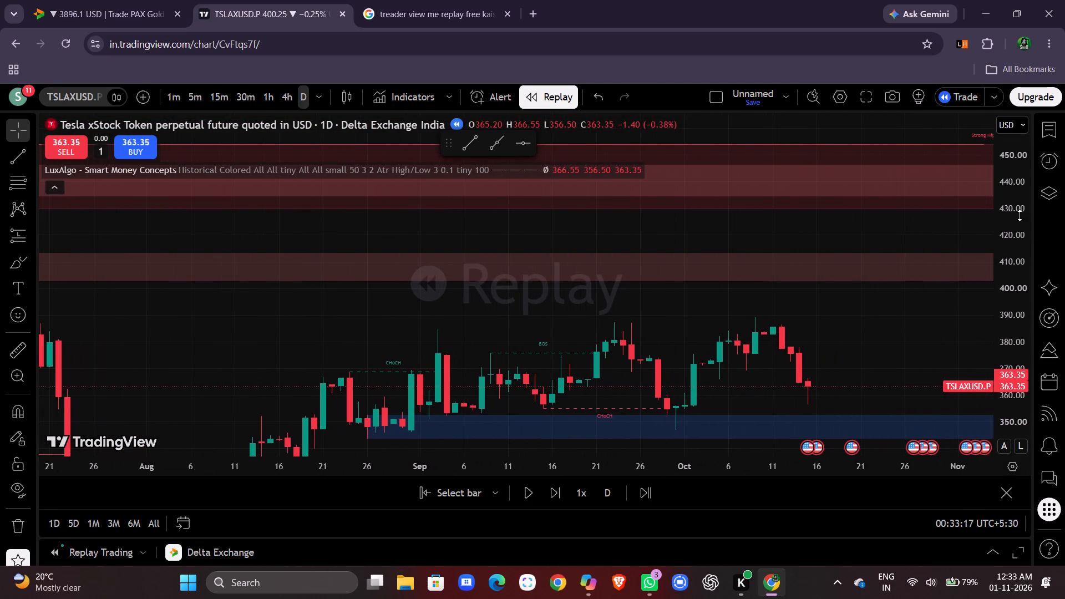
{"action": "left_click_drag", "start_coordinate": [1011, 210], "coordinate": [1010, 245]}
{"action": "scroll", "coordinate": [929, 286], "scroll_direction": "left", "scroll_amount": 1}
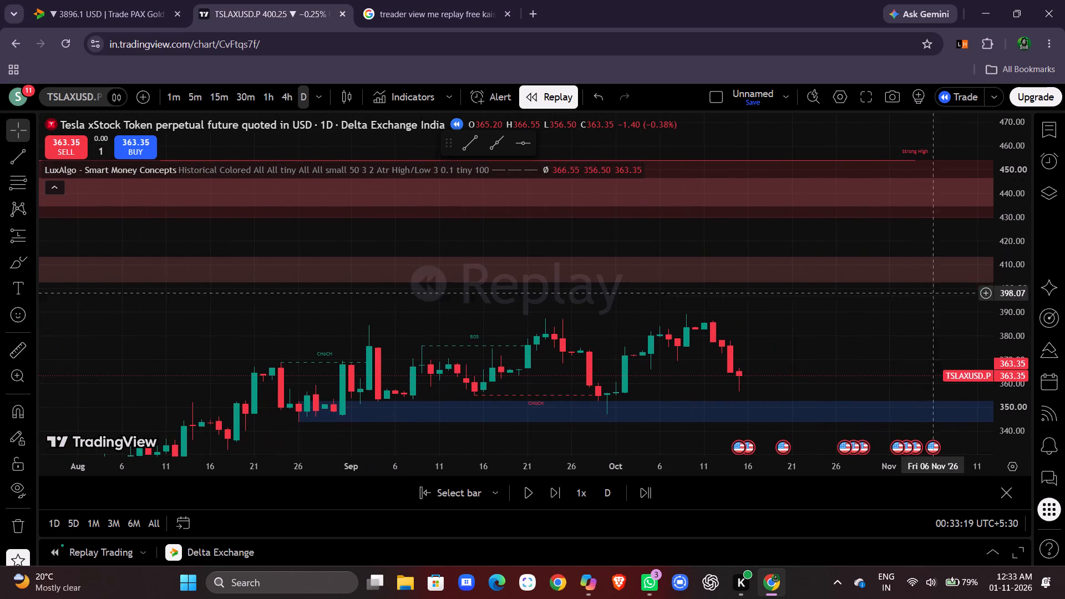
{"action": "left_click_drag", "start_coordinate": [1013, 281], "coordinate": [1016, 311]}
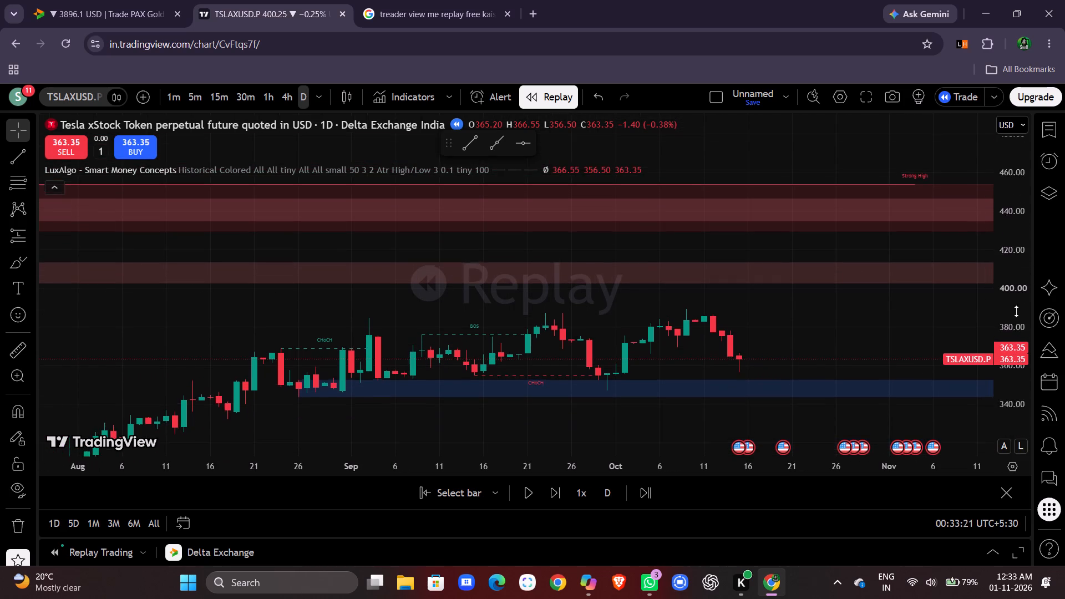
{"action": "left_click_drag", "start_coordinate": [1016, 311], "coordinate": [996, 158]}
{"action": "left_click_drag", "start_coordinate": [879, 331], "coordinate": [856, 252]}
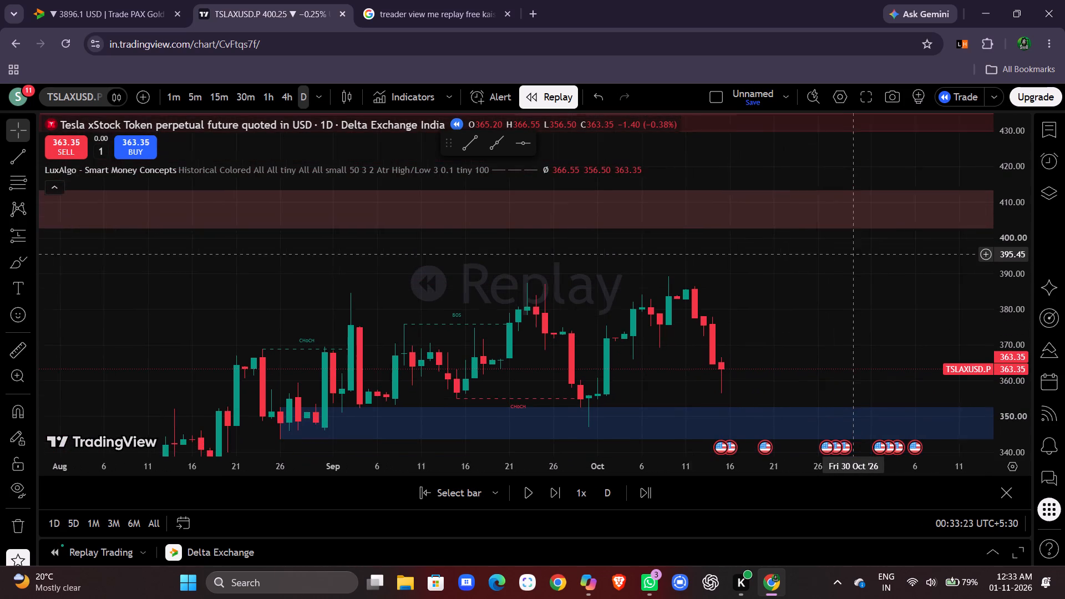
{"action": "left_click_drag", "start_coordinate": [856, 252], "coordinate": [854, 246]}
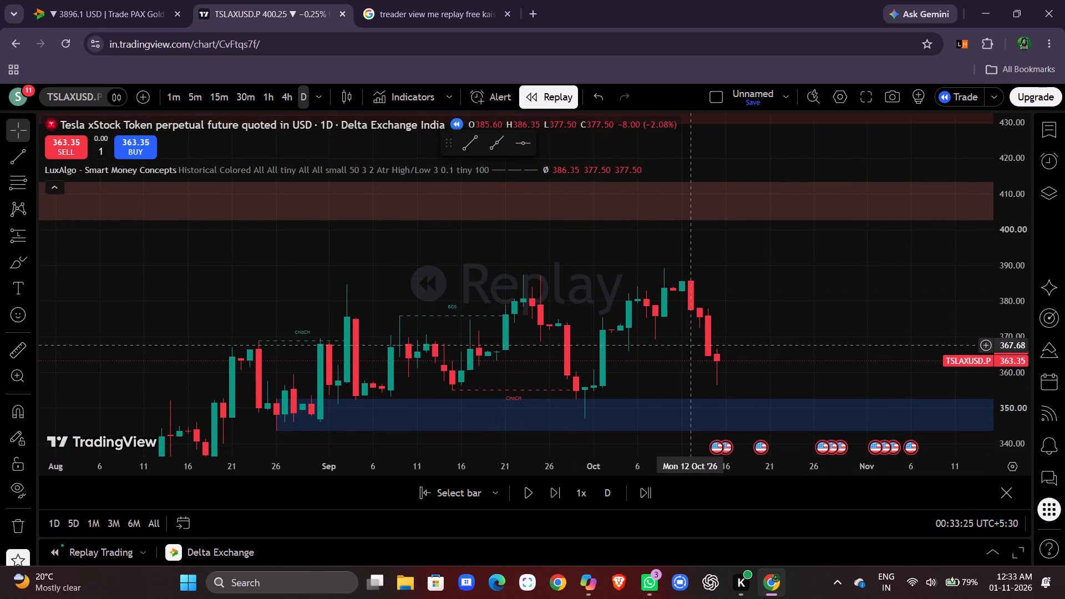
{"action": "scroll", "coordinate": [694, 344], "scroll_direction": "left", "scroll_amount": 1}
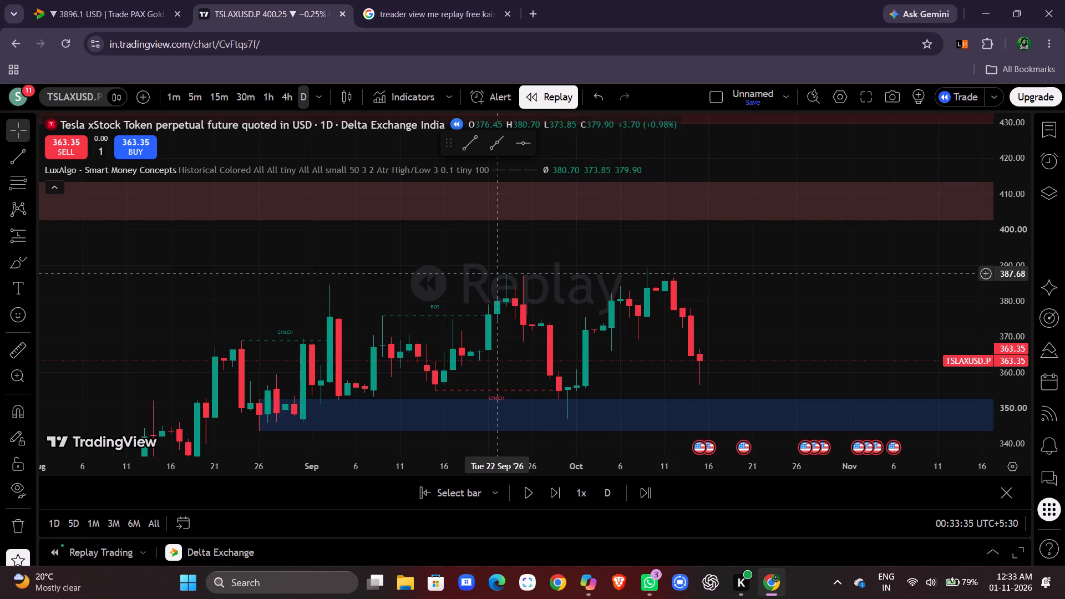
Examine the earlier May to August price action, its structure breaks and the supply zones above it on the daily chart.
{"action": "scroll", "coordinate": [494, 273], "scroll_direction": "right", "scroll_amount": 4}
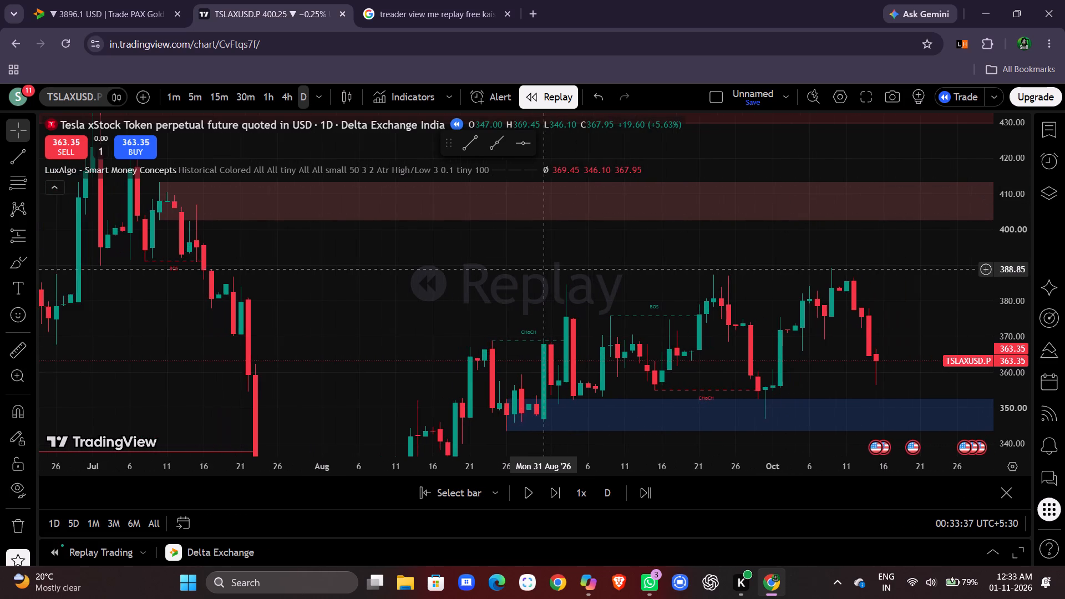
{"action": "left_click_drag", "start_coordinate": [1010, 158], "coordinate": [1012, 266]}
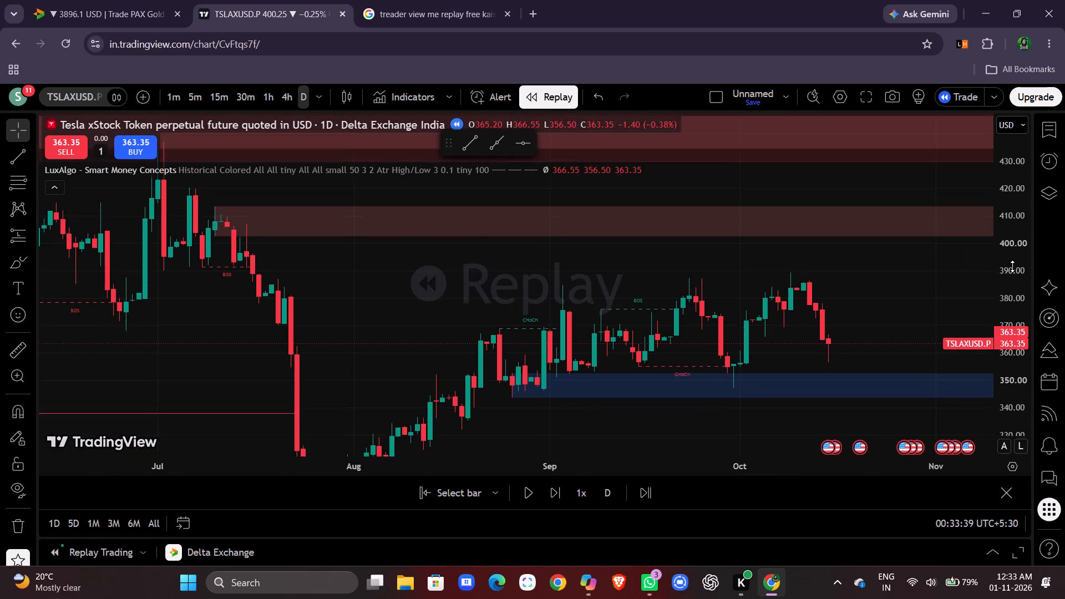
{"action": "left_click_drag", "start_coordinate": [1012, 266], "coordinate": [1007, 377]}
{"action": "scroll", "coordinate": [422, 346], "scroll_direction": "right", "scroll_amount": 5}
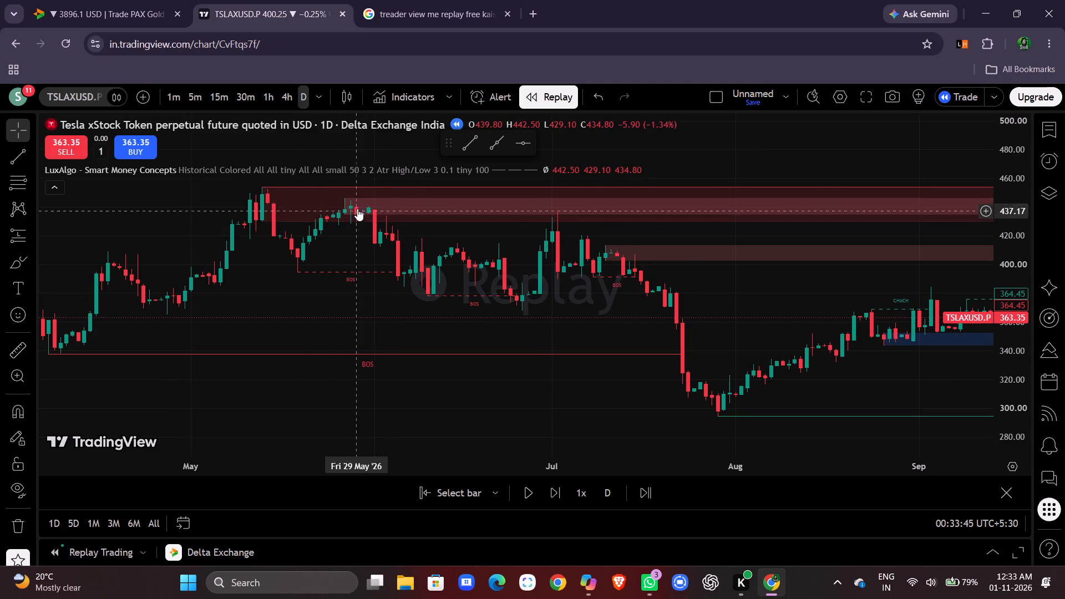
{"action": "scroll", "coordinate": [405, 292], "scroll_direction": "left", "scroll_amount": 3}
{"action": "scroll", "coordinate": [154, 225], "scroll_direction": "right", "scroll_amount": 1}
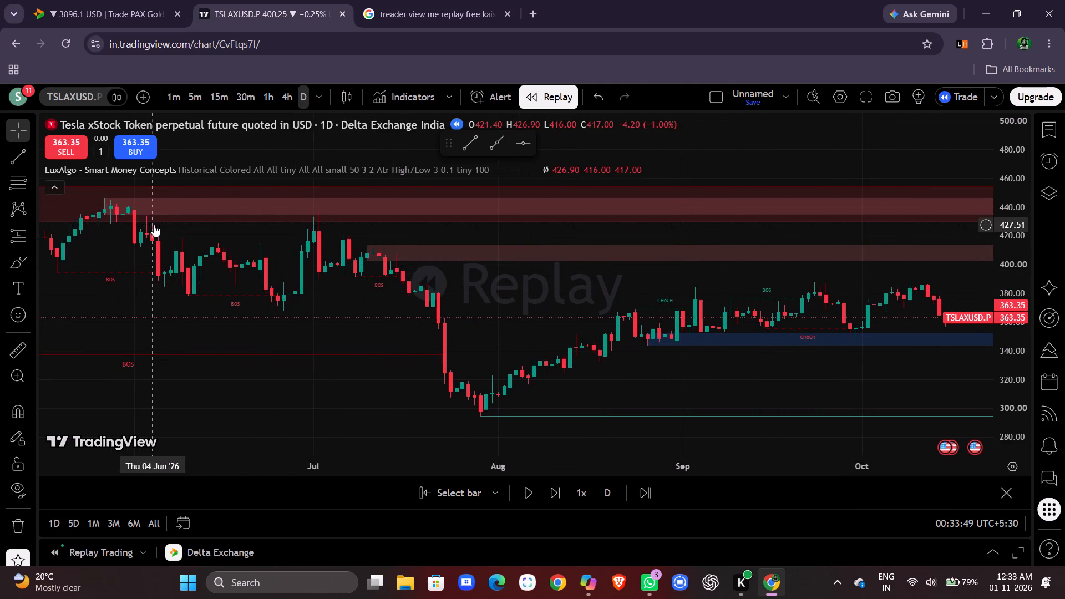
{"action": "scroll", "coordinate": [154, 225], "scroll_direction": "right", "scroll_amount": 1}
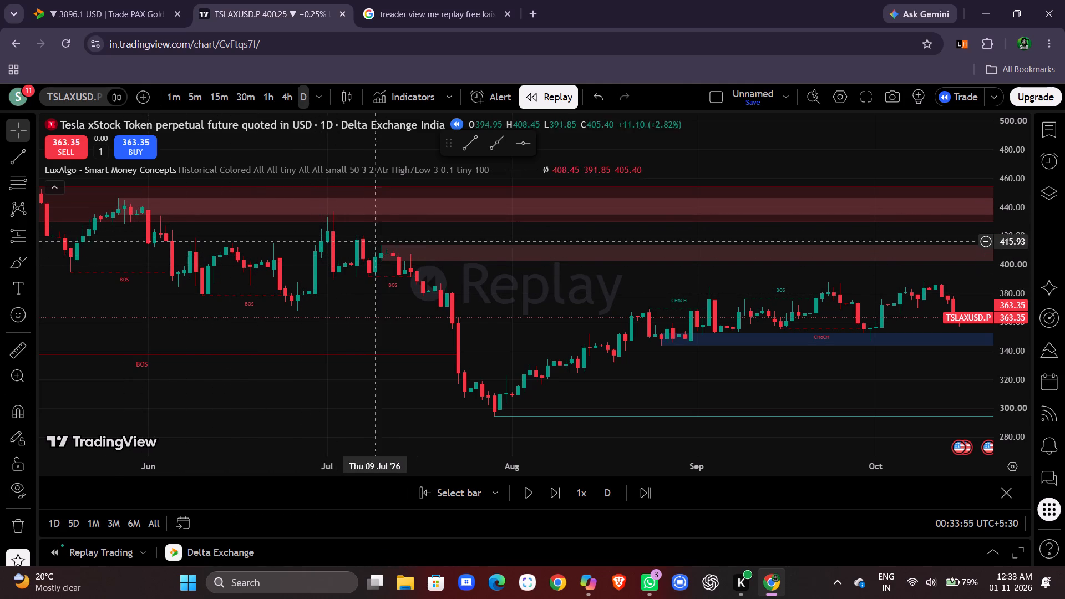
{"action": "scroll", "coordinate": [413, 304], "scroll_direction": "left", "scroll_amount": 2}
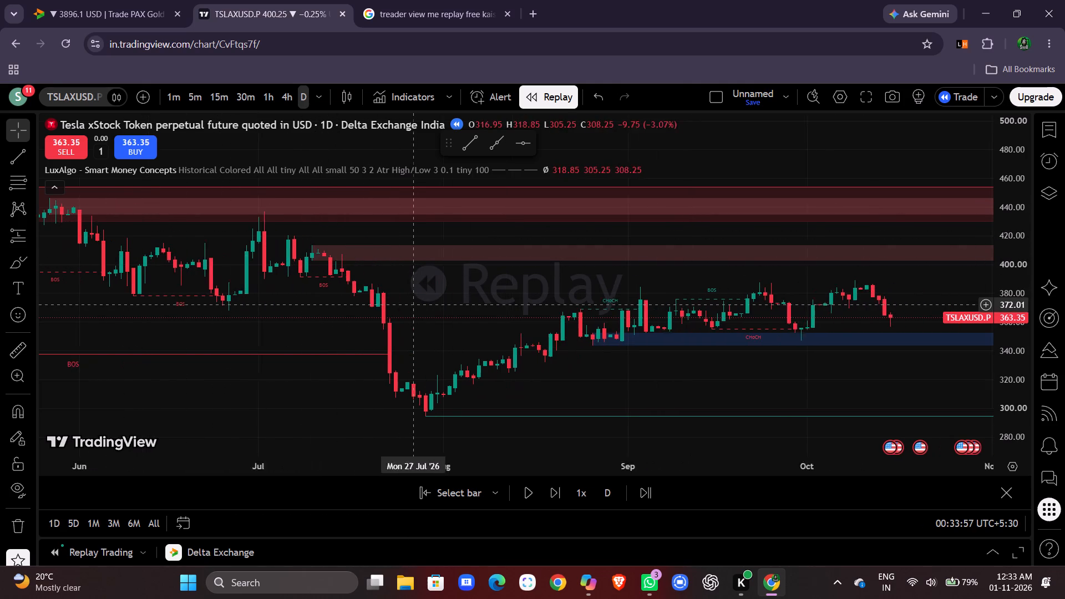
{"action": "scroll", "coordinate": [409, 410], "scroll_direction": "down", "scroll_amount": 1}
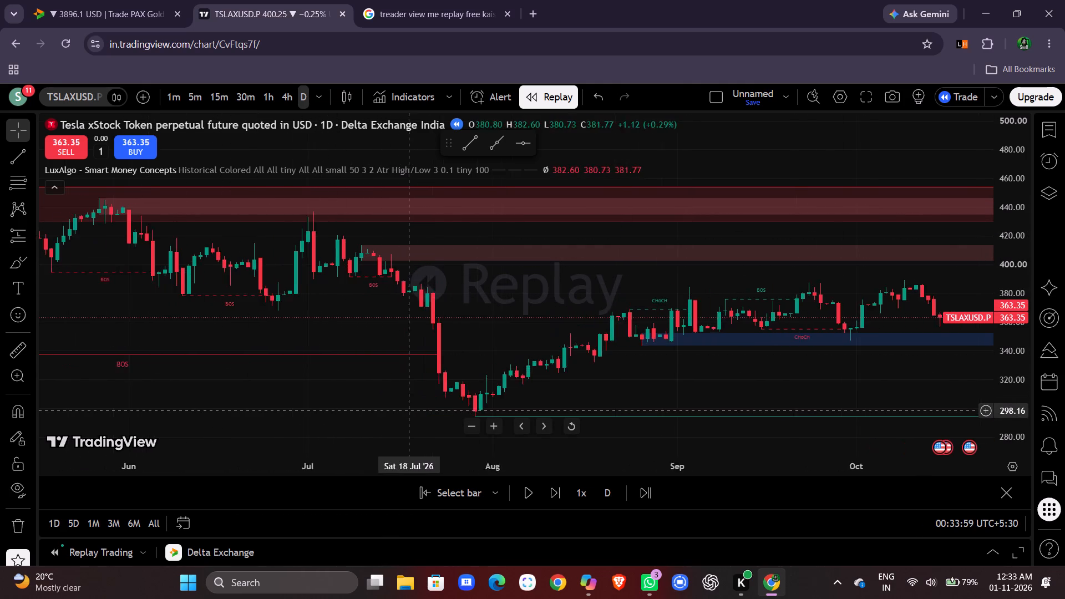
{"action": "scroll", "coordinate": [409, 410], "scroll_direction": "down", "scroll_amount": 1}
Return to the latest replayed daily bars, play Bar Replay forward at 1x speed and pause it at the 19 October bar.
{"action": "scroll", "coordinate": [531, 415], "scroll_direction": "left", "scroll_amount": 1}
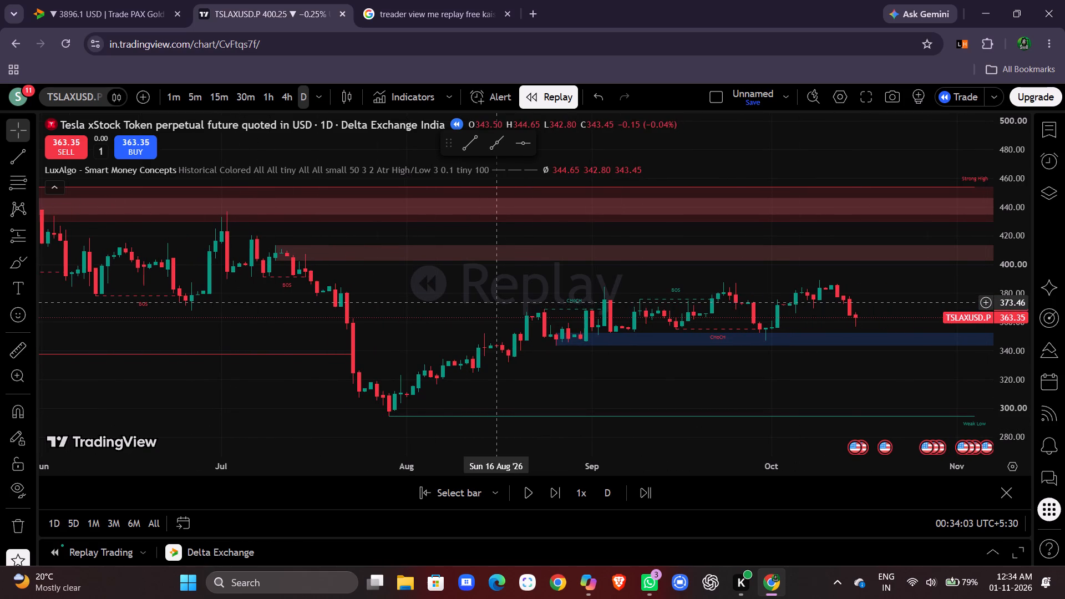
{"action": "scroll", "coordinate": [498, 303], "scroll_direction": "left", "scroll_amount": 5}
{"action": "scroll", "coordinate": [498, 303], "scroll_direction": "right", "scroll_amount": 1}
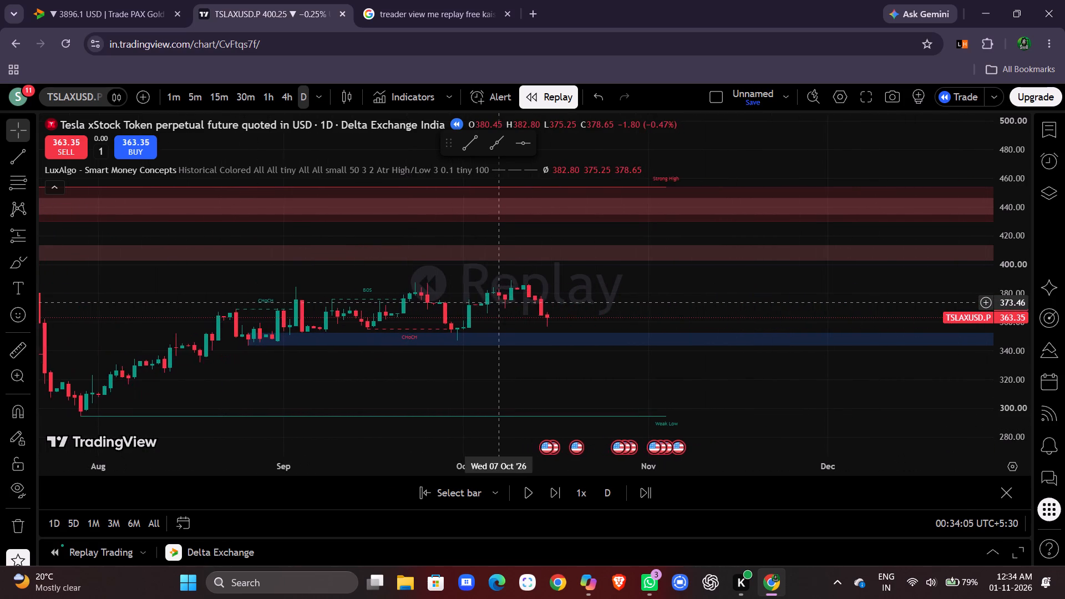
{"action": "scroll", "coordinate": [498, 303], "scroll_direction": "left", "scroll_amount": 2}
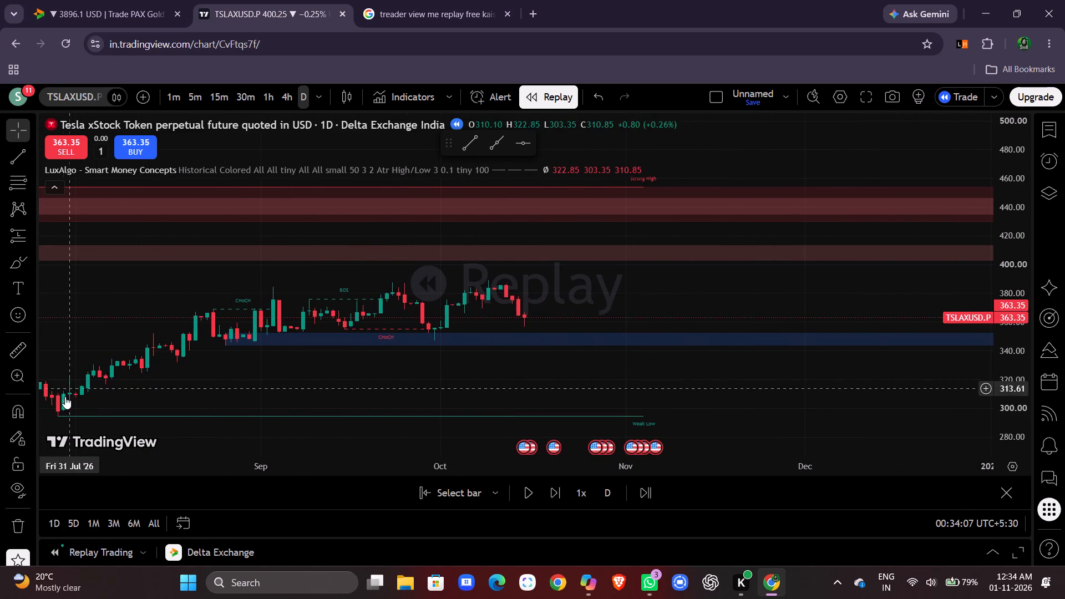
{"action": "scroll", "coordinate": [65, 397], "scroll_direction": "left", "scroll_amount": 1}
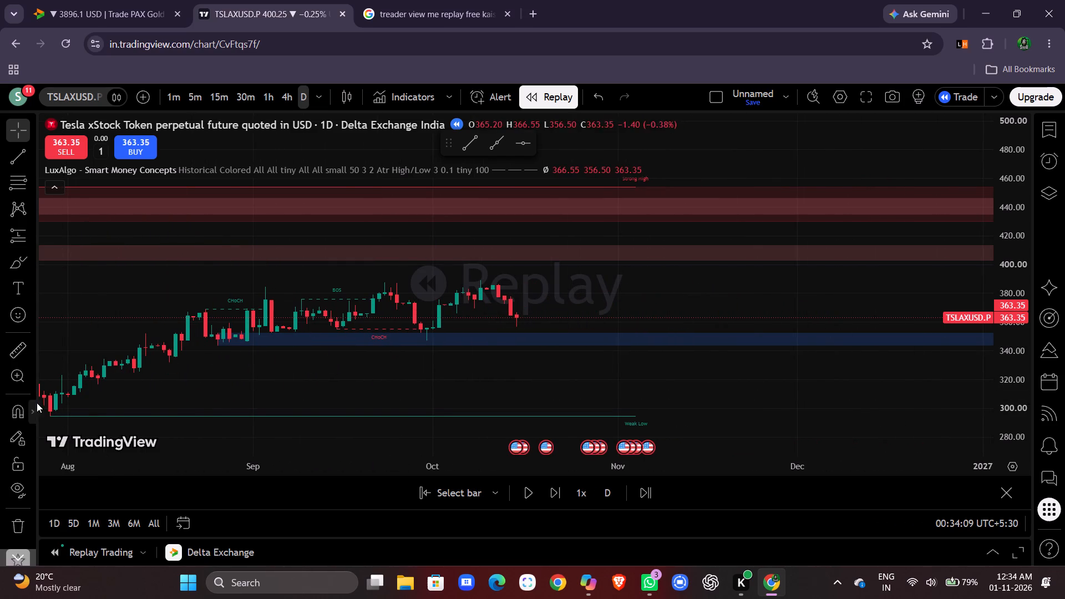
{"action": "left_click", "coordinate": [528, 502]}
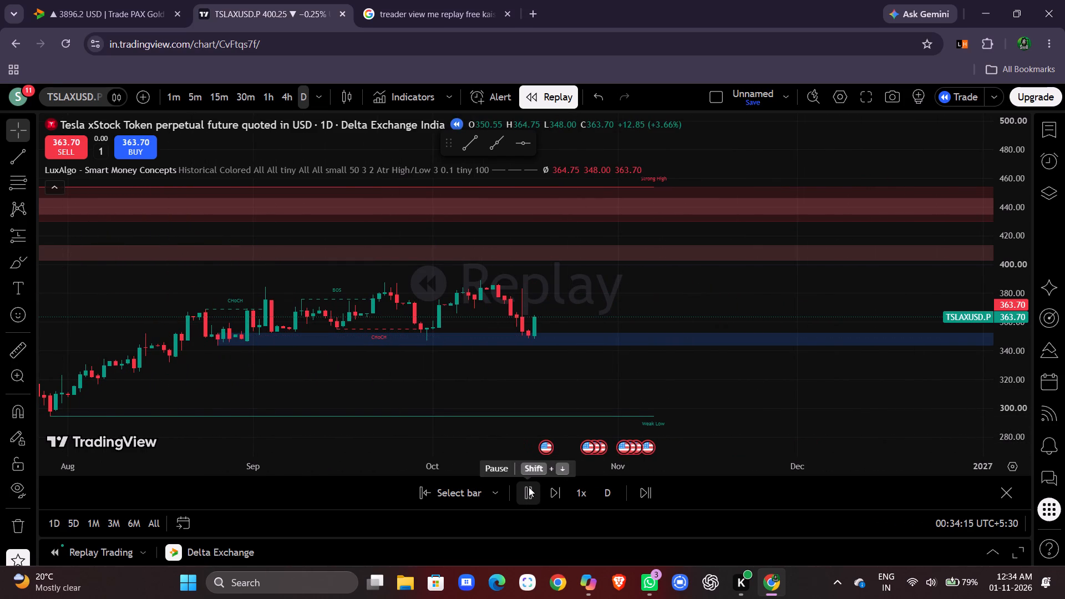
{"action": "left_click", "coordinate": [529, 487]}
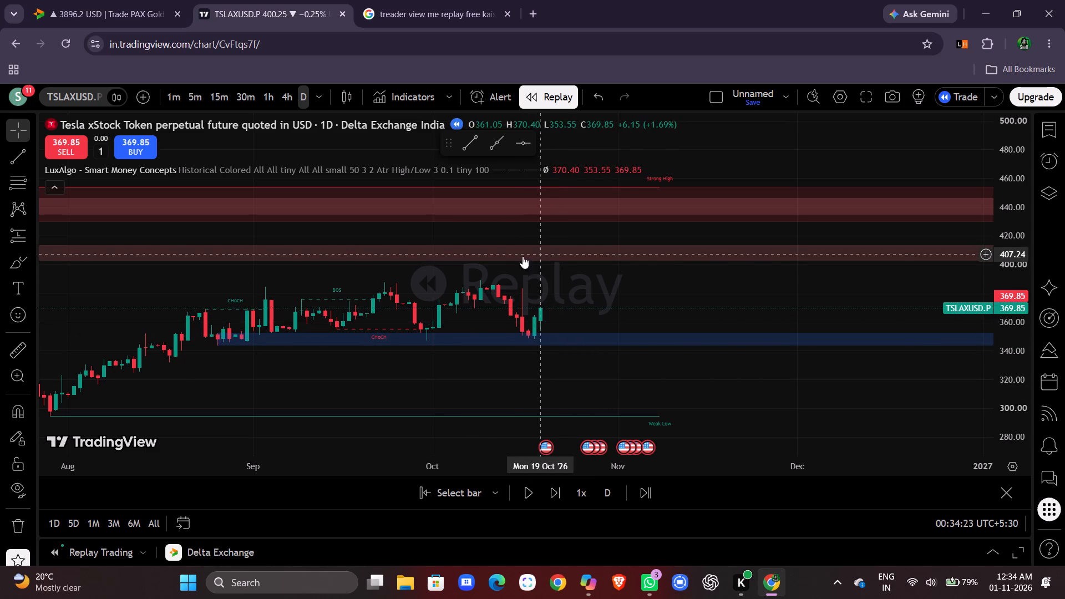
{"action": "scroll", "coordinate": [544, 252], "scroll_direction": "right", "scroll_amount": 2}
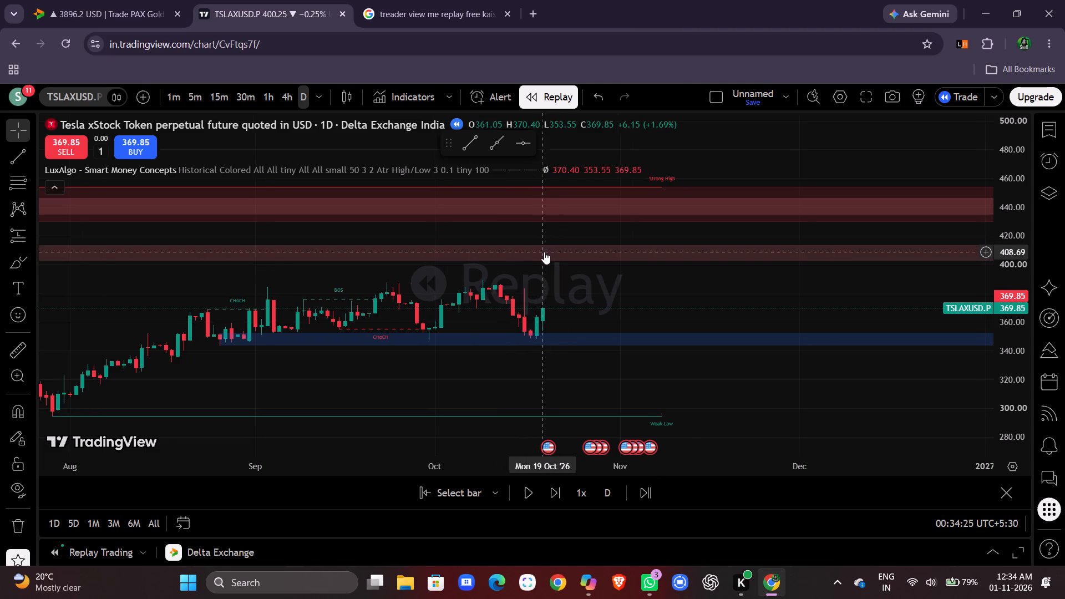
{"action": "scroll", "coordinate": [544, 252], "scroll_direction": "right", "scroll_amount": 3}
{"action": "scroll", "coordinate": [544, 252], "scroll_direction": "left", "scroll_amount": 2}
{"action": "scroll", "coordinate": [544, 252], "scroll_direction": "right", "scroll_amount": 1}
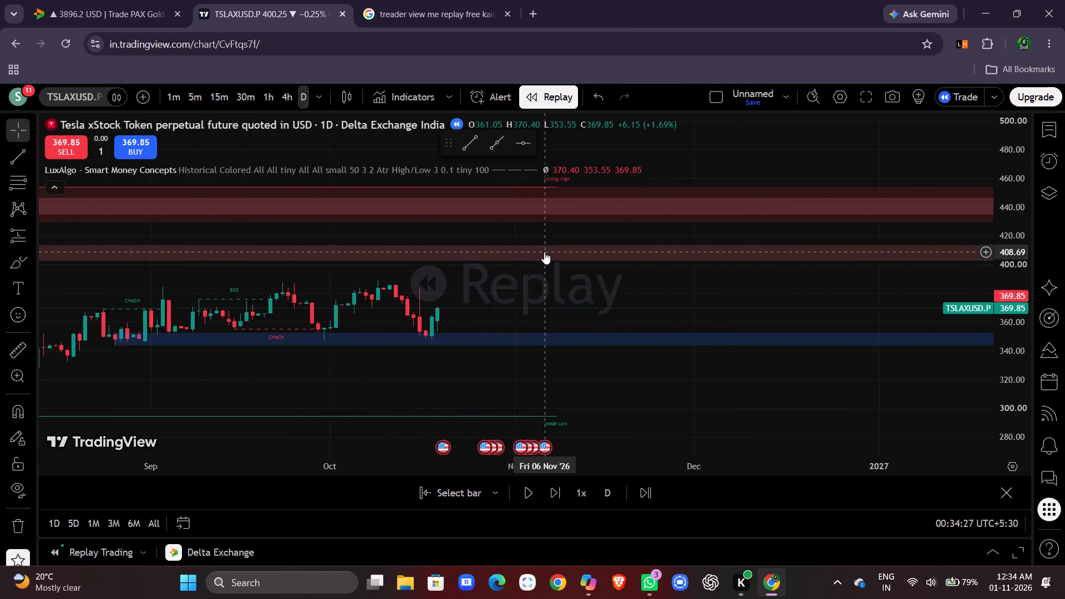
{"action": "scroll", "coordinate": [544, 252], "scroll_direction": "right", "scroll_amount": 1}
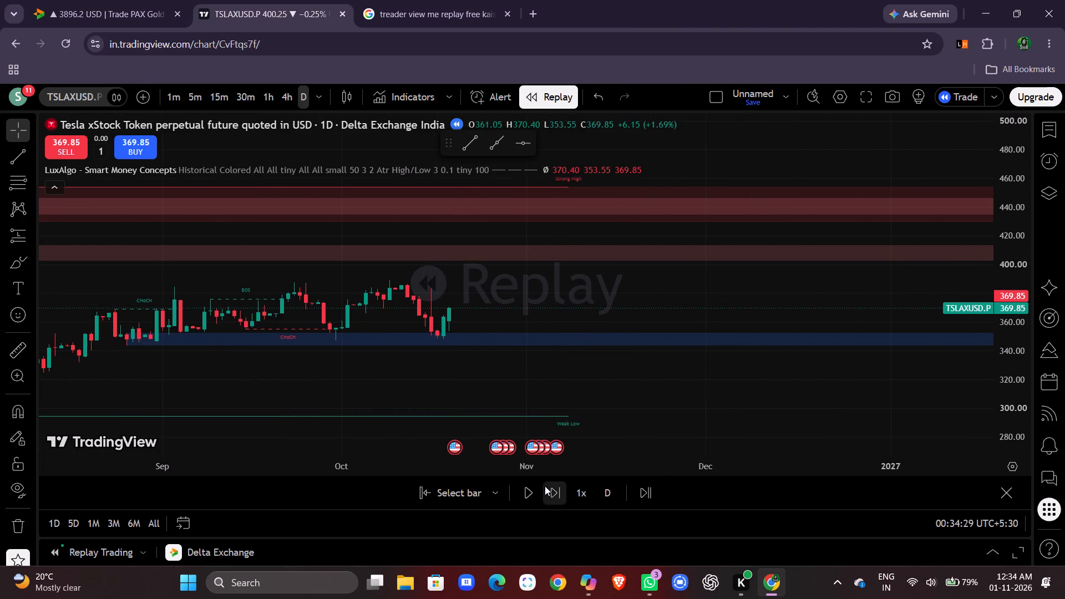
Play Bar Replay forward at 1x speed and pause it at the 27 October bar.
{"action": "left_click", "coordinate": [528, 494]}
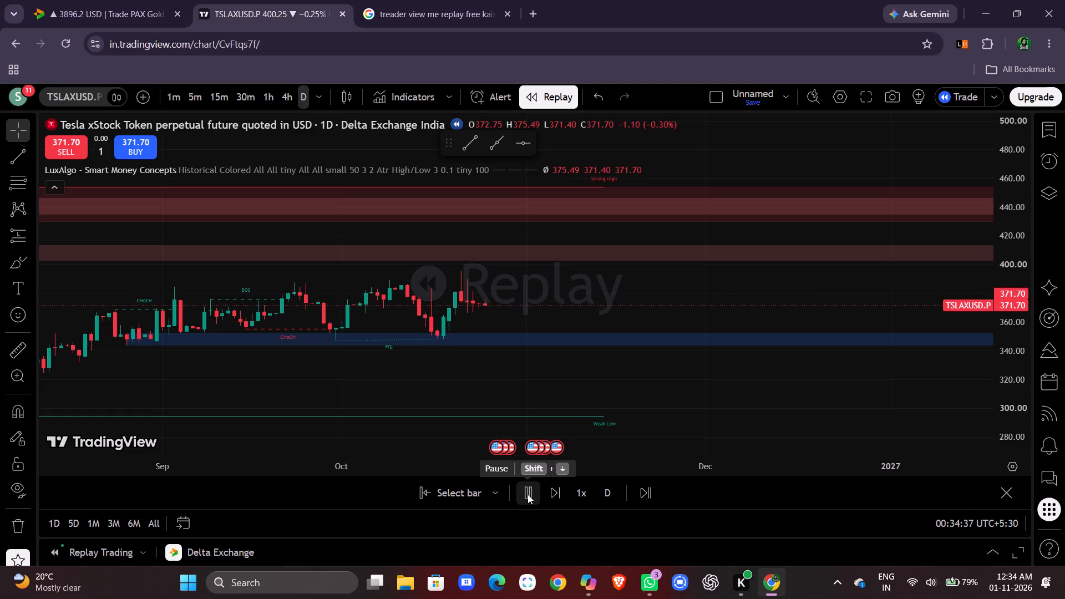
{"action": "left_click", "coordinate": [528, 494]}
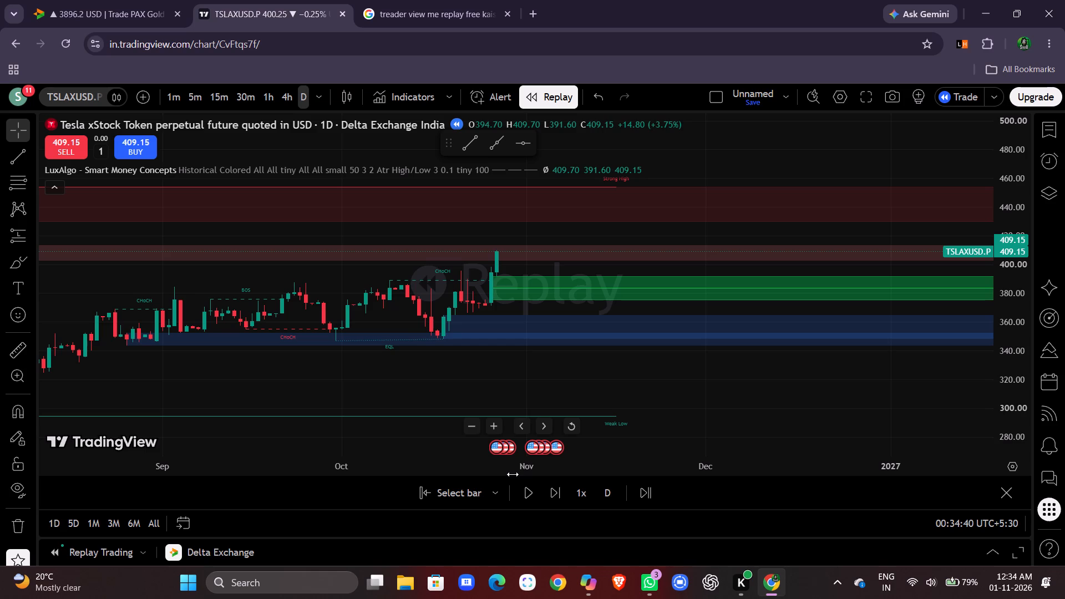
Examine the May to October daily price structure, its structure breaks and the LuxAlgo zones around the latest replayed bar.
{"action": "scroll", "coordinate": [622, 353], "scroll_direction": "right", "scroll_amount": 3}
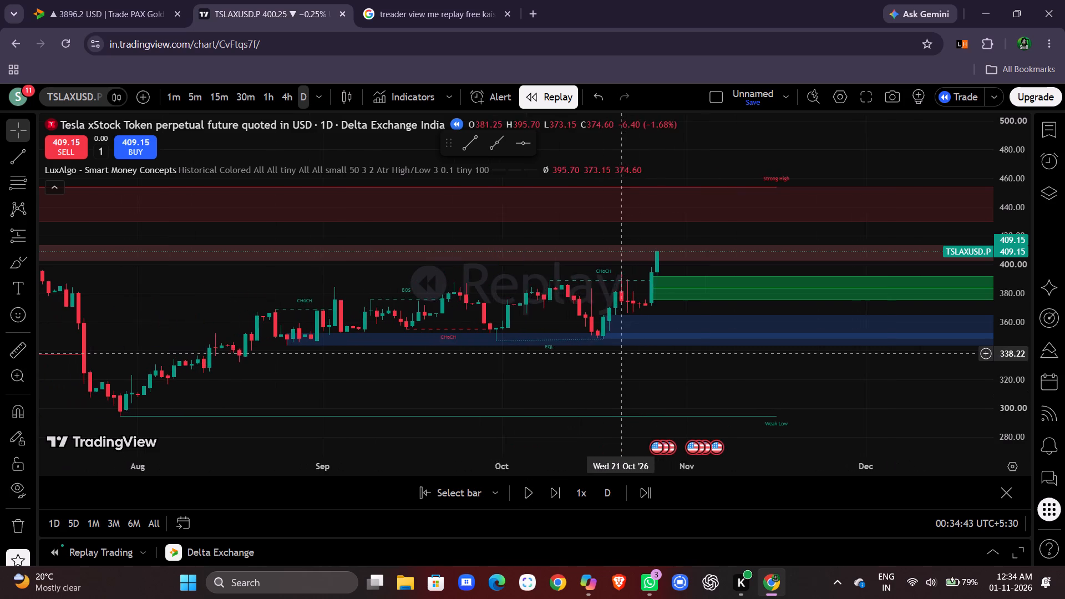
{"action": "scroll", "coordinate": [622, 353], "scroll_direction": "right", "scroll_amount": 5}
{"action": "scroll", "coordinate": [622, 353], "scroll_direction": "left", "scroll_amount": 1}
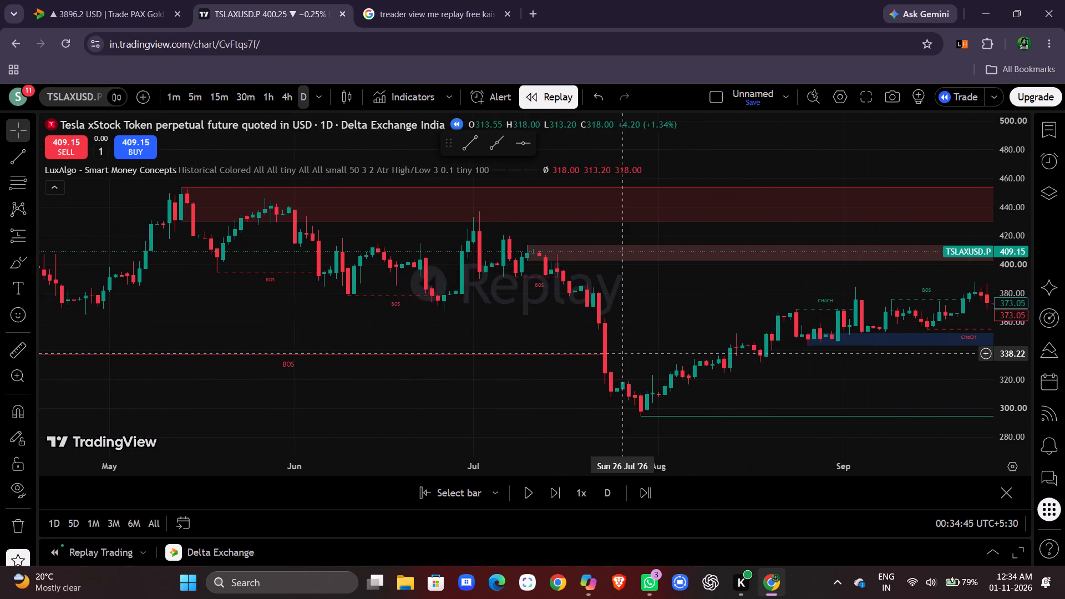
{"action": "scroll", "coordinate": [622, 353], "scroll_direction": "left", "scroll_amount": 2}
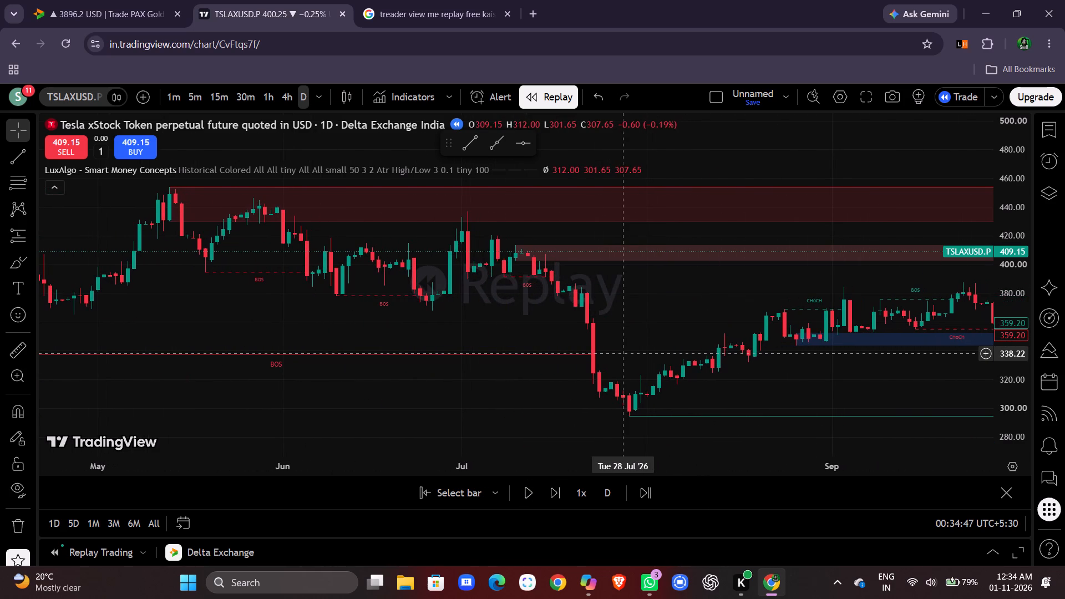
{"action": "scroll", "coordinate": [622, 353], "scroll_direction": "left", "scroll_amount": 1}
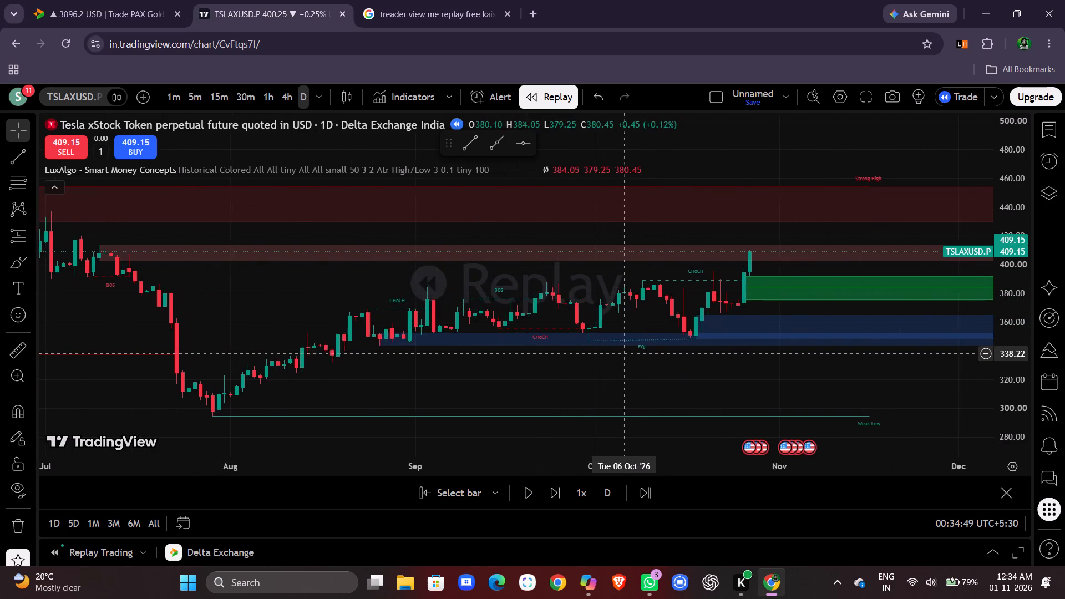
{"action": "scroll", "coordinate": [622, 353], "scroll_direction": "left", "scroll_amount": 5}
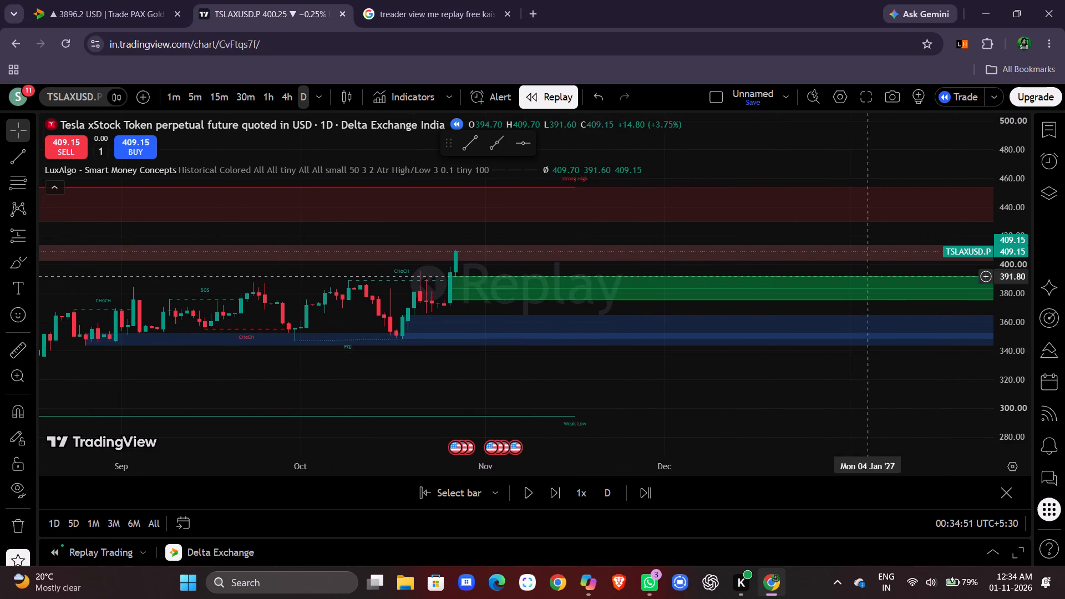
{"action": "left_click_drag", "start_coordinate": [1017, 169], "coordinate": [1017, 182]}
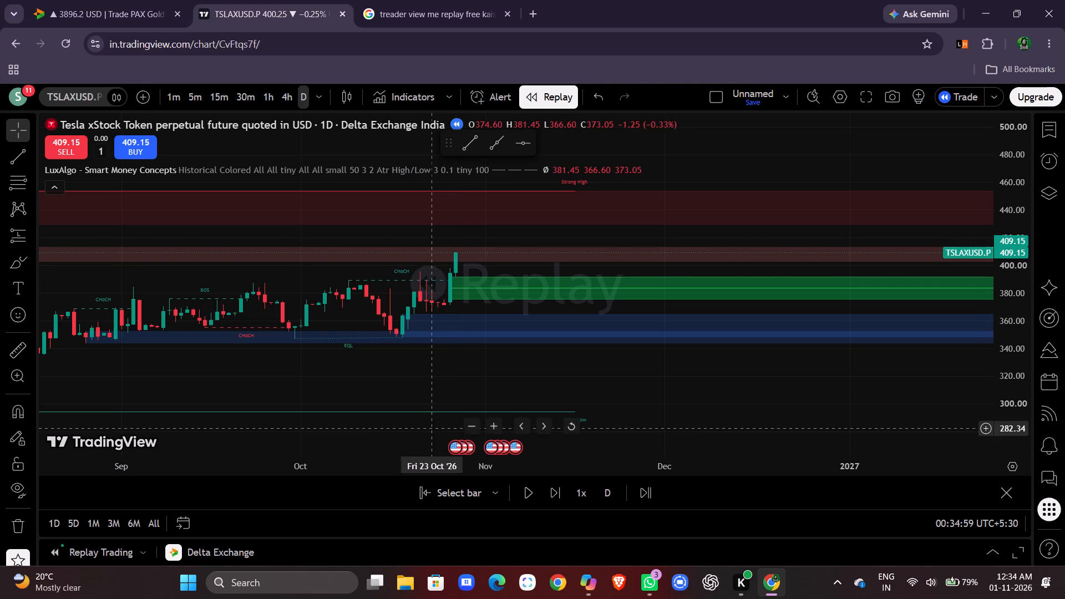
Resume Bar Replay and let it run through to the latest real-time daily bar.
{"action": "left_click", "coordinate": [530, 491]}
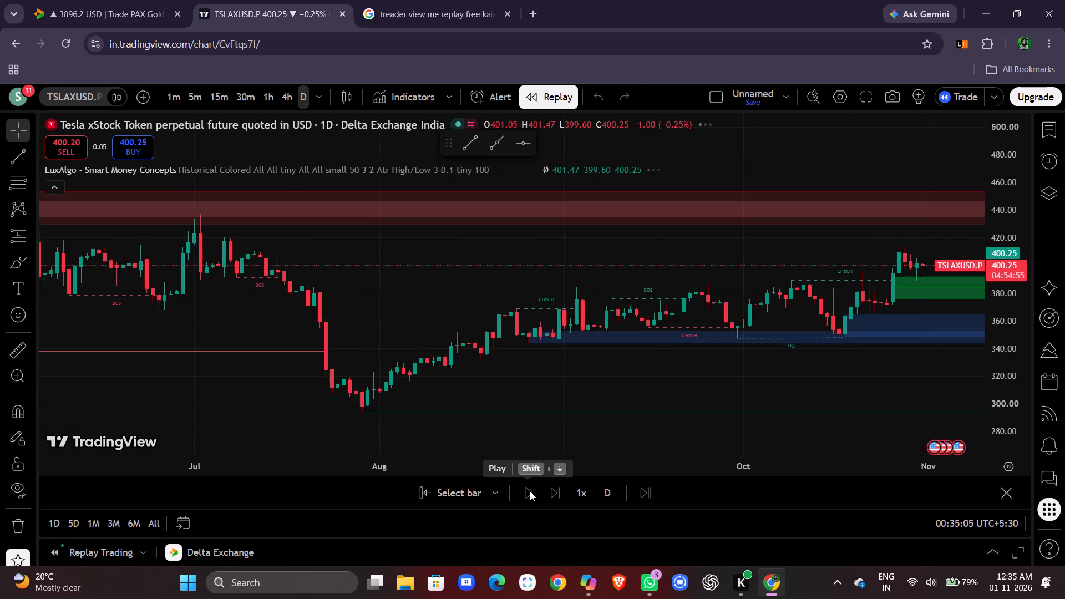
Examine the latest TSLAXUSD.P daily candles against the LuxAlgo demand and supply zones, enlarging the price scale.
{"action": "scroll", "coordinate": [704, 375], "scroll_direction": "left", "scroll_amount": 2}
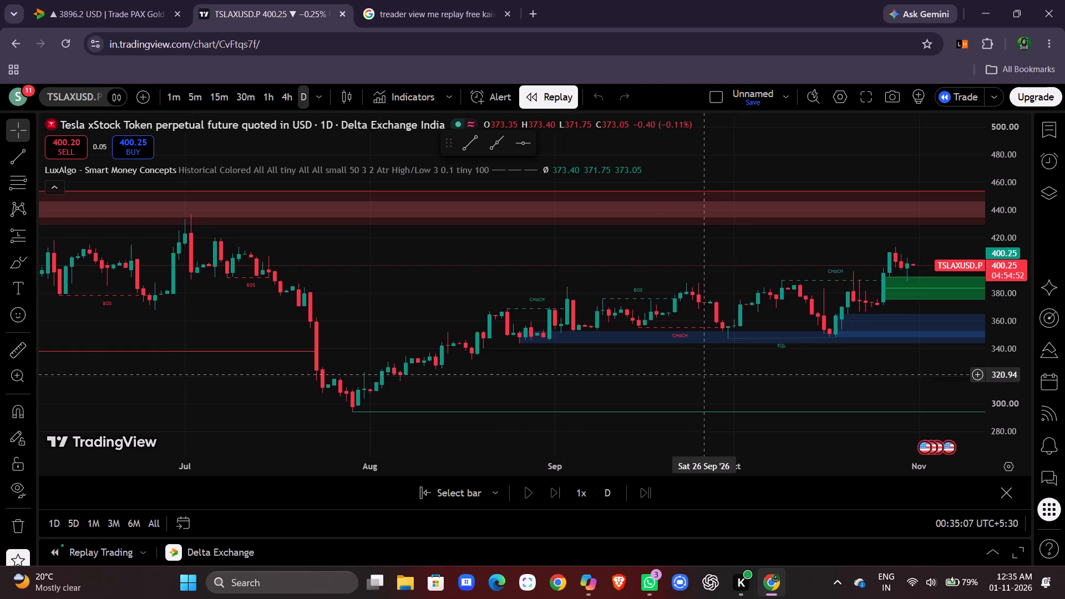
{"action": "scroll", "coordinate": [704, 375], "scroll_direction": "left", "scroll_amount": 4}
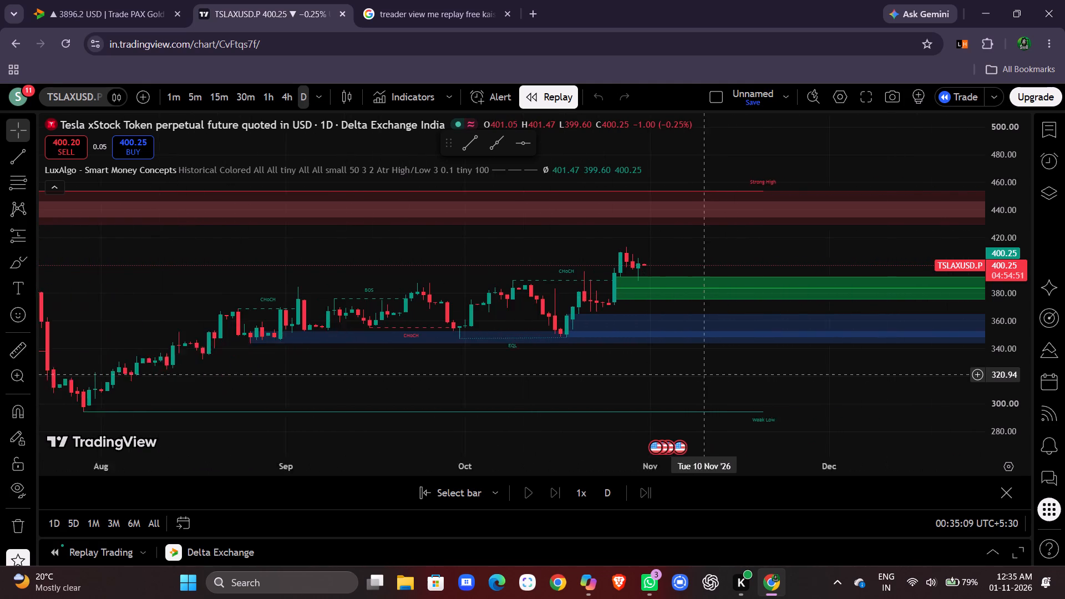
{"action": "left_click", "coordinate": [581, 256]}
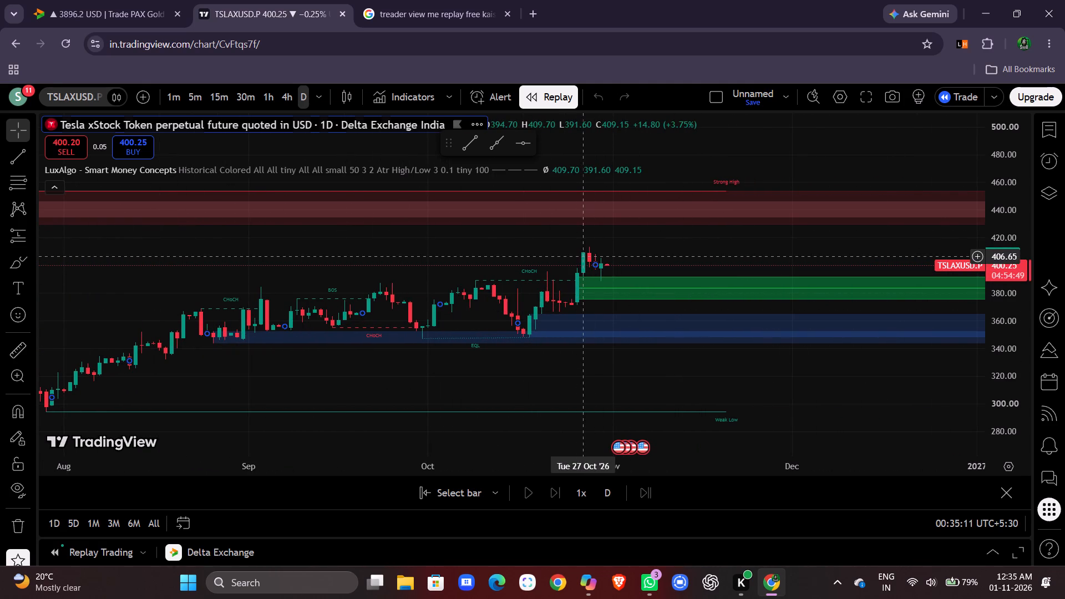
{"action": "scroll", "coordinate": [400, 292], "scroll_direction": "right", "scroll_amount": 1}
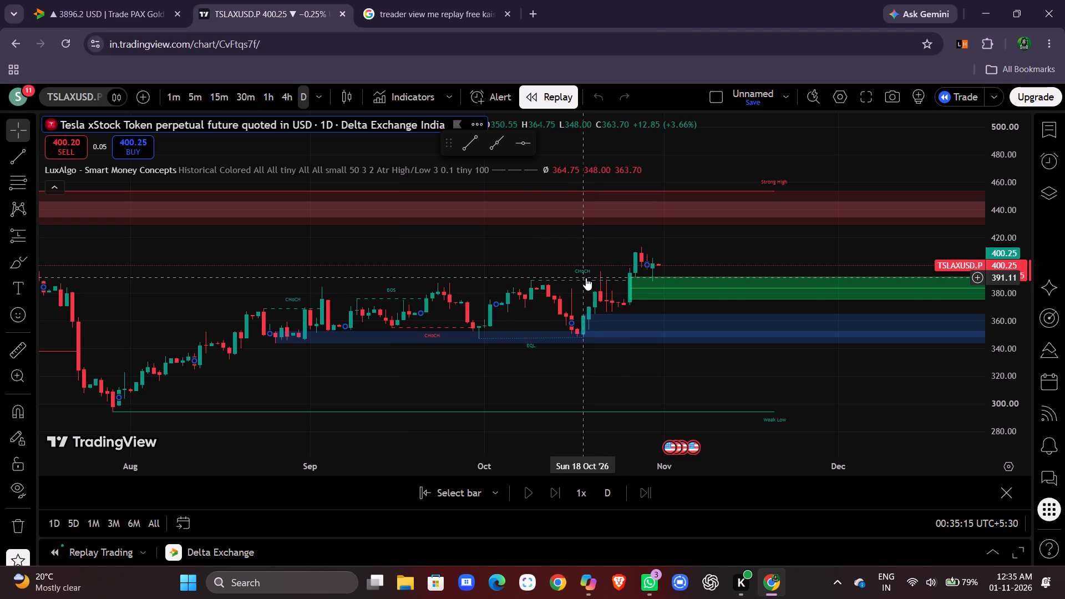
{"action": "scroll", "coordinate": [673, 284], "scroll_direction": "left", "scroll_amount": 1}
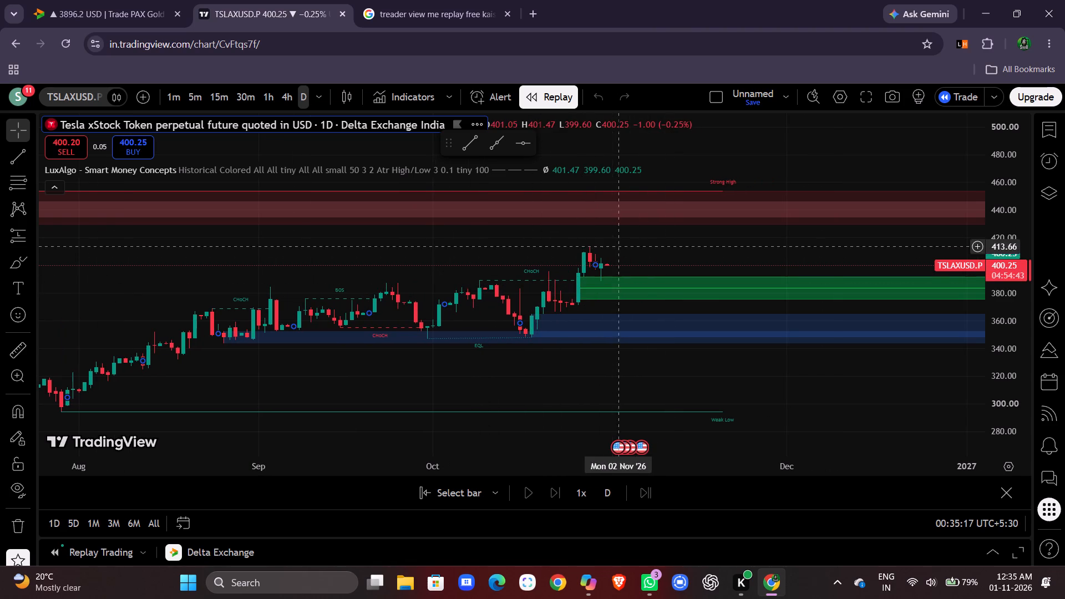
{"action": "scroll", "coordinate": [642, 295], "scroll_direction": "left", "scroll_amount": 1}
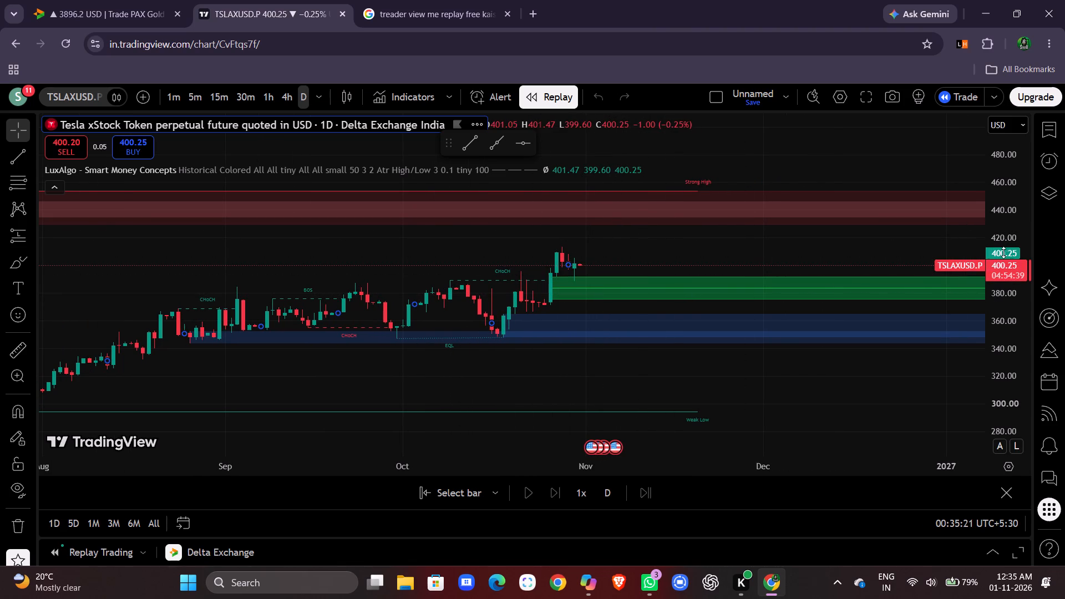
{"action": "left_click_drag", "start_coordinate": [1002, 253], "coordinate": [1006, 125]}
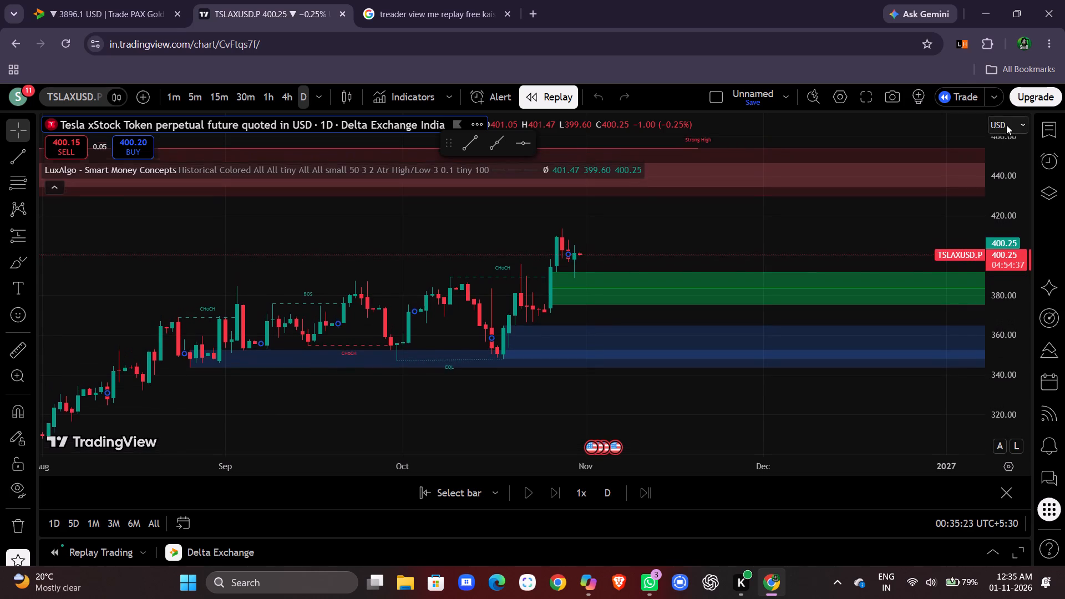
{"action": "left_click_drag", "start_coordinate": [1006, 125], "coordinate": [995, 13]}
{"action": "left_click_drag", "start_coordinate": [1004, 260], "coordinate": [1007, 247]}
{"action": "scroll", "coordinate": [833, 263], "scroll_direction": "up", "scroll_amount": 1}
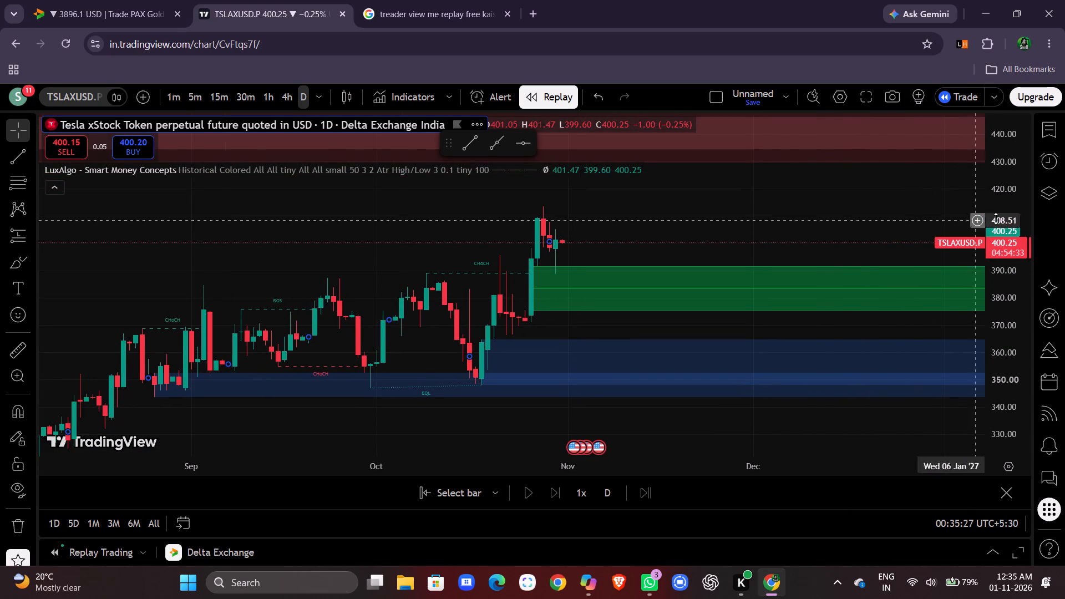
{"action": "left_click_drag", "start_coordinate": [1005, 237], "coordinate": [997, 260]}
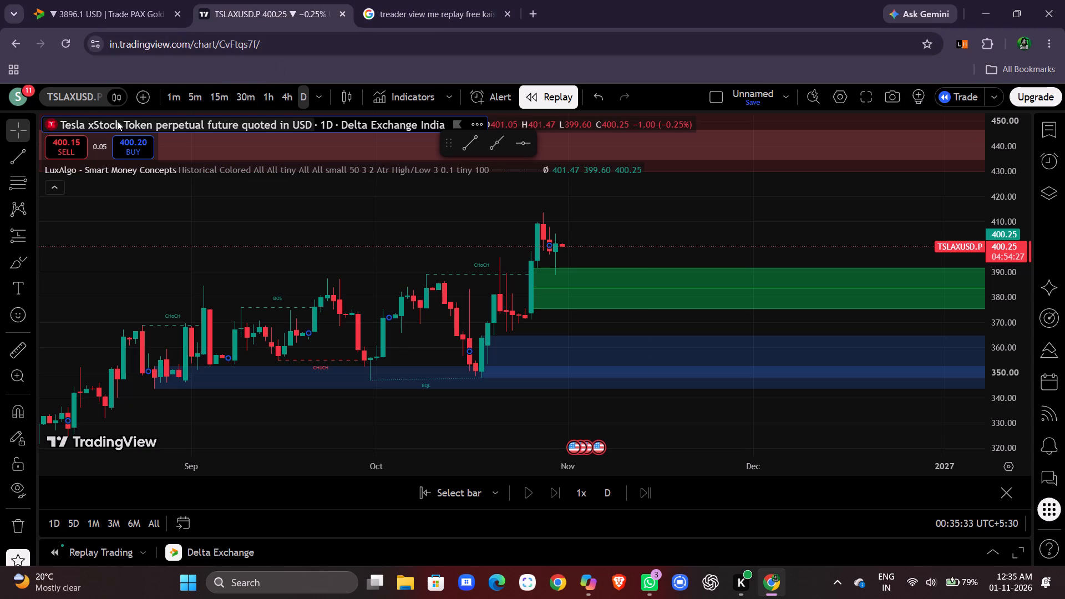
Search for "bitc", switch the chart to Bitcoin spot BTCUSD and look over its daily zones and support lines.
{"action": "left_click", "coordinate": [92, 91]}
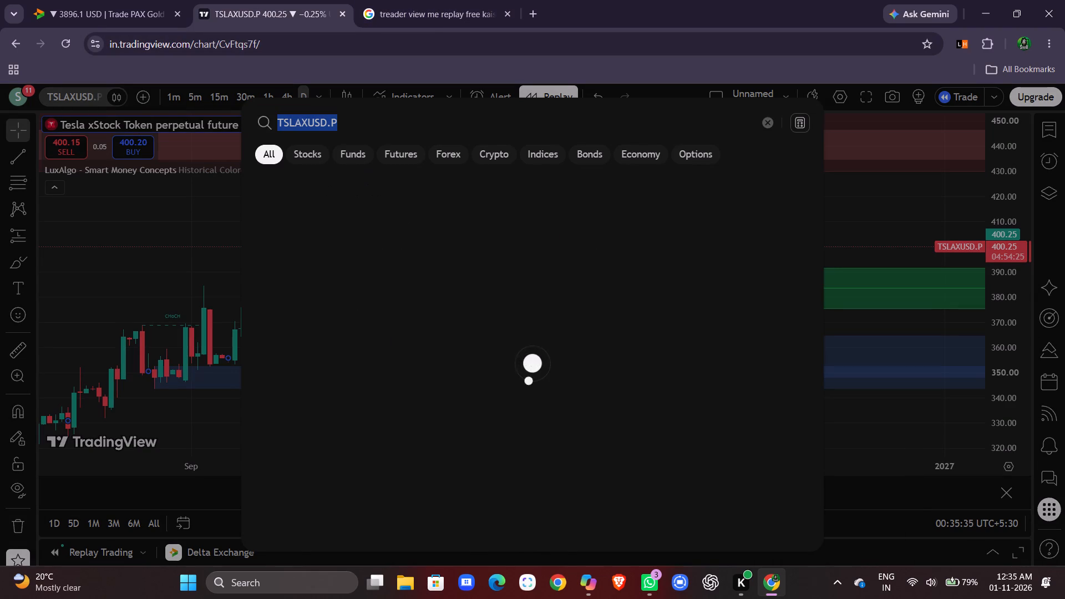
{"action": "left_click", "coordinate": [770, 115]}
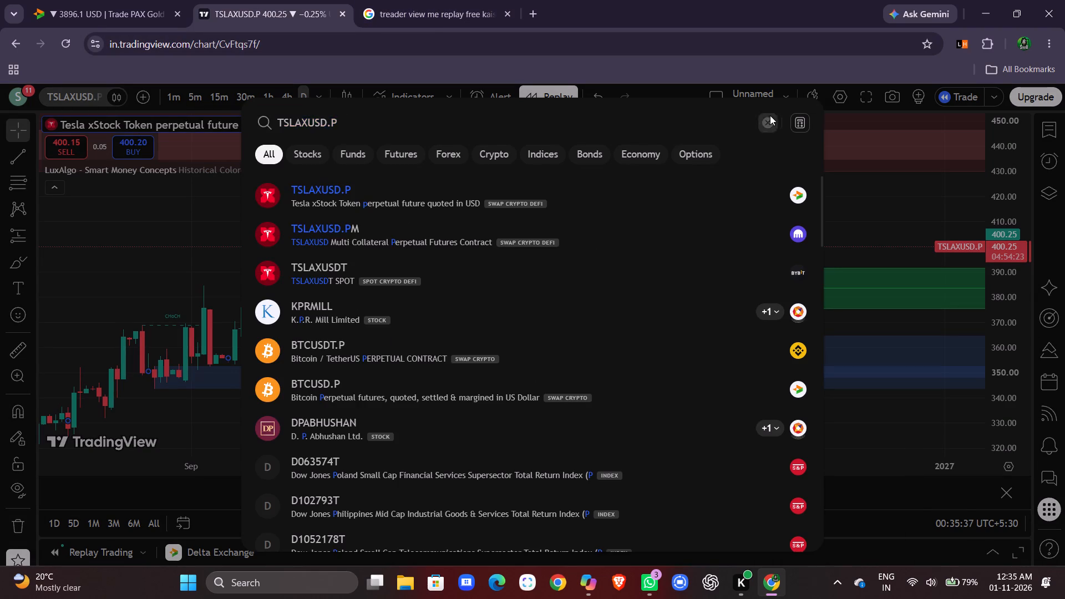
{"action": "left_click", "coordinate": [387, 118]}
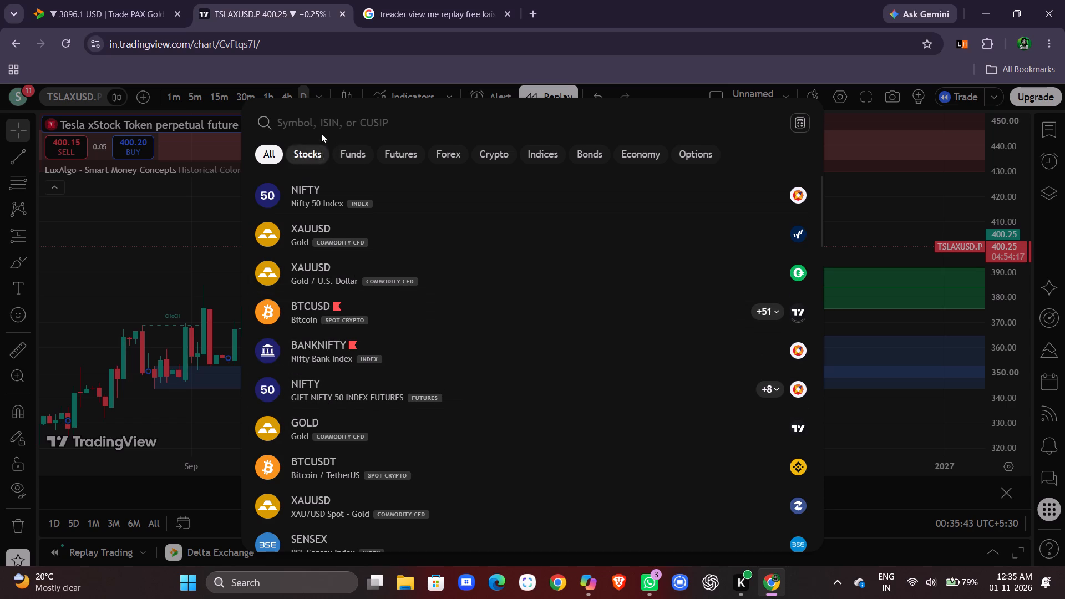
{"action": "left_click", "coordinate": [319, 118]}
{"action": "type", "text": "bi"}
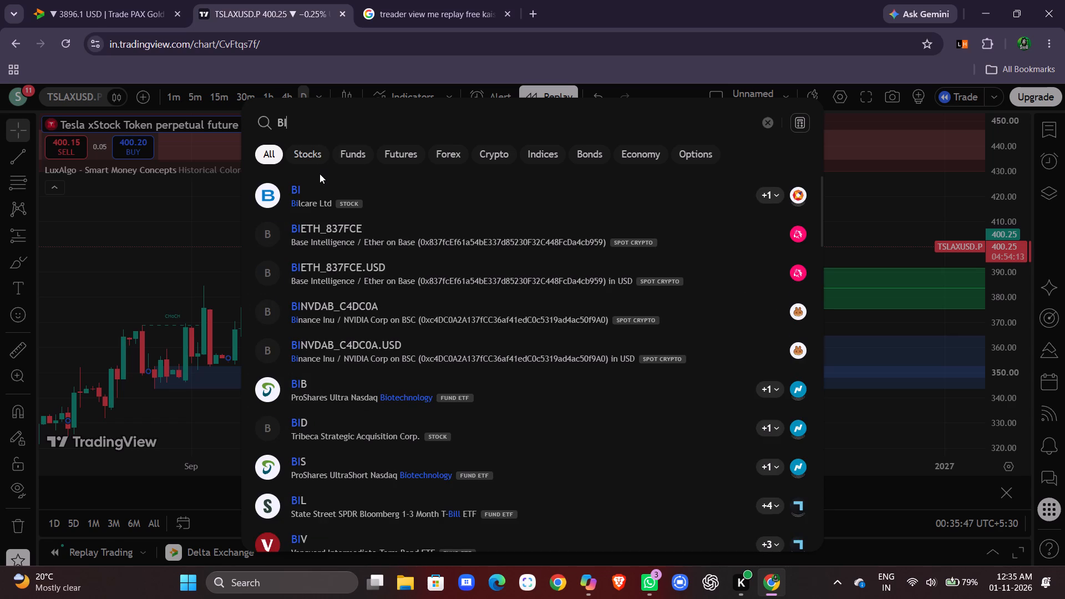
{"action": "key", "text": "t"}
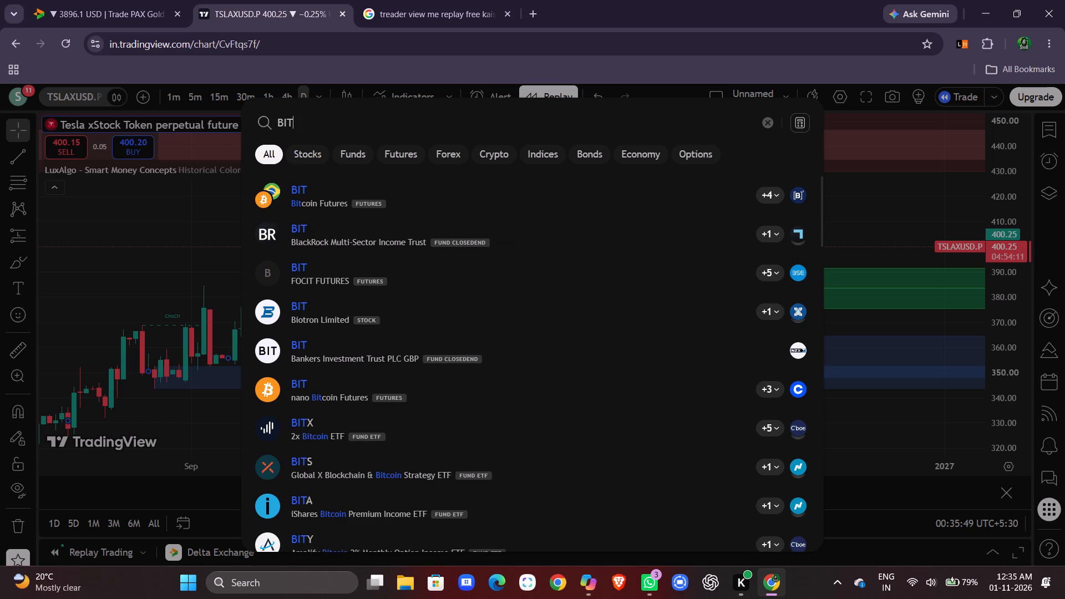
{"action": "key", "text": "c"}
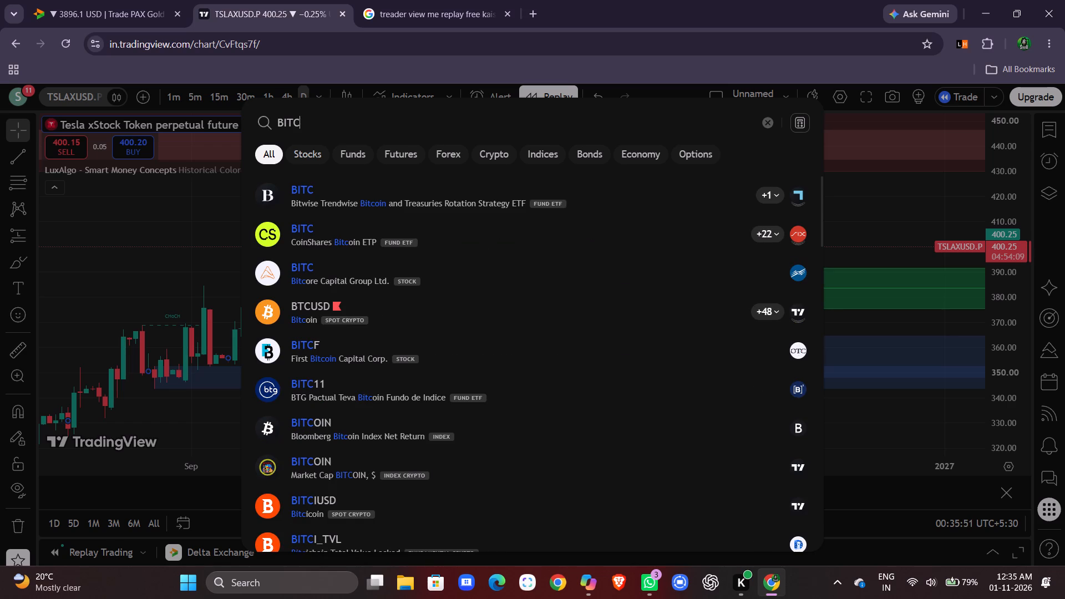
{"action": "left_click", "coordinate": [311, 305]}
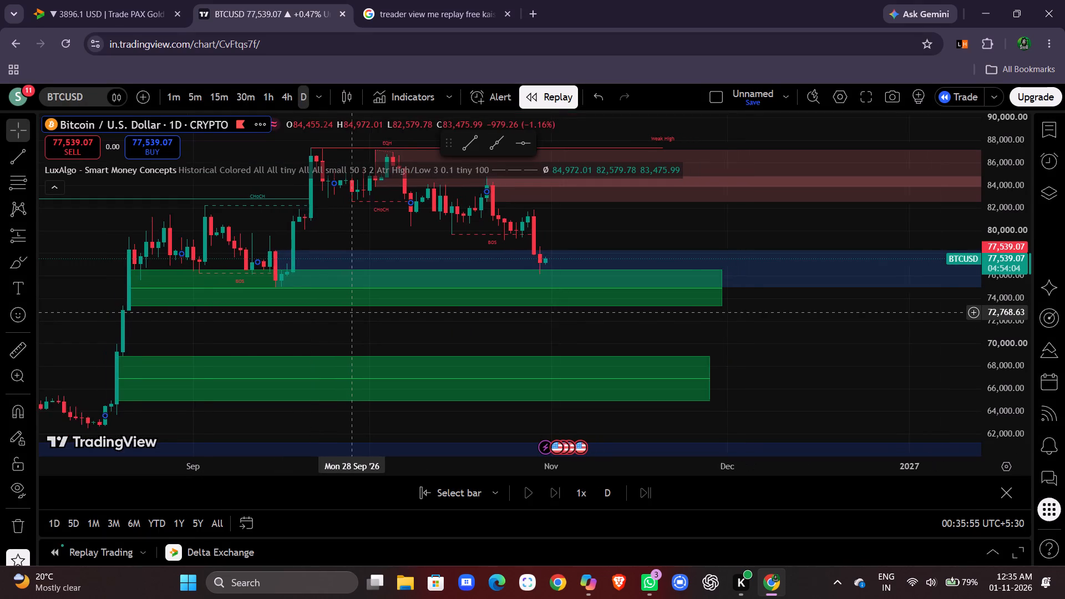
{"action": "left_click_drag", "start_coordinate": [1003, 150], "coordinate": [990, 200]}
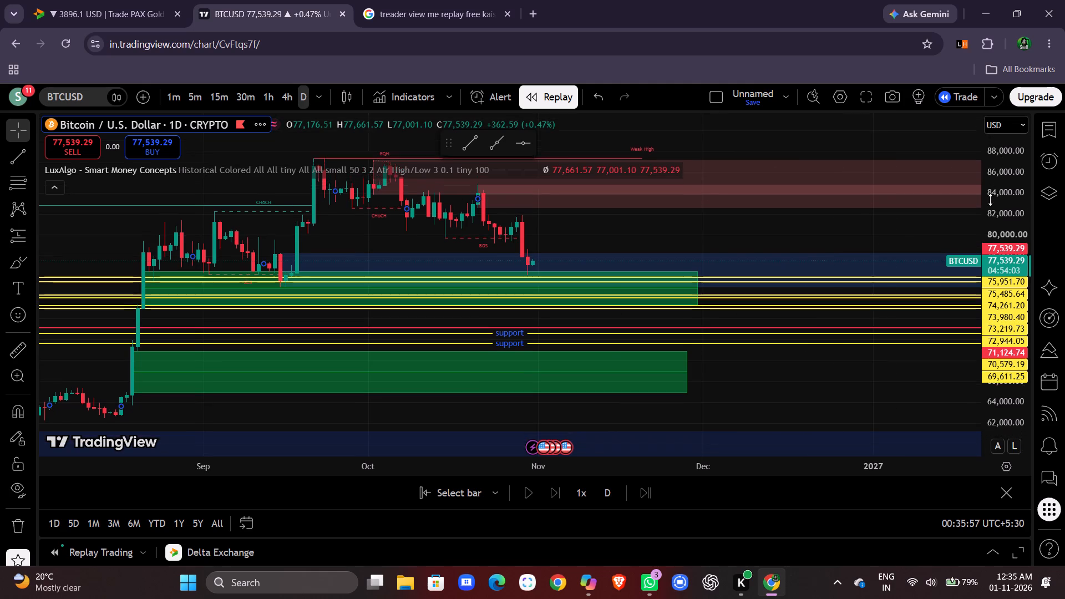
{"action": "left_click_drag", "start_coordinate": [990, 200], "coordinate": [1032, 0]}
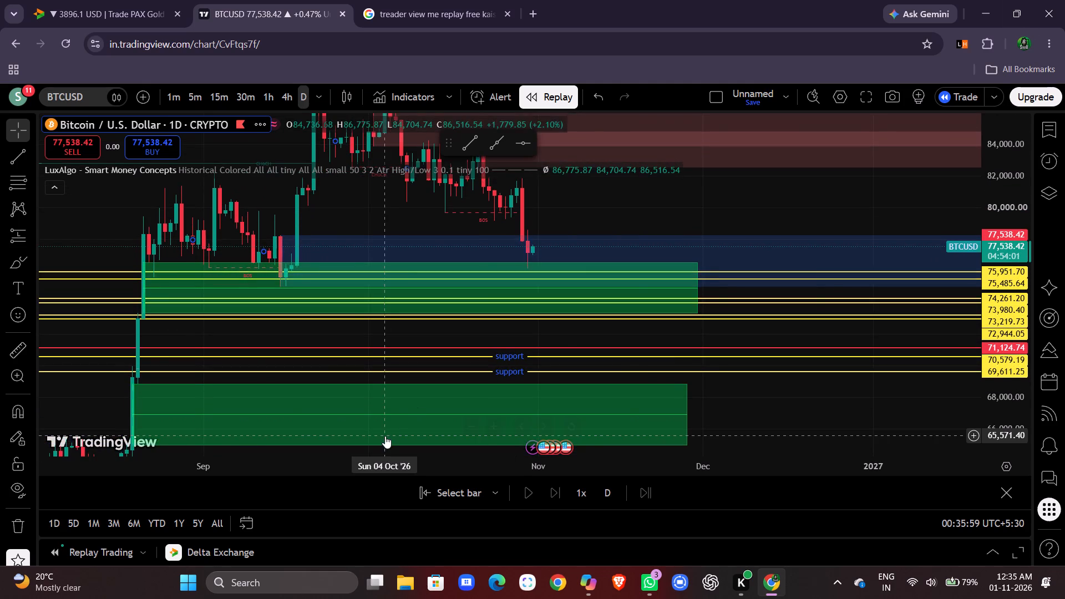
{"action": "scroll", "coordinate": [385, 436], "scroll_direction": "right", "scroll_amount": 5}
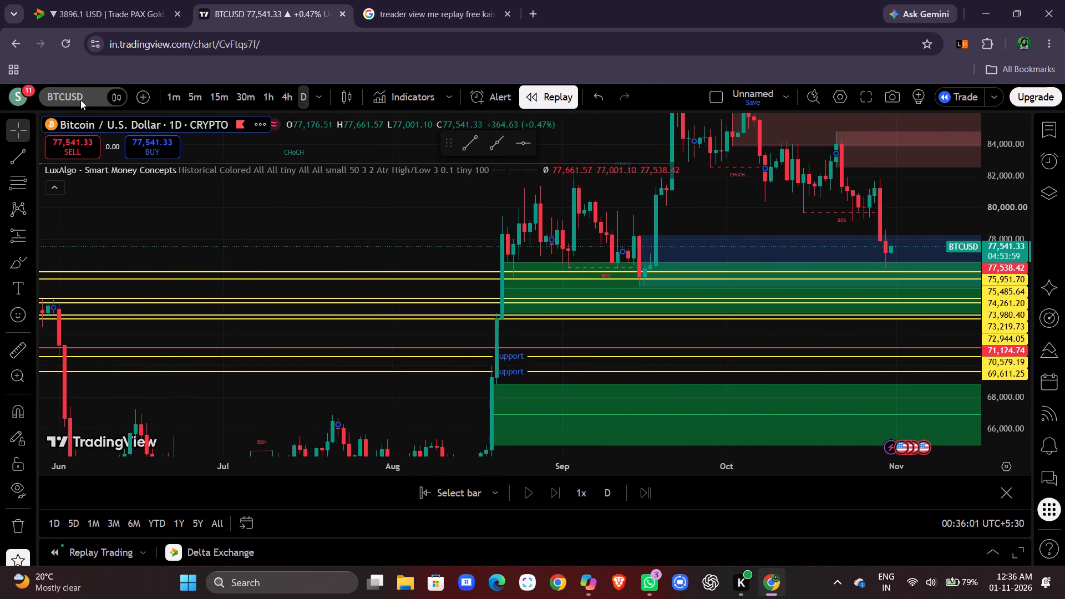
Search for "eth" and switch the chart to the Ethereum spot crypto symbol ETHUSD.
{"action": "left_click", "coordinate": [83, 100]}
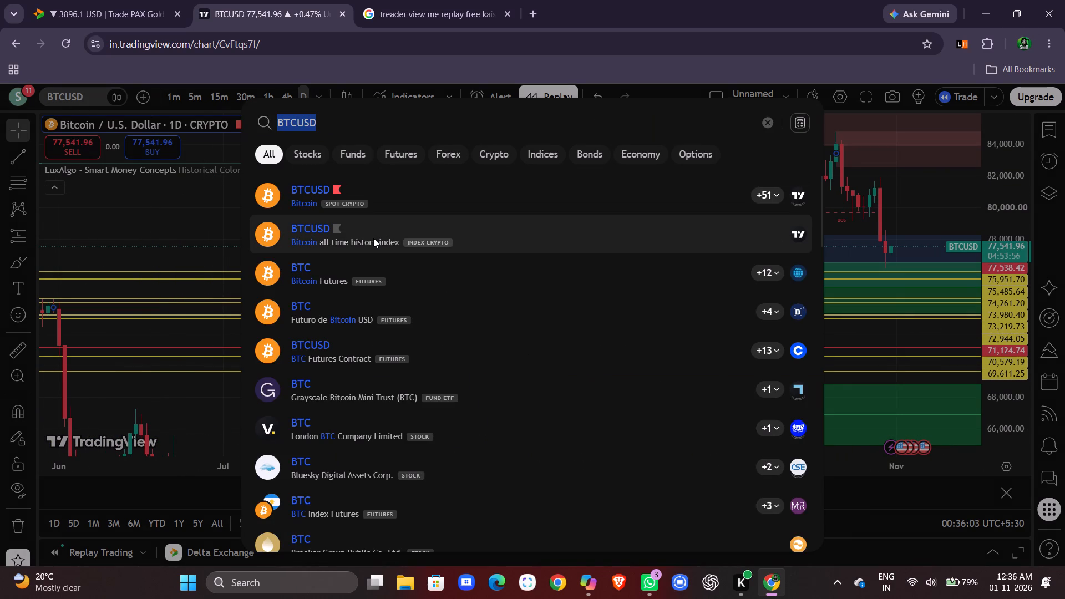
{"action": "key", "text": "BackSpace"}
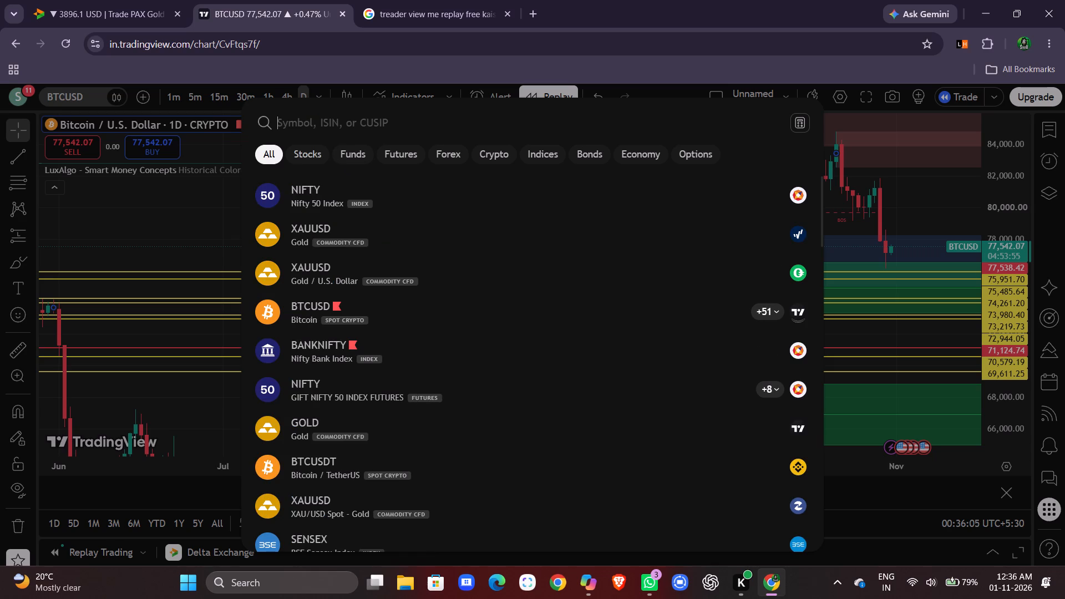
{"action": "key", "text": "e"}
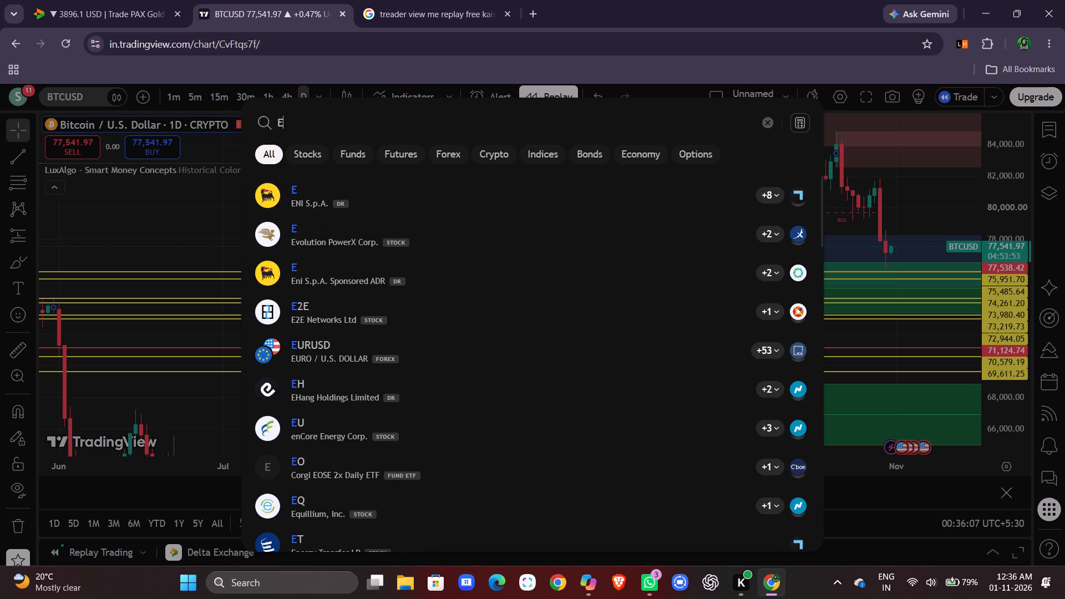
{"action": "key", "text": "t"}
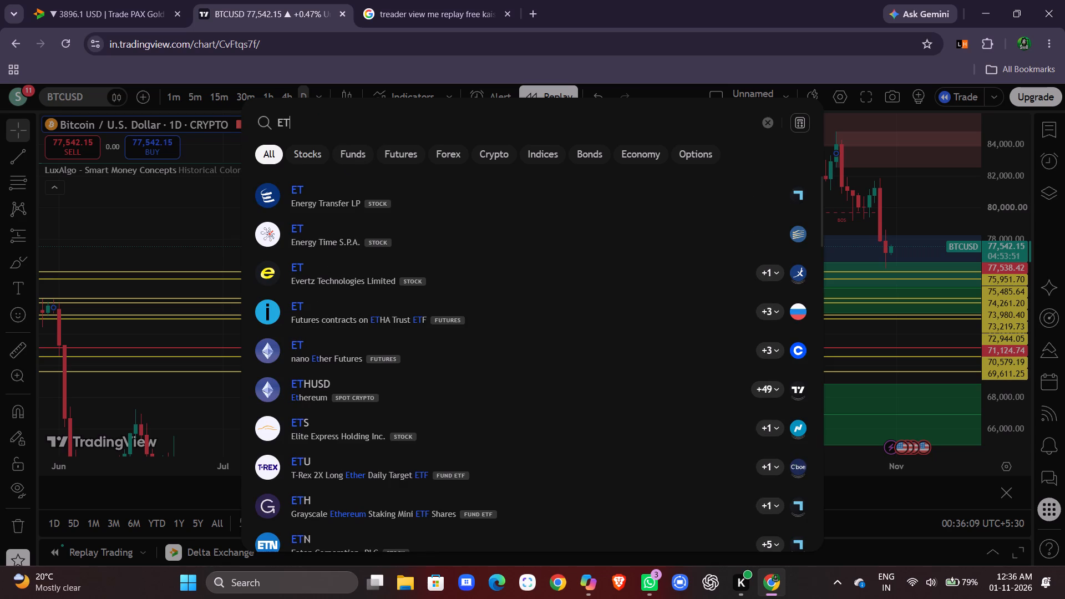
{"action": "key", "text": "h"}
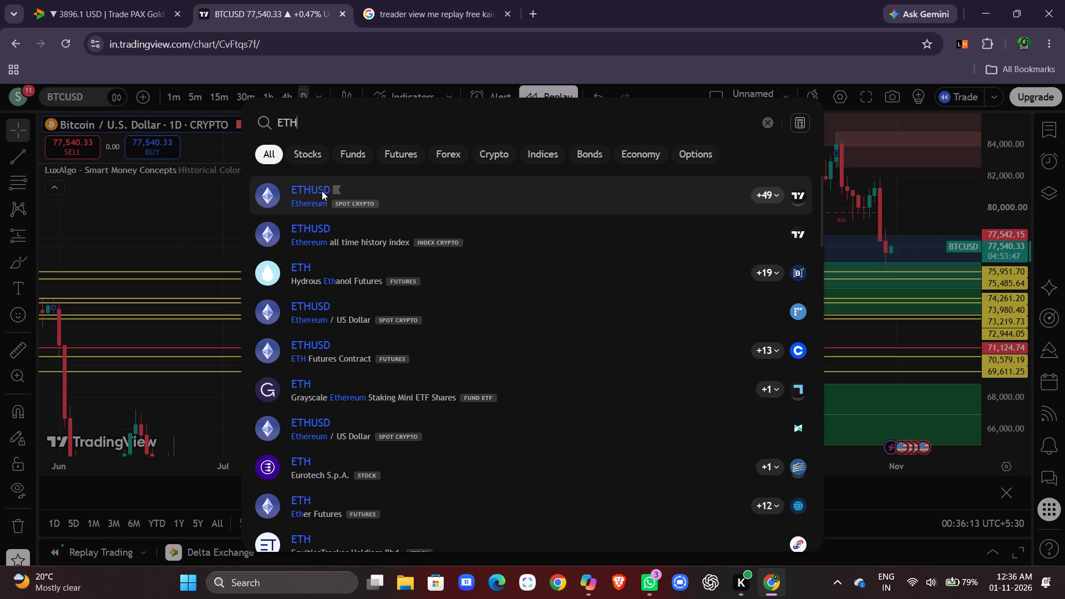
{"action": "left_click", "coordinate": [302, 191]}
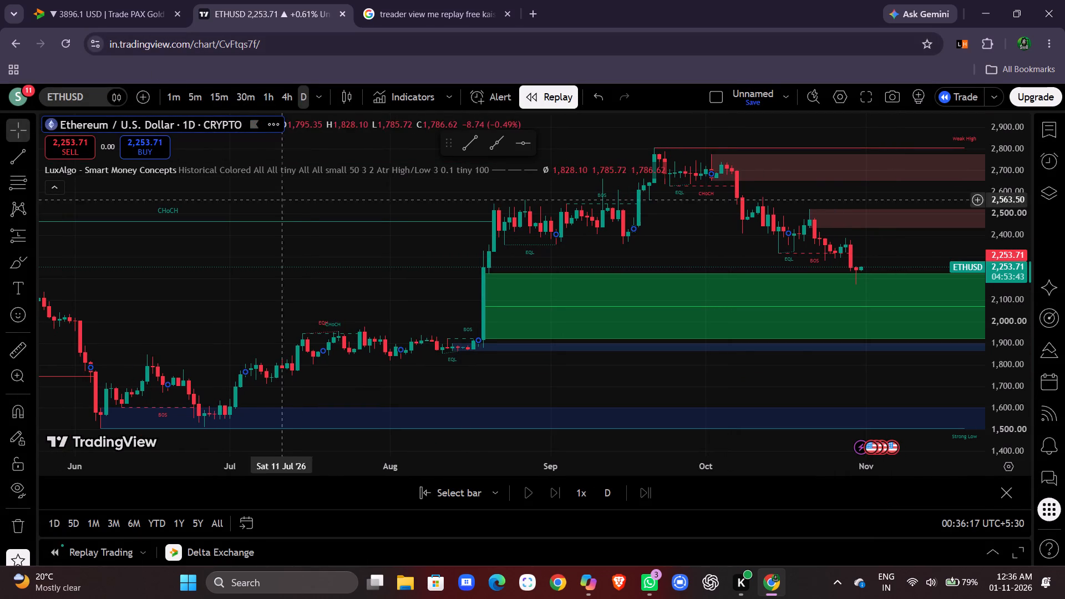
Examine ETHUSD's daily LuxAlgo demand and supply zones and structure breaks, going back from the latest candles to mid-2025.
{"action": "scroll", "coordinate": [476, 241], "scroll_direction": "left", "scroll_amount": 4}
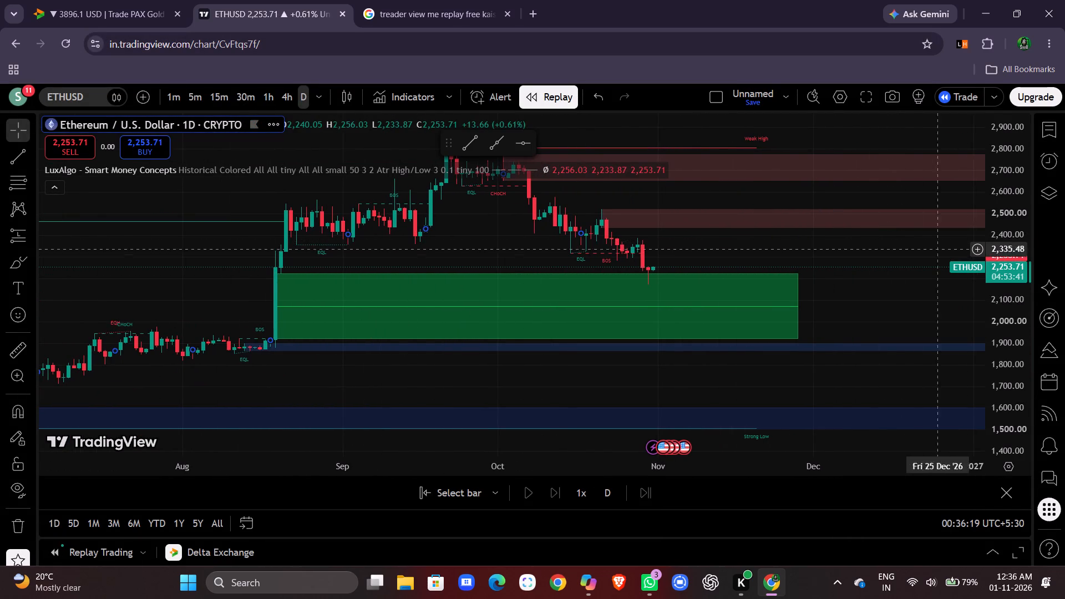
{"action": "left_click_drag", "start_coordinate": [1007, 232], "coordinate": [1017, 207]}
{"action": "scroll", "coordinate": [458, 299], "scroll_direction": "right", "scroll_amount": 1}
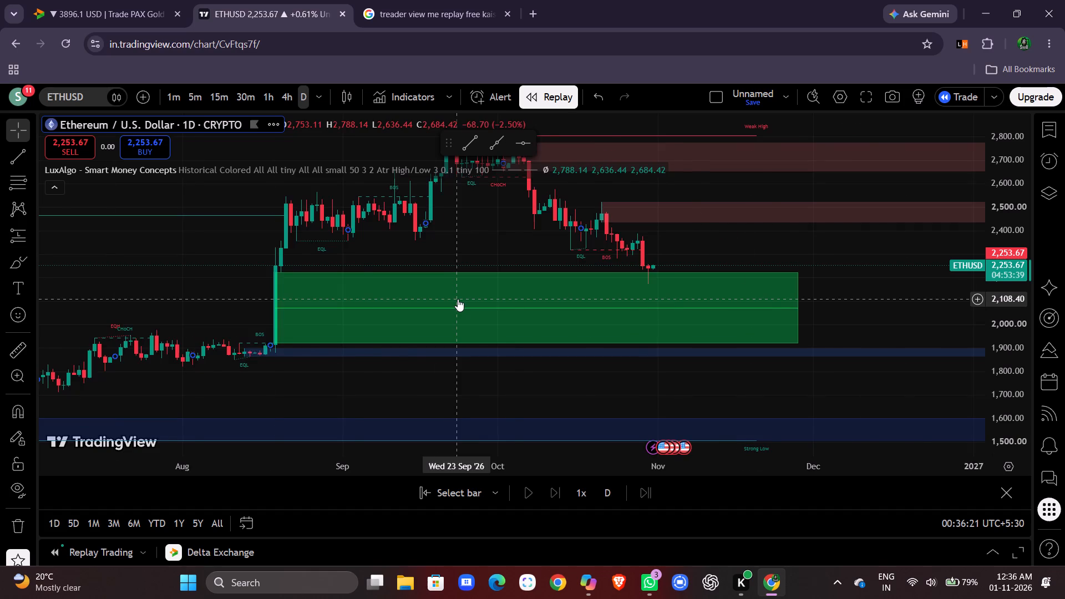
{"action": "scroll", "coordinate": [458, 299], "scroll_direction": "right", "scroll_amount": 1}
{"action": "scroll", "coordinate": [345, 323], "scroll_direction": "right", "scroll_amount": 8}
{"action": "scroll", "coordinate": [345, 323], "scroll_direction": "left", "scroll_amount": 4}
{"action": "scroll", "coordinate": [717, 305], "scroll_direction": "left", "scroll_amount": 1}
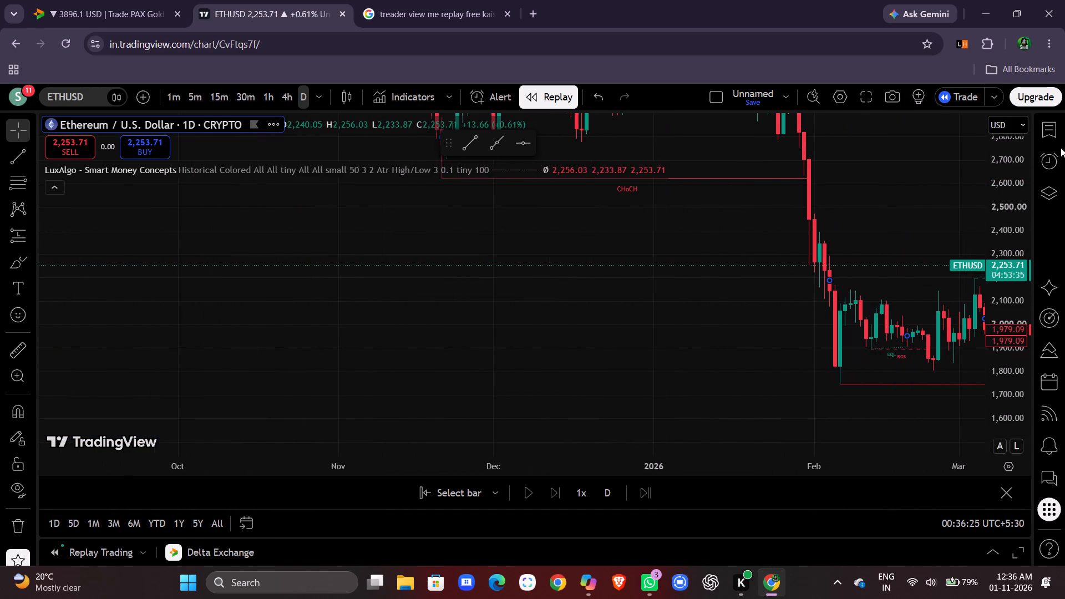
{"action": "left_click_drag", "start_coordinate": [1013, 150], "coordinate": [1005, 402]}
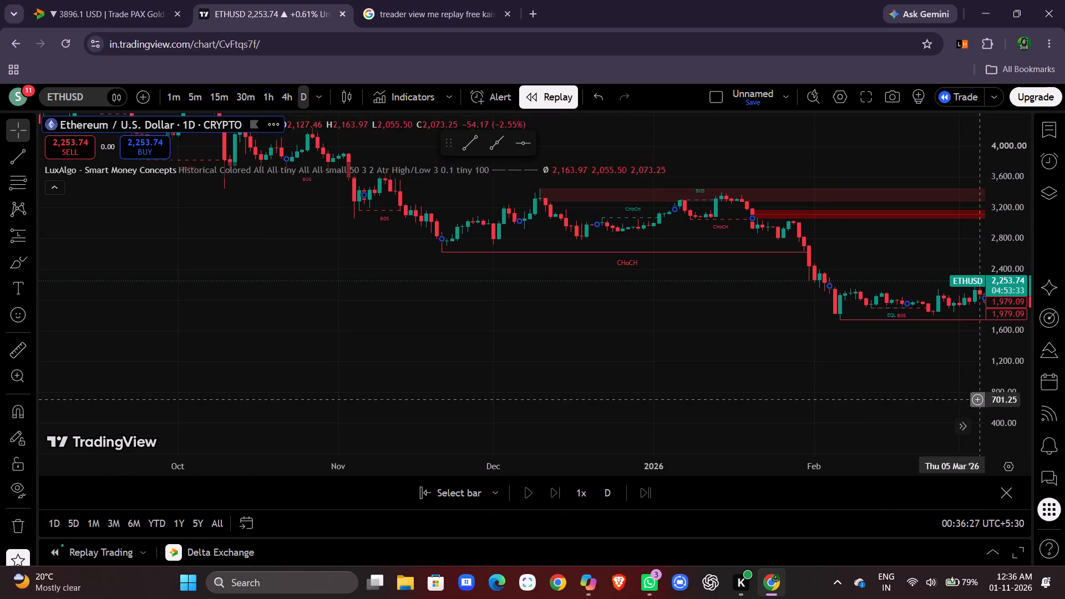
{"action": "scroll", "coordinate": [754, 409], "scroll_direction": "right", "scroll_amount": 2}
{"action": "left_click_drag", "start_coordinate": [585, 358], "coordinate": [641, 443]}
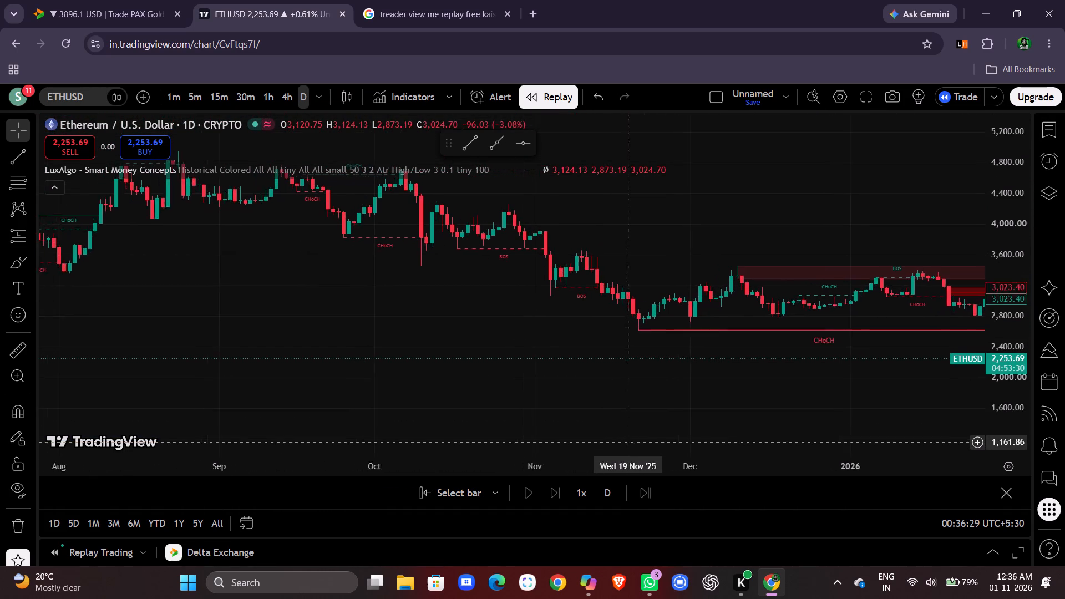
{"action": "left_click_drag", "start_coordinate": [641, 443], "coordinate": [654, 443]}
{"action": "scroll", "coordinate": [350, 296], "scroll_direction": "right", "scroll_amount": 1}
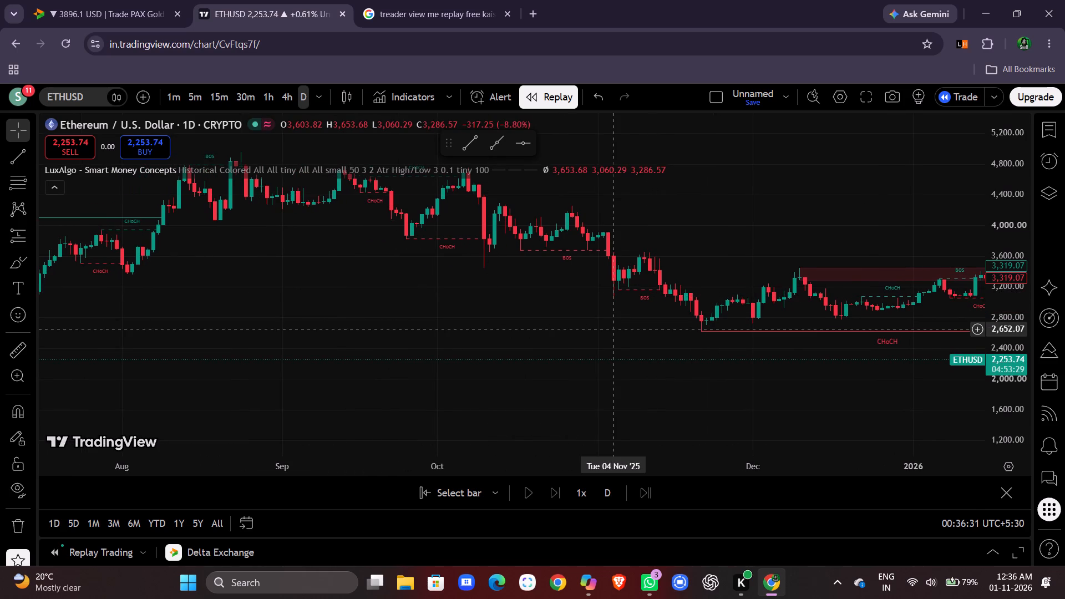
{"action": "left_click_drag", "start_coordinate": [536, 307], "coordinate": [653, 414]}
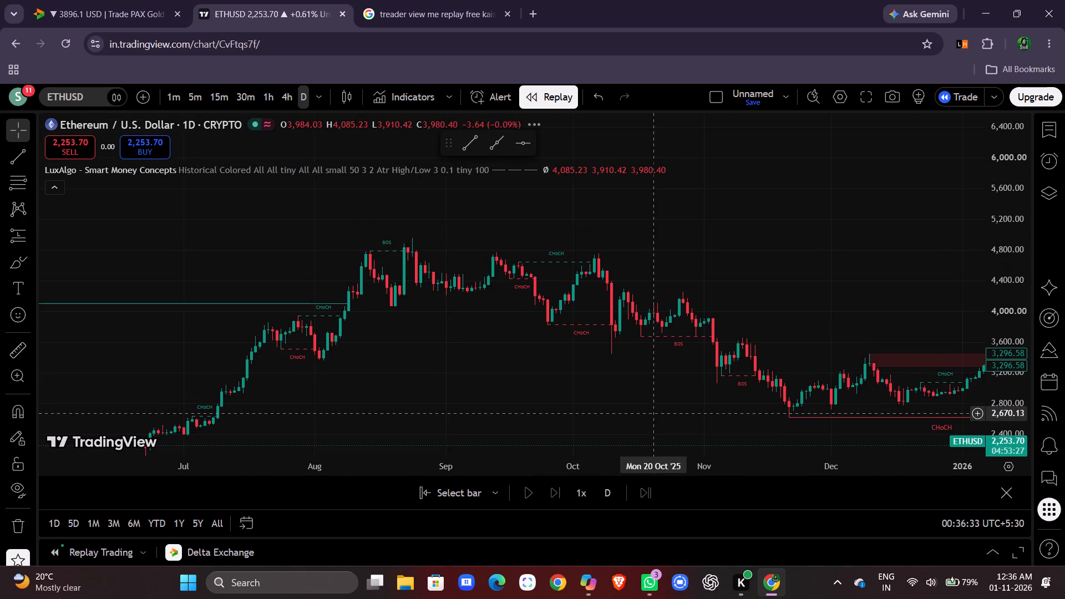
{"action": "left_click", "coordinate": [379, 258]}
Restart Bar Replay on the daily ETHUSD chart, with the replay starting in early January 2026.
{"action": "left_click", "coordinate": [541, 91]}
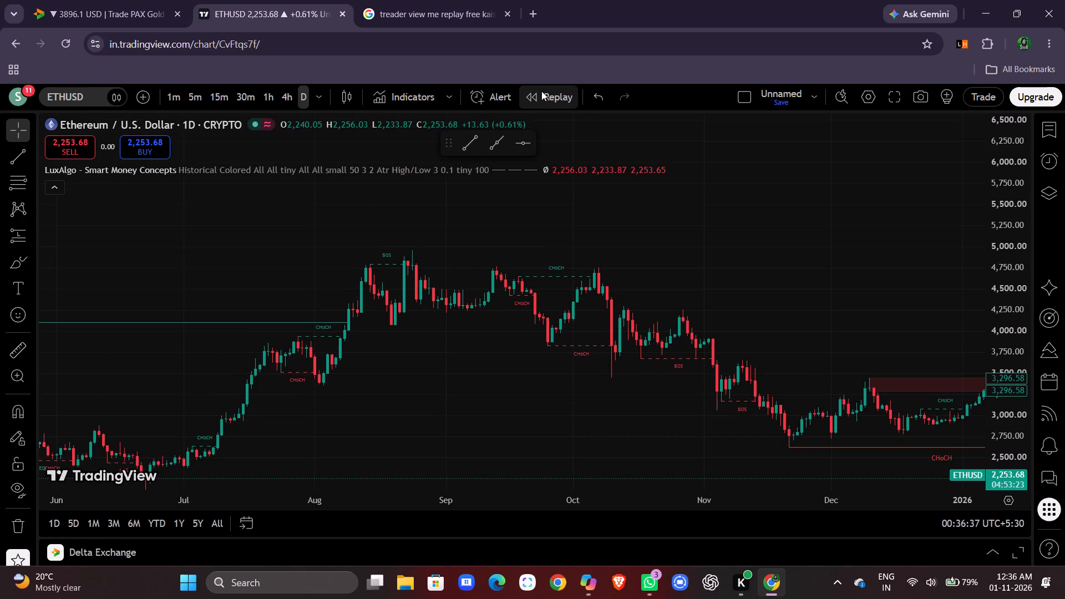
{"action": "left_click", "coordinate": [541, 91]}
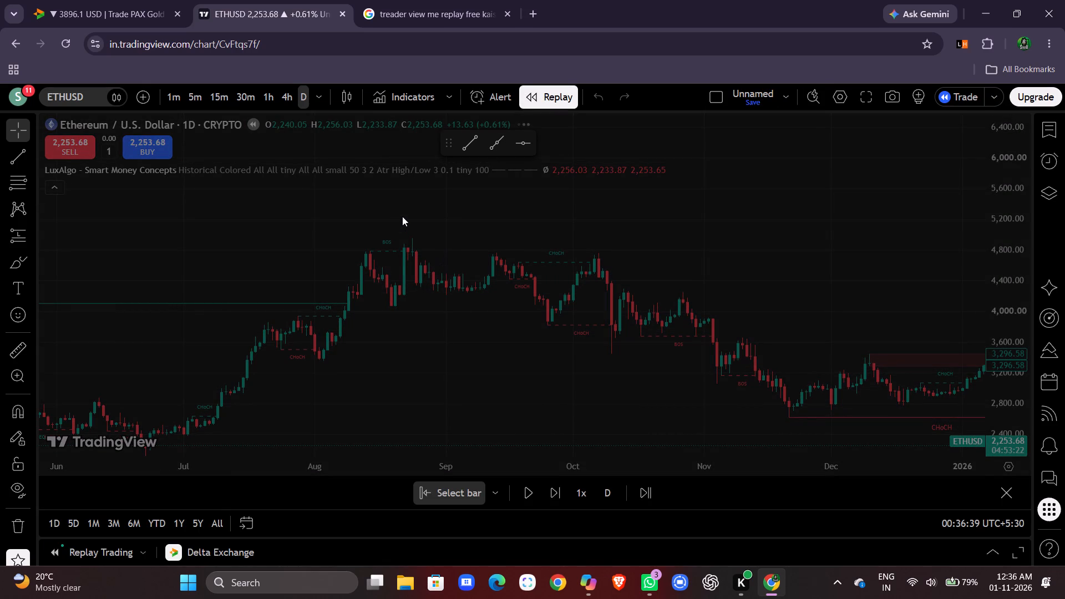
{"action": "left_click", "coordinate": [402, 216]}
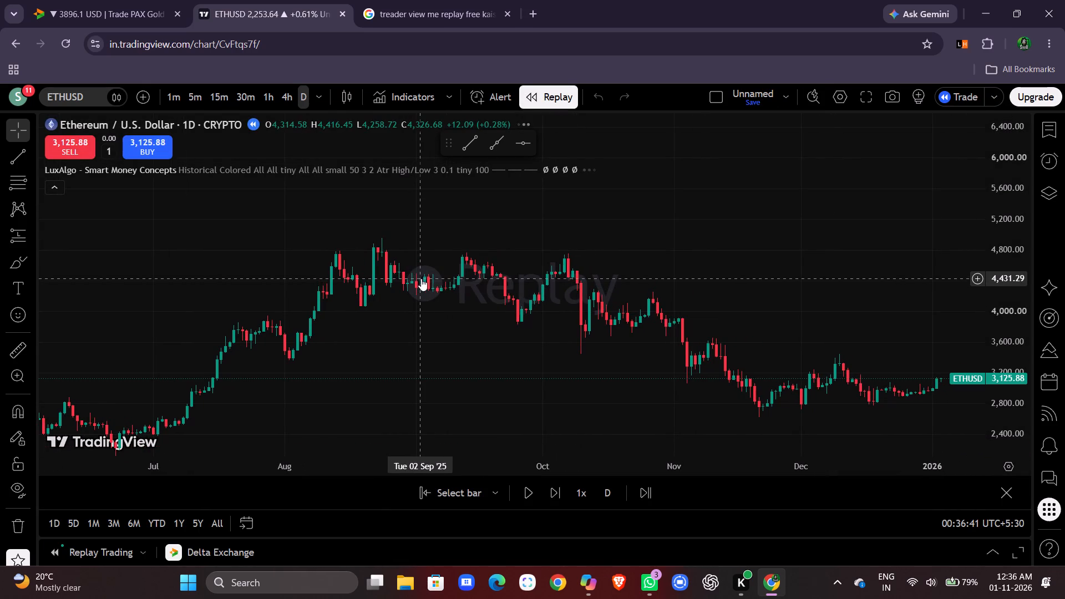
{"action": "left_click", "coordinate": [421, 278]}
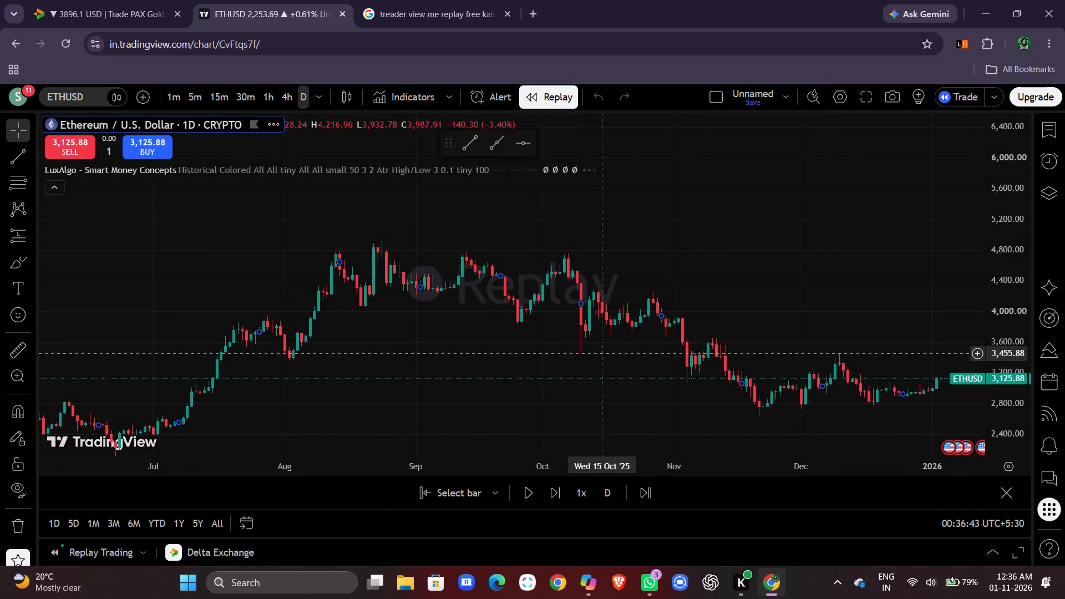
Examine the ETHUSD replay candles from the early January 2026 start back through the 2025 rally and decline.
{"action": "scroll", "coordinate": [626, 354], "scroll_direction": "left", "scroll_amount": 6}
{"action": "scroll", "coordinate": [632, 347], "scroll_direction": "right", "scroll_amount": 1}
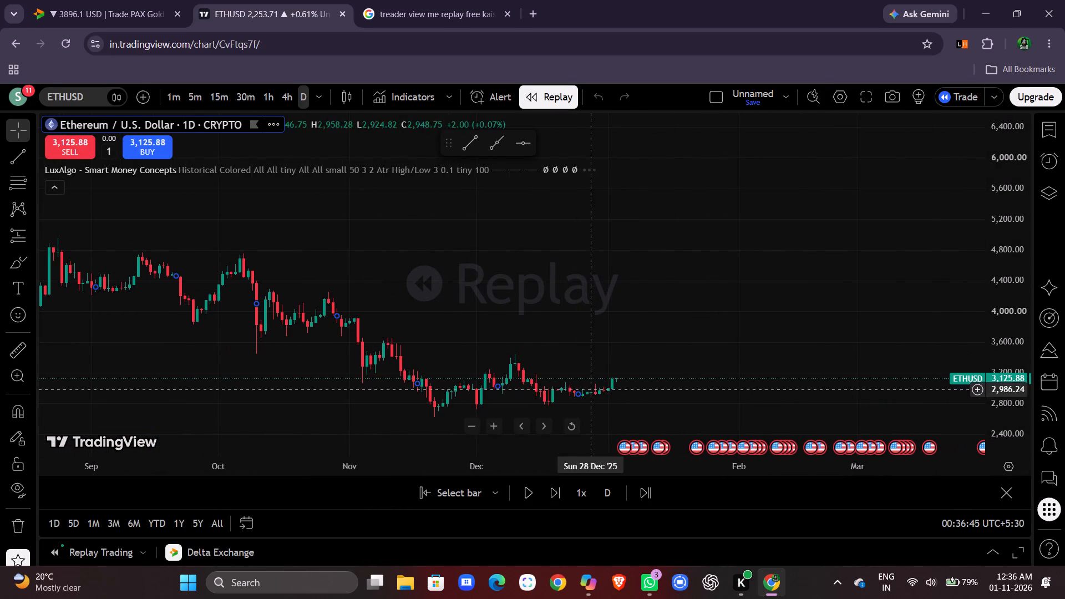
{"action": "scroll", "coordinate": [672, 328], "scroll_direction": "left", "scroll_amount": 2}
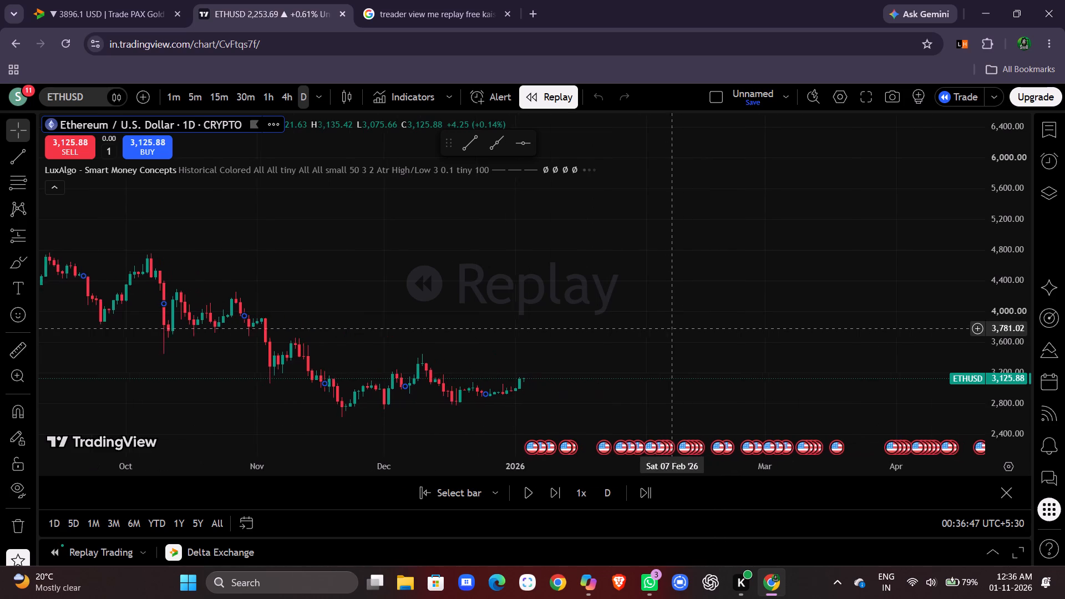
{"action": "left_click_drag", "start_coordinate": [1001, 315], "coordinate": [1010, 85]}
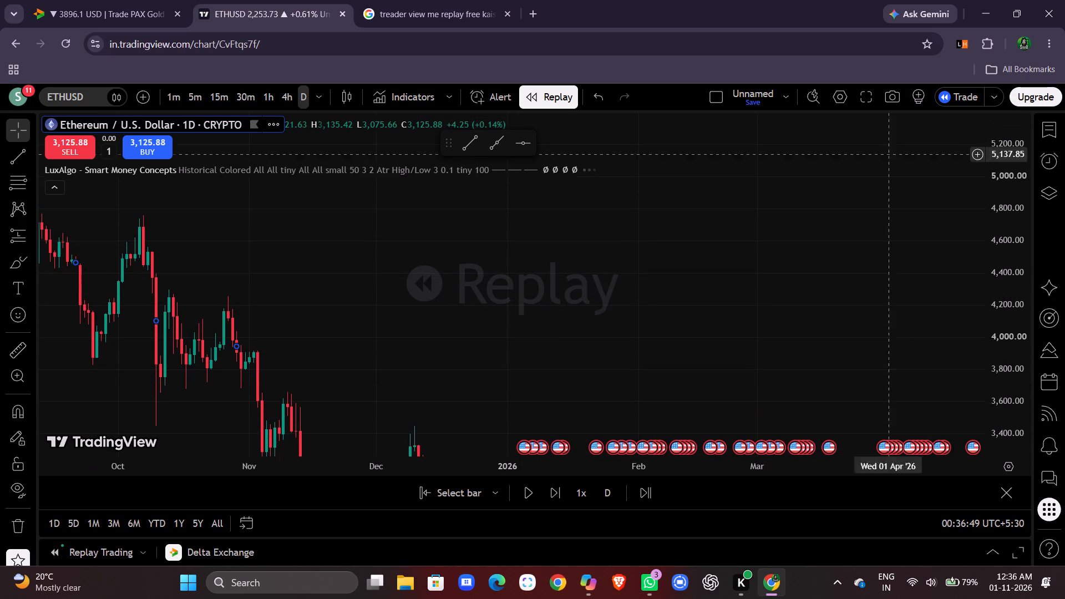
{"action": "left_click_drag", "start_coordinate": [595, 297], "coordinate": [769, 260]}
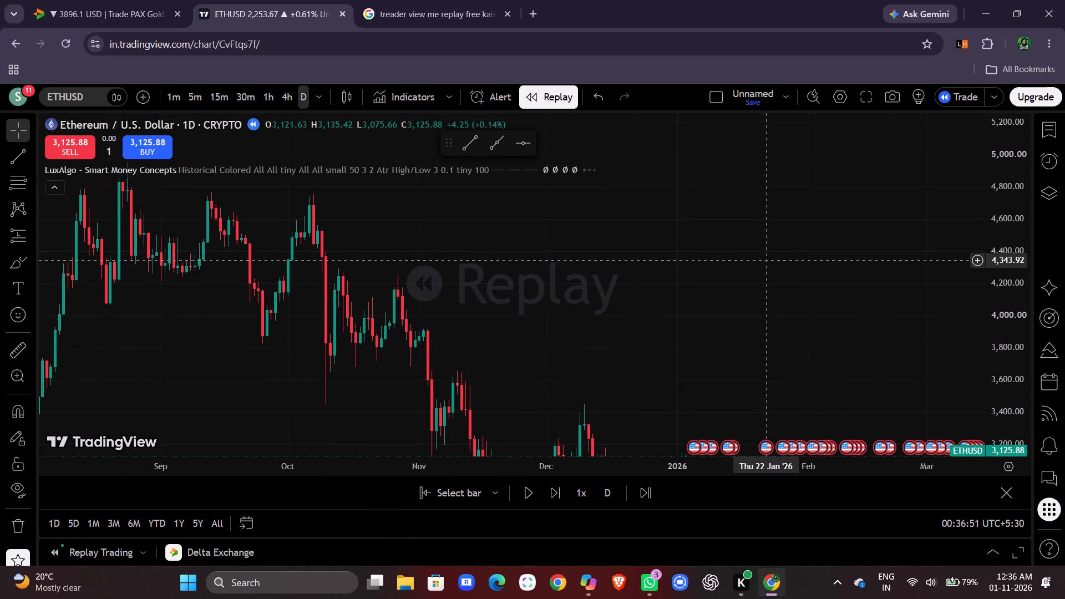
{"action": "scroll", "coordinate": [554, 282], "scroll_direction": "right", "scroll_amount": 4}
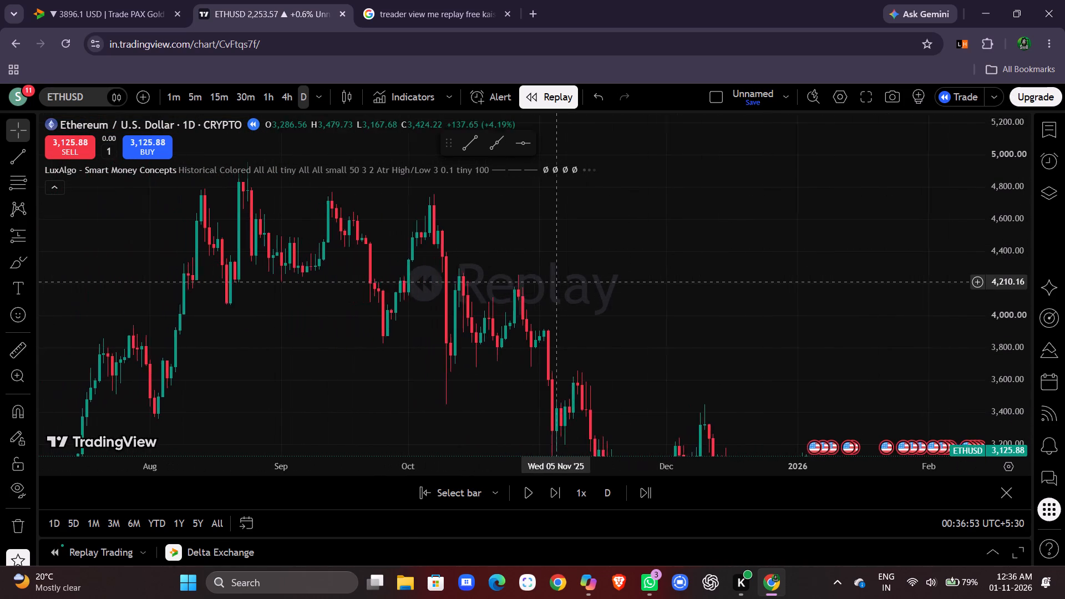
{"action": "scroll", "coordinate": [557, 282], "scroll_direction": "right", "scroll_amount": 1}
{"action": "scroll", "coordinate": [273, 290], "scroll_direction": "right", "scroll_amount": 3}
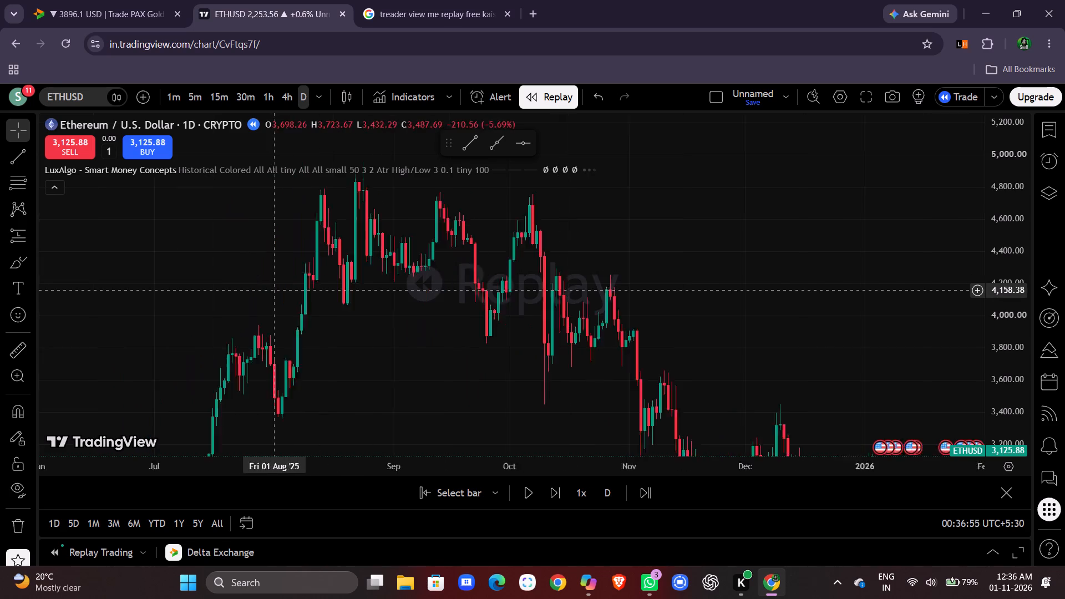
{"action": "scroll", "coordinate": [273, 290], "scroll_direction": "right", "scroll_amount": 1}
{"action": "left_click_drag", "start_coordinate": [1010, 169], "coordinate": [986, 229]}
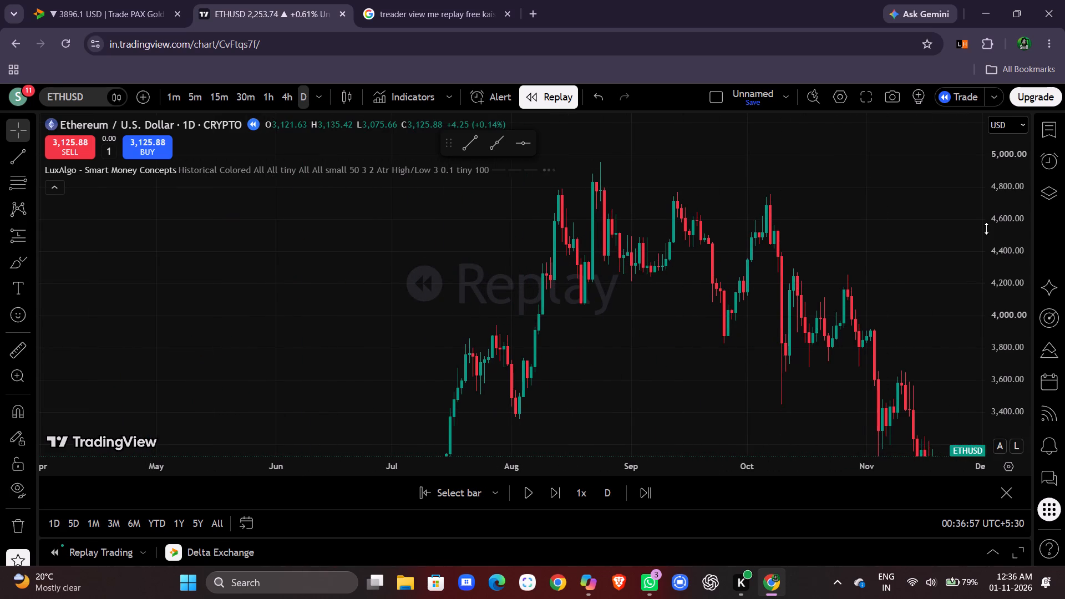
{"action": "left_click_drag", "start_coordinate": [986, 229], "coordinate": [931, 352]}
{"action": "scroll", "coordinate": [479, 378], "scroll_direction": "right", "scroll_amount": 2}
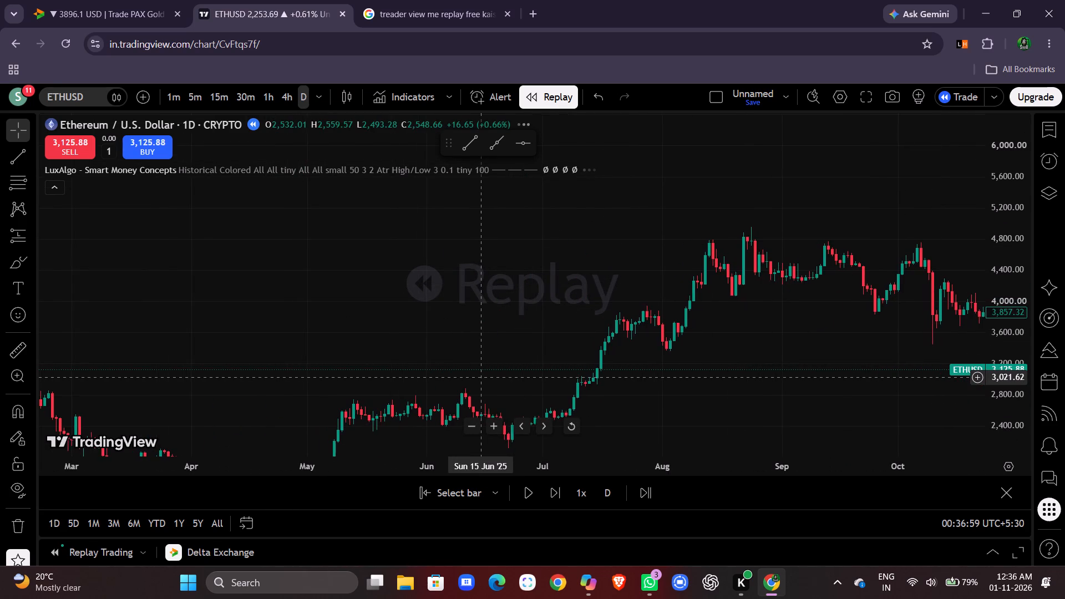
{"action": "scroll", "coordinate": [479, 378], "scroll_direction": "left", "scroll_amount": 2}
{"action": "scroll", "coordinate": [611, 372], "scroll_direction": "left", "scroll_amount": 1}
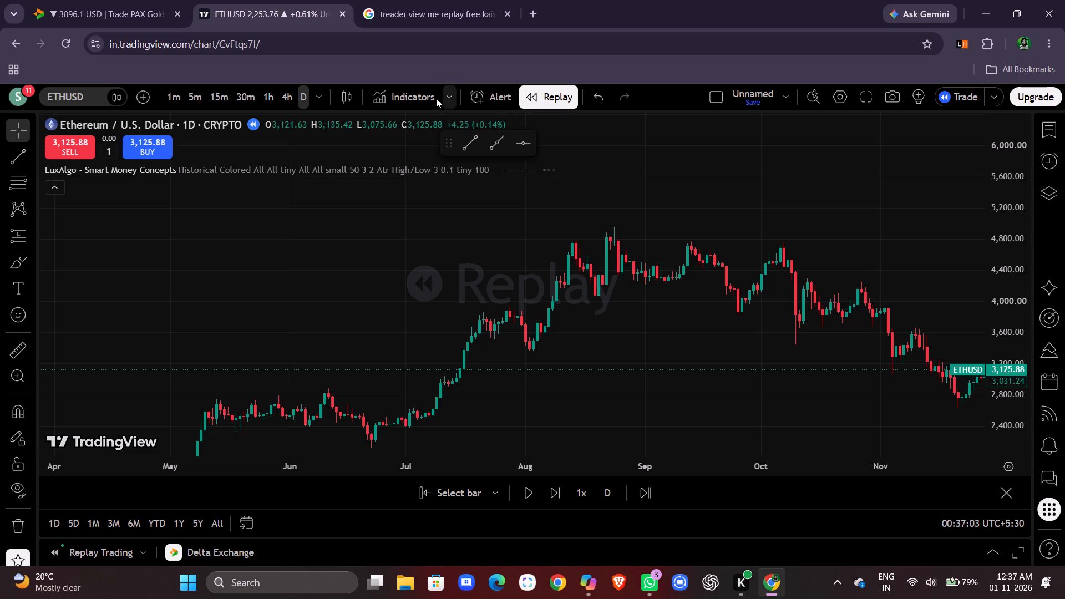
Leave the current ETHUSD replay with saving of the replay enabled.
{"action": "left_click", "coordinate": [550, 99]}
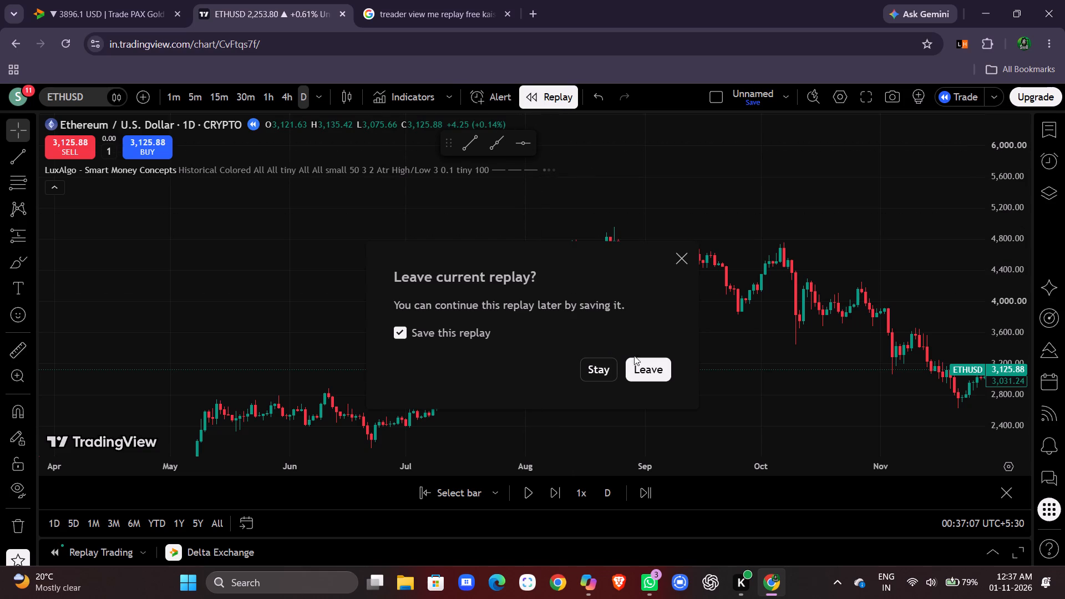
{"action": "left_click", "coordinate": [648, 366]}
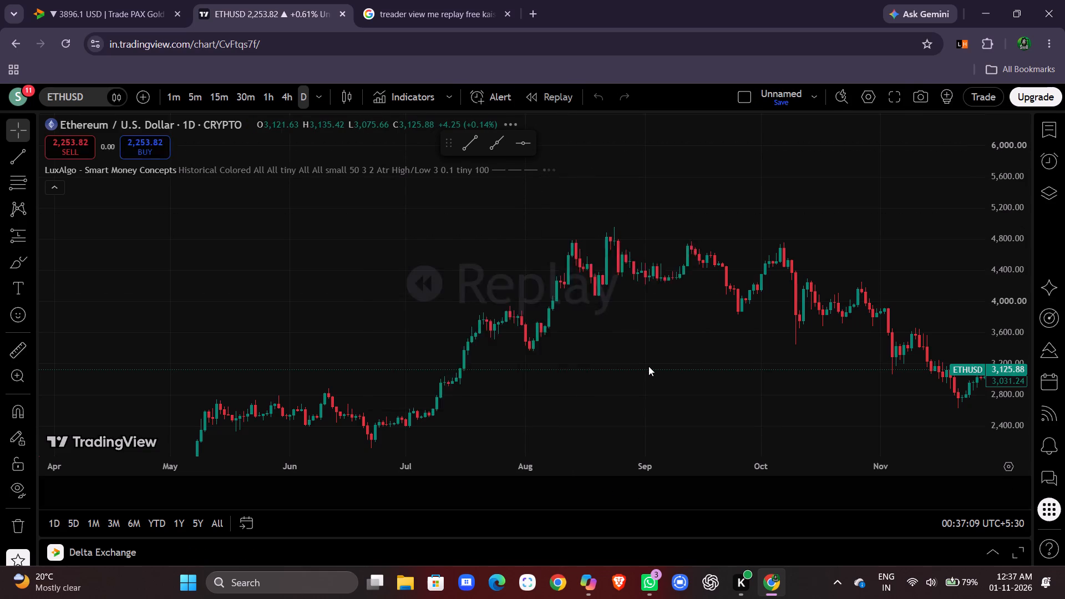
Reopen Bar Replay, dismiss the offer to continue the saved session, and choose a late November 2023 daily bar as the start.
{"action": "left_click", "coordinate": [559, 92]}
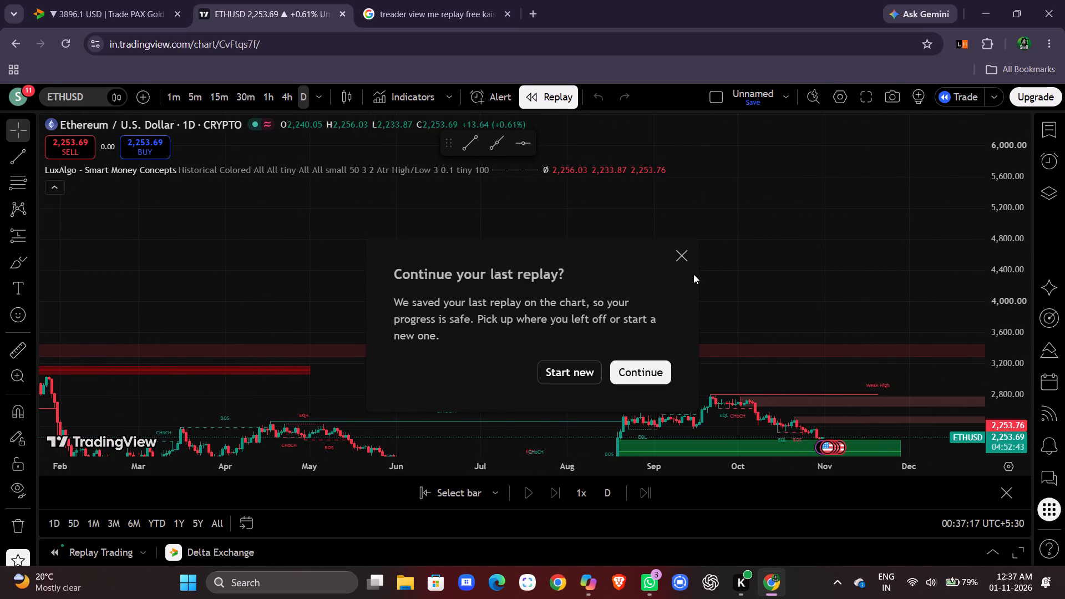
{"action": "left_click", "coordinate": [686, 258]}
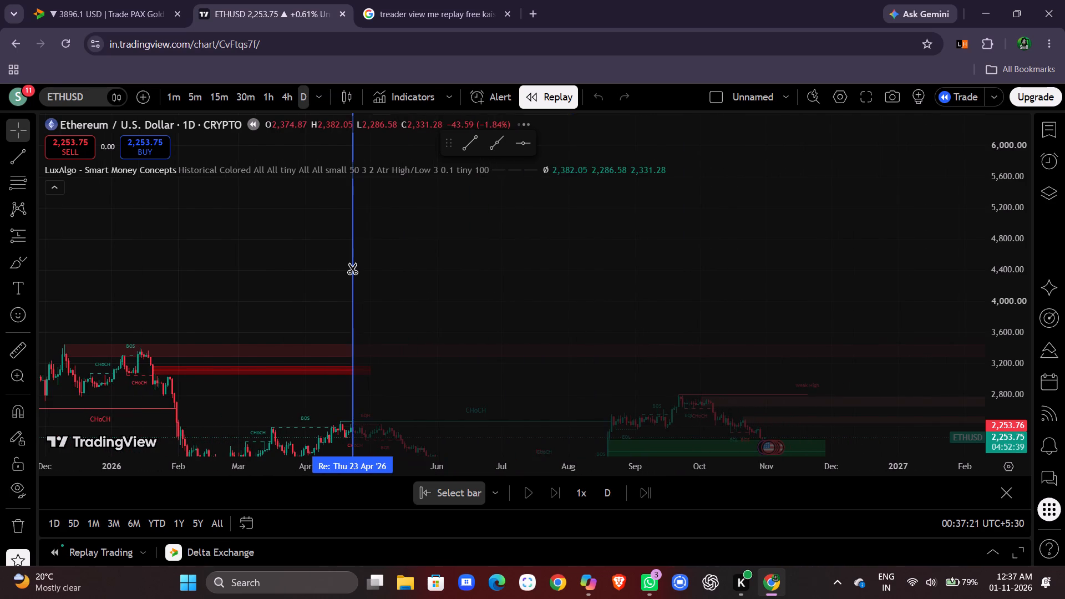
{"action": "scroll", "coordinate": [353, 269], "scroll_direction": "right", "scroll_amount": 7}
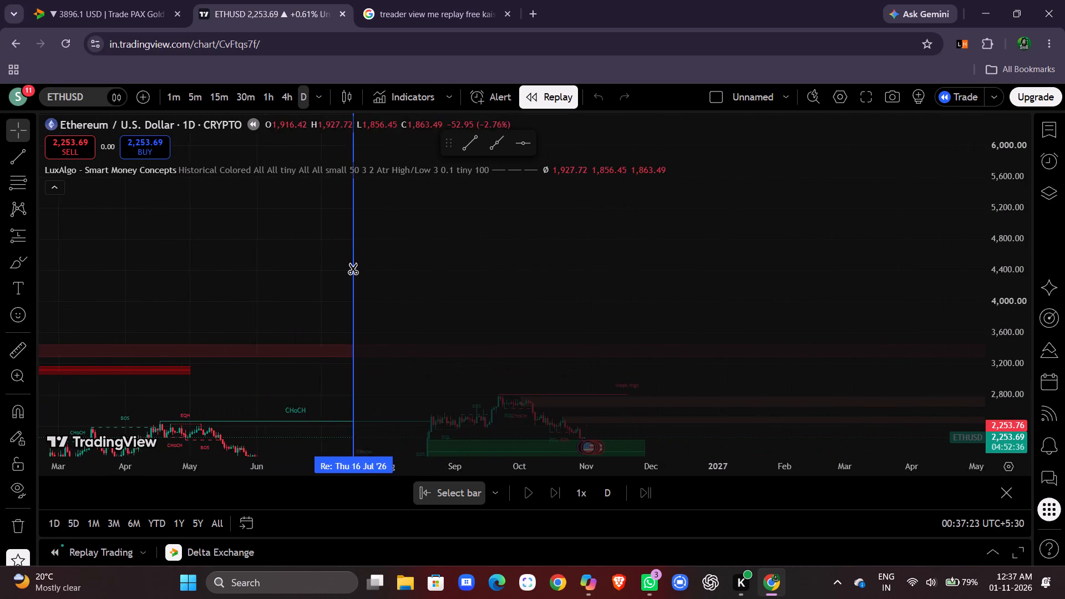
{"action": "scroll", "coordinate": [353, 269], "scroll_direction": "right", "scroll_amount": 8}
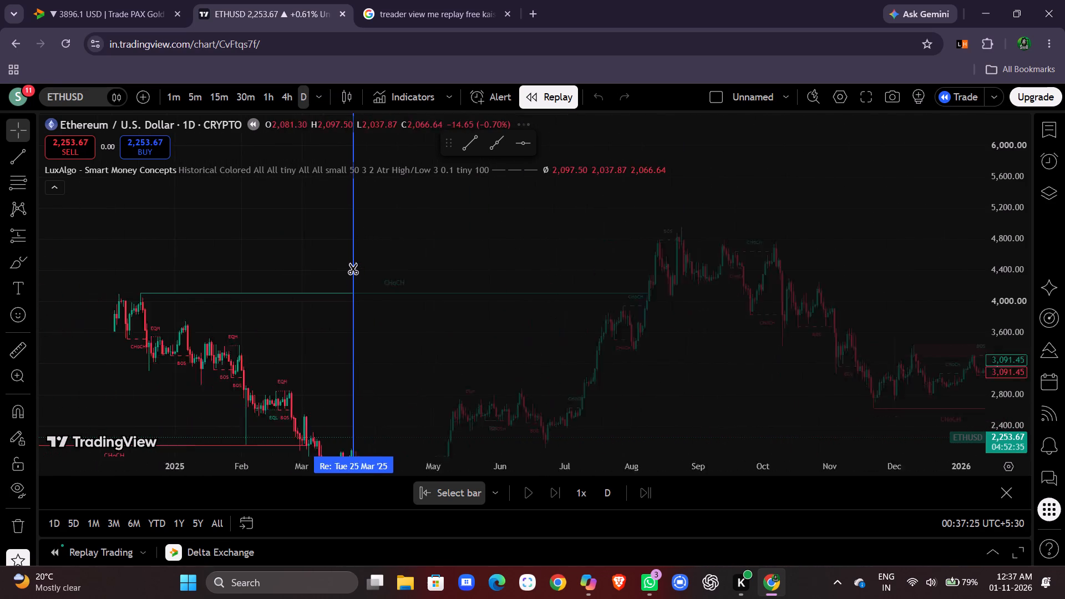
{"action": "scroll", "coordinate": [353, 269], "scroll_direction": "right", "scroll_amount": 5}
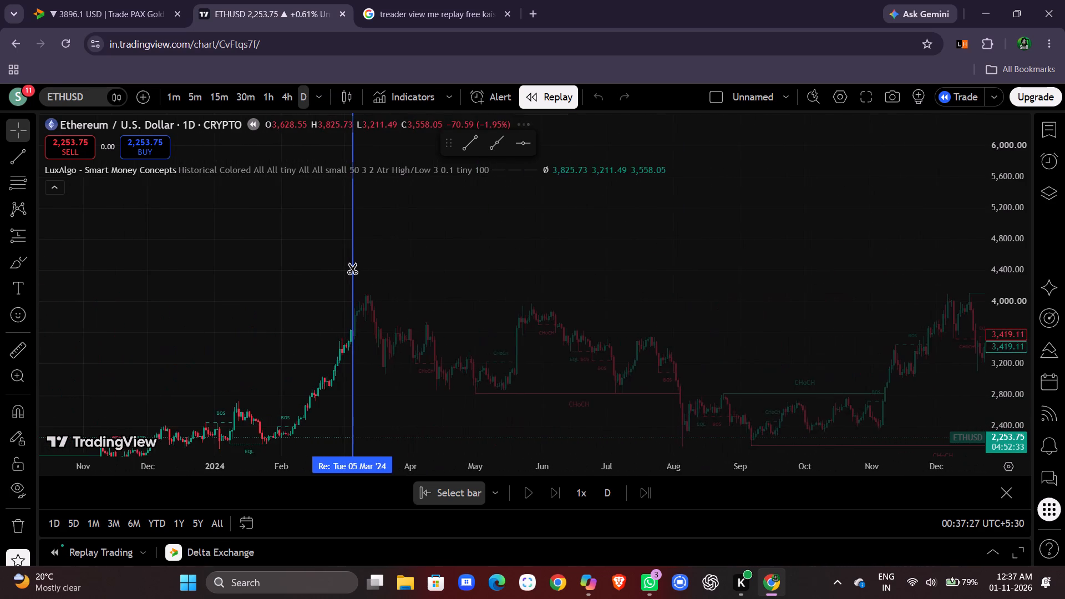
{"action": "scroll", "coordinate": [353, 269], "scroll_direction": "right", "scroll_amount": 5}
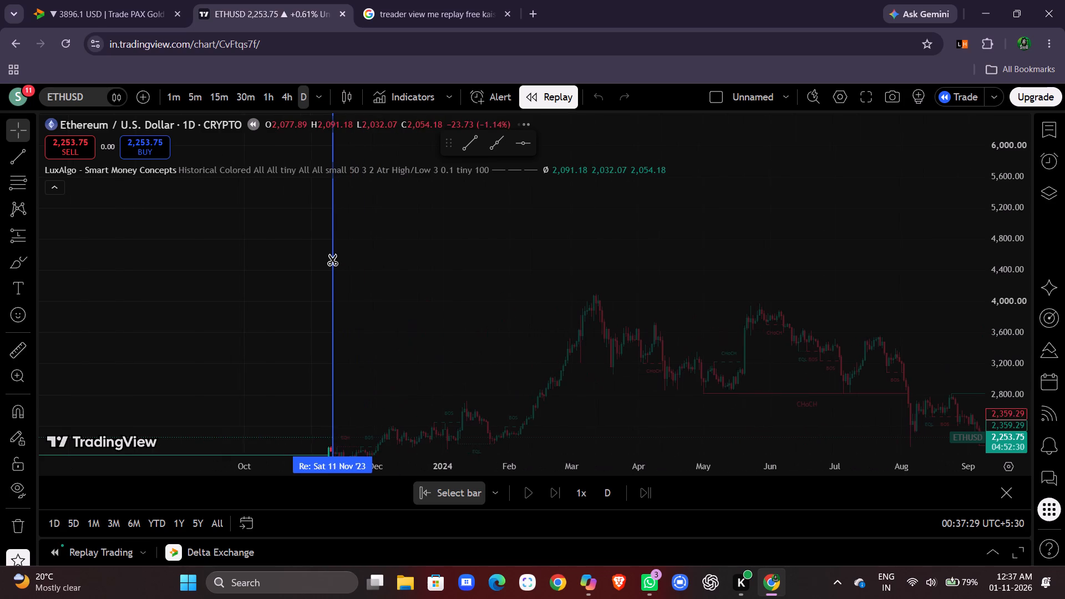
{"action": "scroll", "coordinate": [333, 260], "scroll_direction": "left", "scroll_amount": 5}
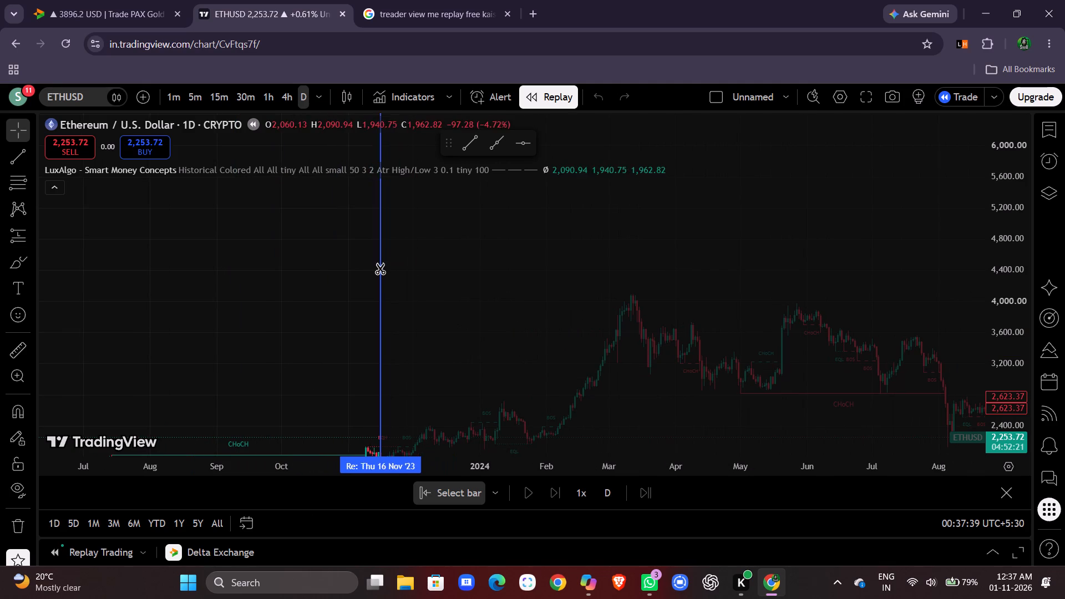
{"action": "left_click", "coordinate": [406, 269]}
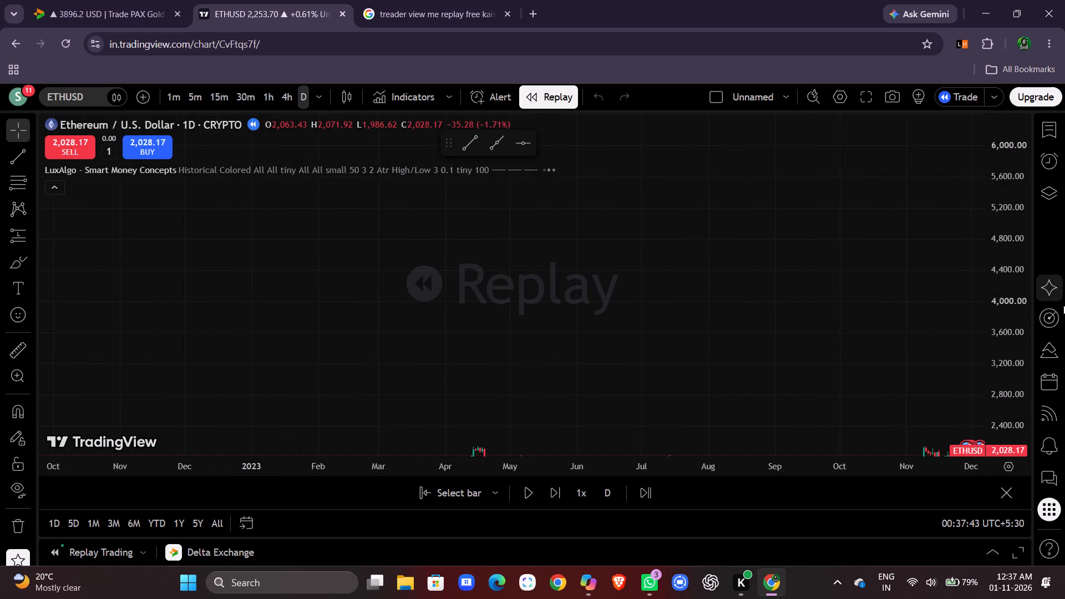
Examine the 2023 ETHUSD price action before the replay start, enlarging the price scale around the latest candles.
{"action": "left_click_drag", "start_coordinate": [1011, 375], "coordinate": [1012, 238]}
{"action": "left_click_drag", "start_coordinate": [1007, 275], "coordinate": [995, 235]}
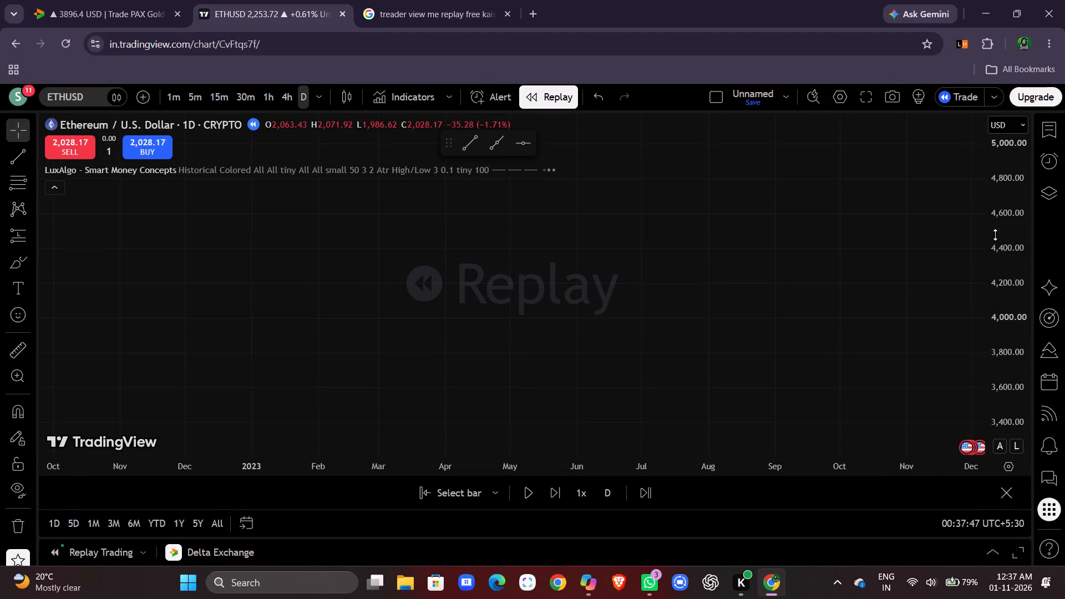
{"action": "left_click_drag", "start_coordinate": [995, 235], "coordinate": [991, 390]}
{"action": "left_click_drag", "start_coordinate": [854, 357], "coordinate": [753, 178]}
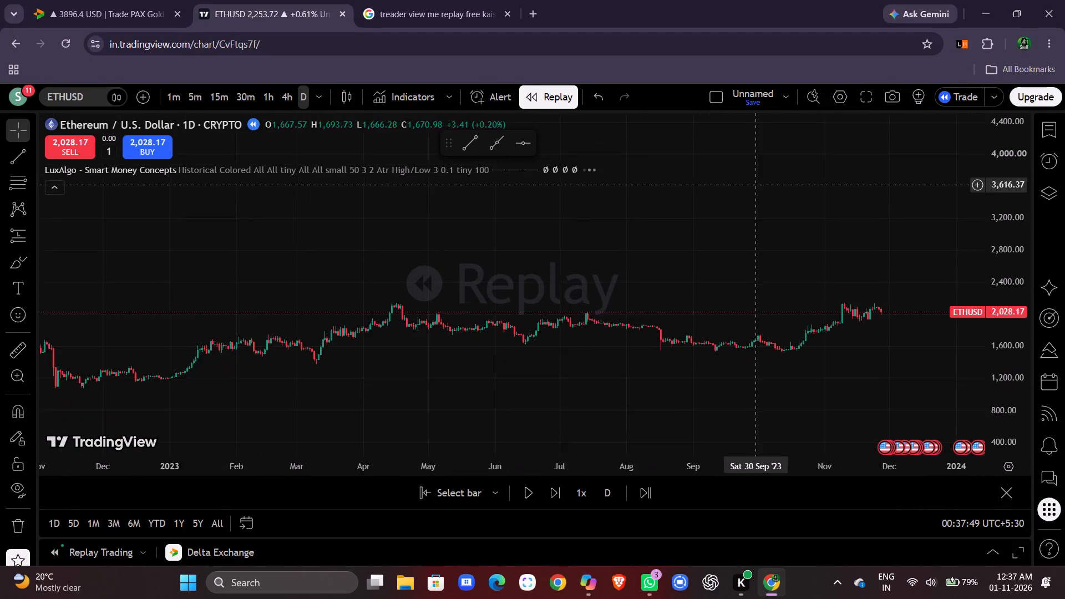
{"action": "left_click_drag", "start_coordinate": [753, 178], "coordinate": [748, 171]}
{"action": "scroll", "coordinate": [935, 358], "scroll_direction": "left", "scroll_amount": 3}
{"action": "scroll", "coordinate": [844, 388], "scroll_direction": "left", "scroll_amount": 1}
{"action": "left_click_drag", "start_coordinate": [1001, 351], "coordinate": [962, 0]}
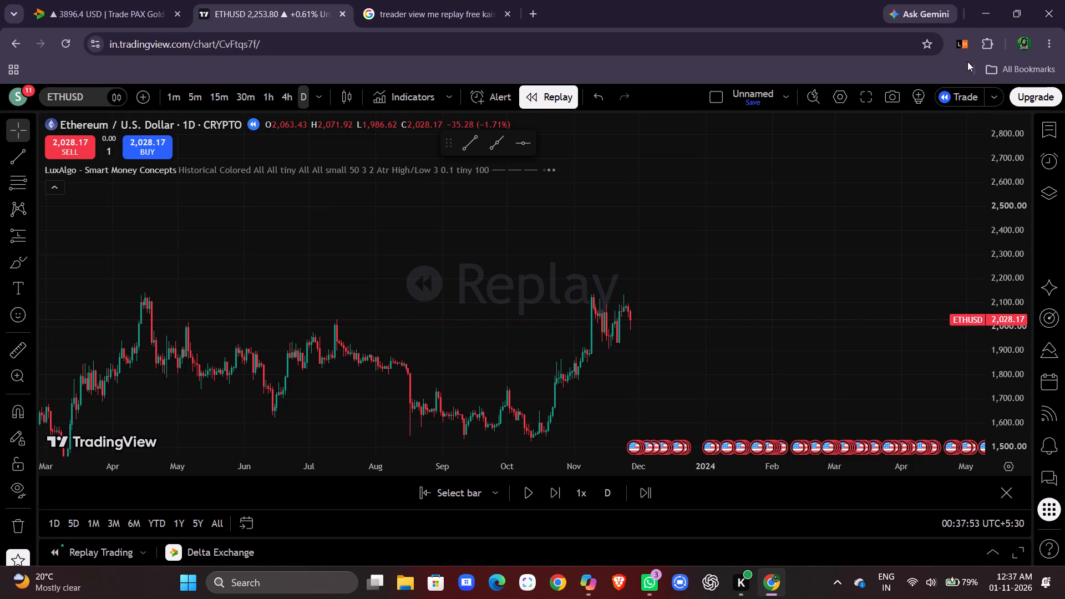
{"action": "left_click_drag", "start_coordinate": [983, 277], "coordinate": [1005, 283]}
{"action": "left_click_drag", "start_coordinate": [1005, 283], "coordinate": [992, 11]}
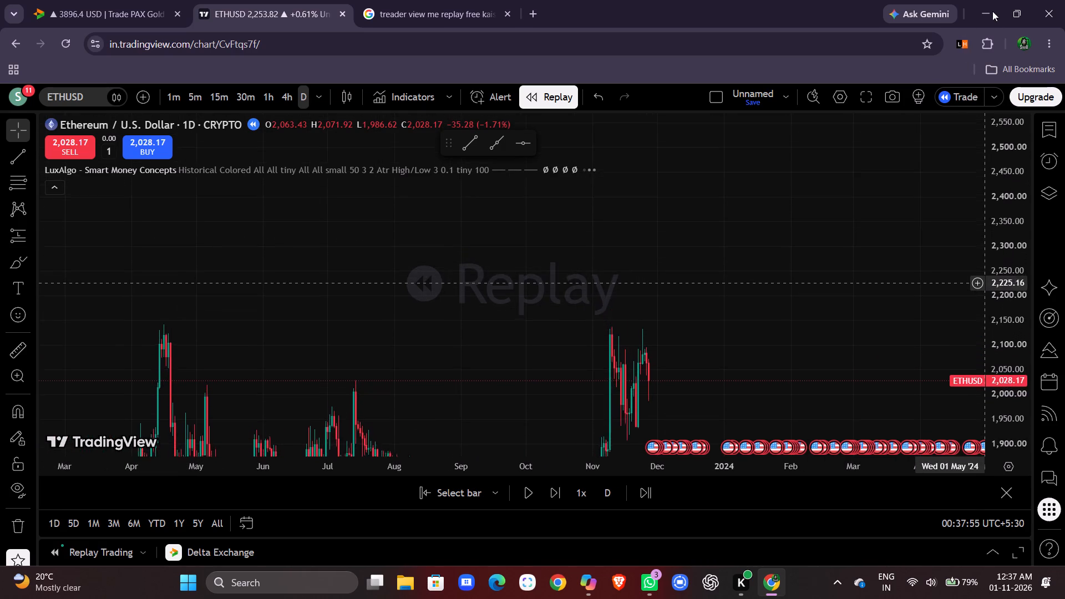
{"action": "left_click_drag", "start_coordinate": [992, 11], "coordinate": [988, 232]}
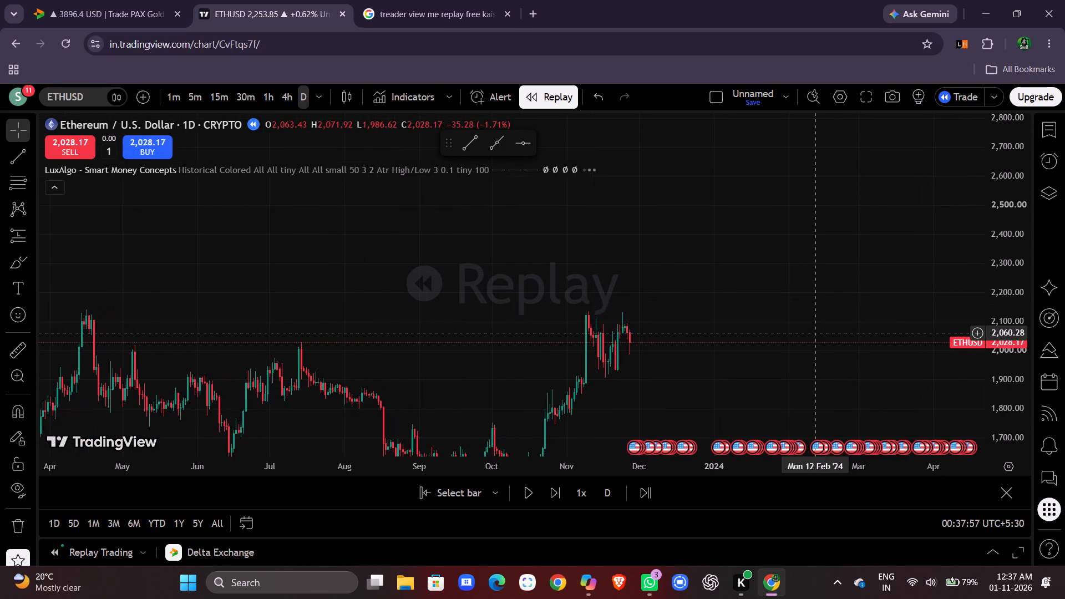
Examine the November 2023 ETHUSD candles at the replay start, readjusting the price scale around them.
{"action": "left_click_drag", "start_coordinate": [1008, 336], "coordinate": [1008, 319]}
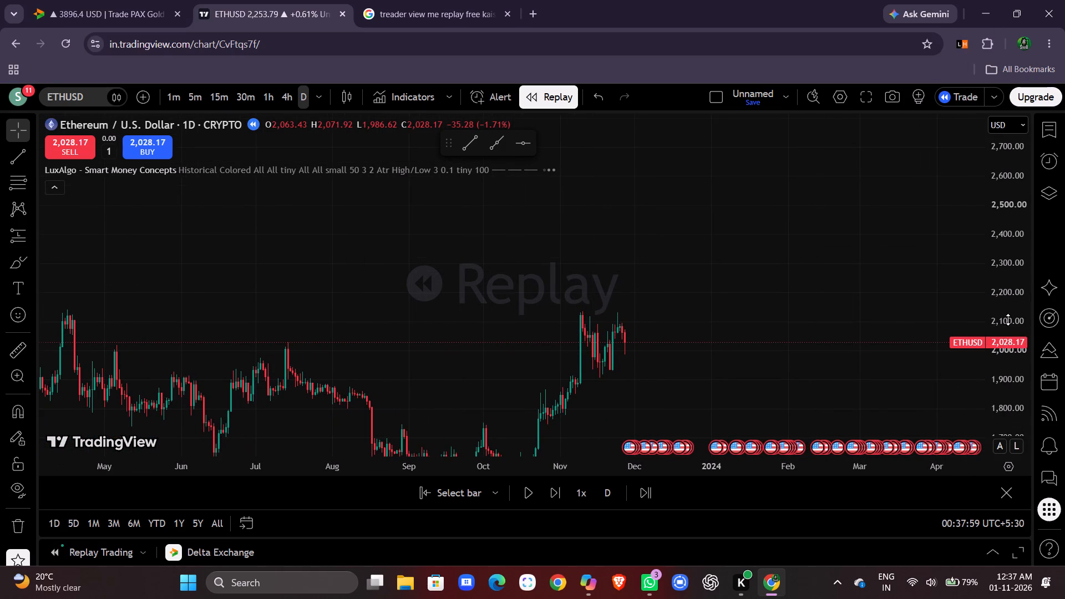
{"action": "left_click_drag", "start_coordinate": [1008, 319], "coordinate": [1008, 250]}
{"action": "left_click_drag", "start_coordinate": [999, 219], "coordinate": [999, 288]}
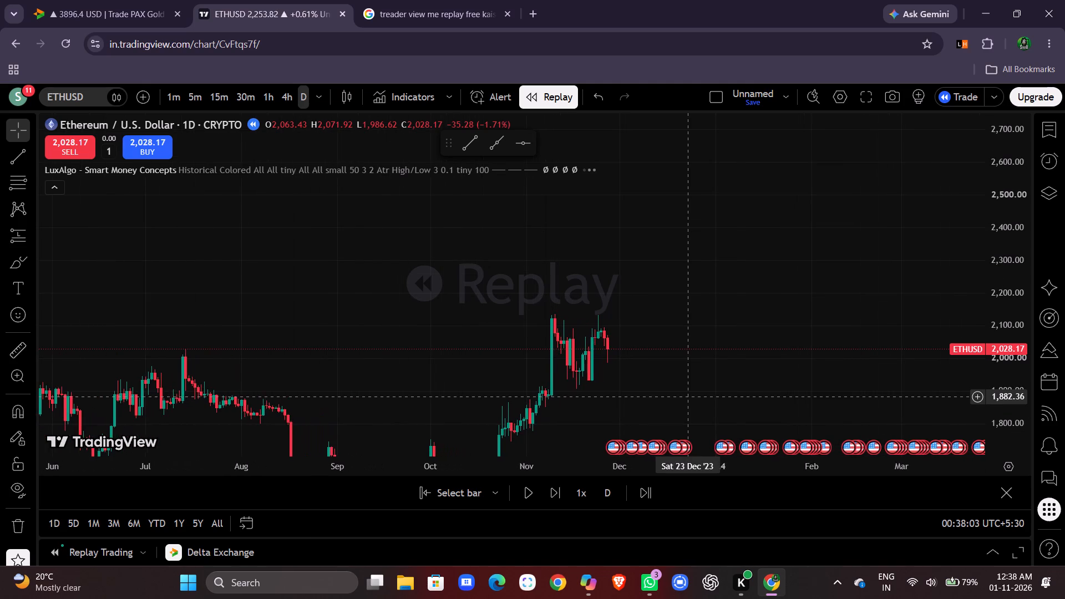
{"action": "scroll", "coordinate": [688, 397], "scroll_direction": "down", "scroll_amount": 1}
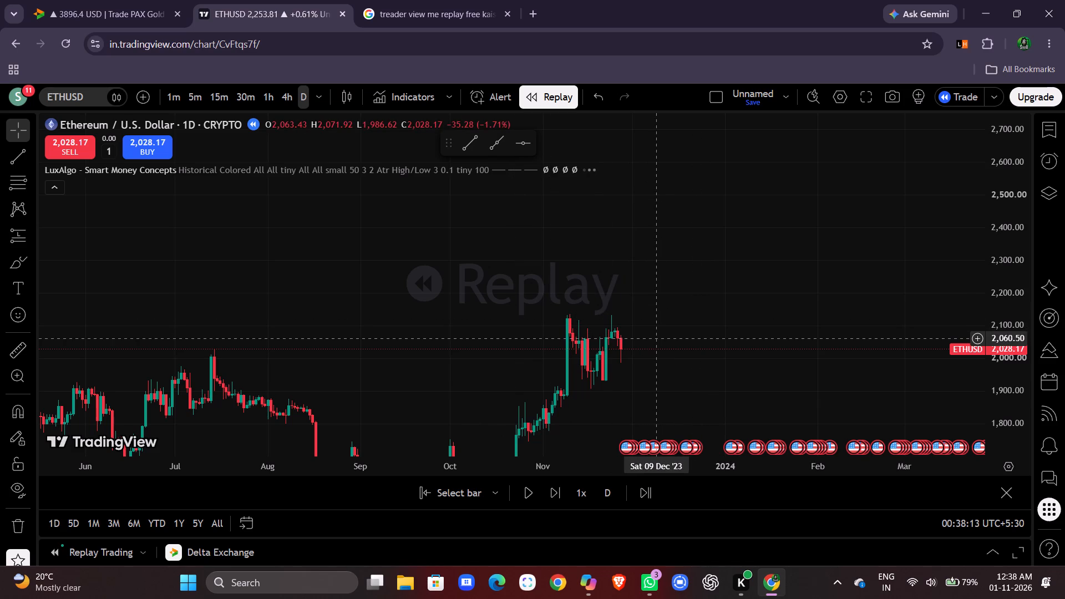
{"action": "double_click", "coordinate": [674, 314]}
{"action": "left_click_drag", "start_coordinate": [674, 314], "coordinate": [674, 322]}
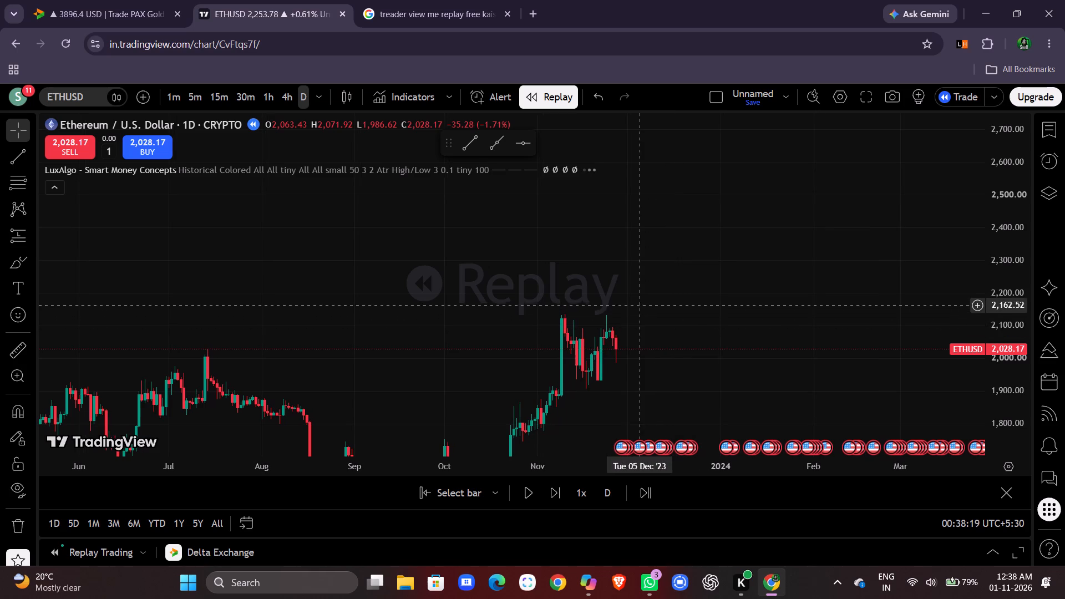
{"action": "scroll", "coordinate": [642, 331], "scroll_direction": "left", "scroll_amount": 1}
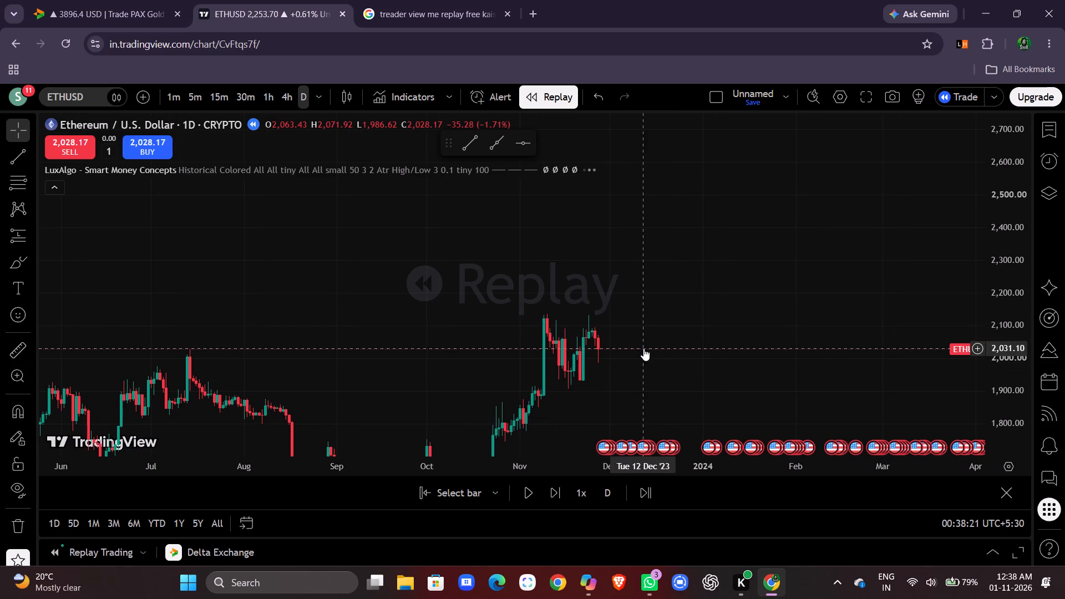
{"action": "scroll", "coordinate": [652, 377], "scroll_direction": "left", "scroll_amount": 1}
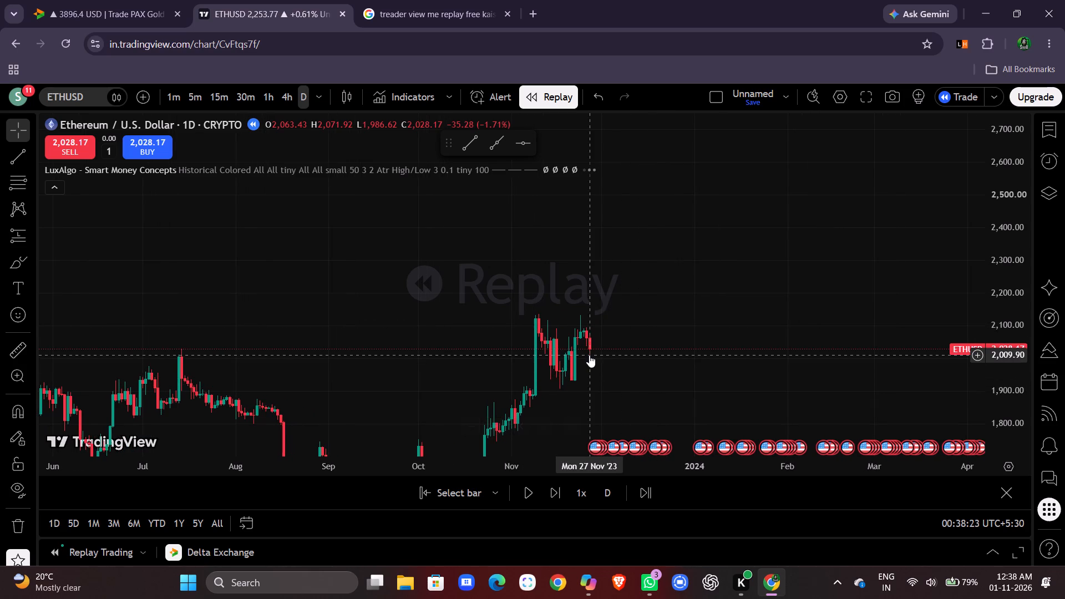
{"action": "scroll", "coordinate": [589, 355], "scroll_direction": "left", "scroll_amount": 1}
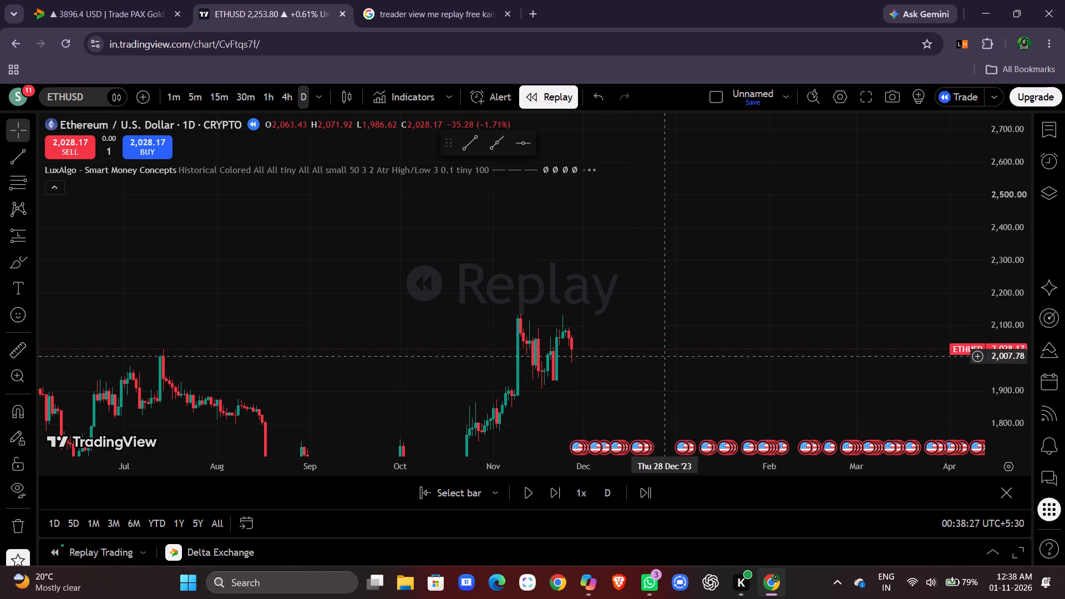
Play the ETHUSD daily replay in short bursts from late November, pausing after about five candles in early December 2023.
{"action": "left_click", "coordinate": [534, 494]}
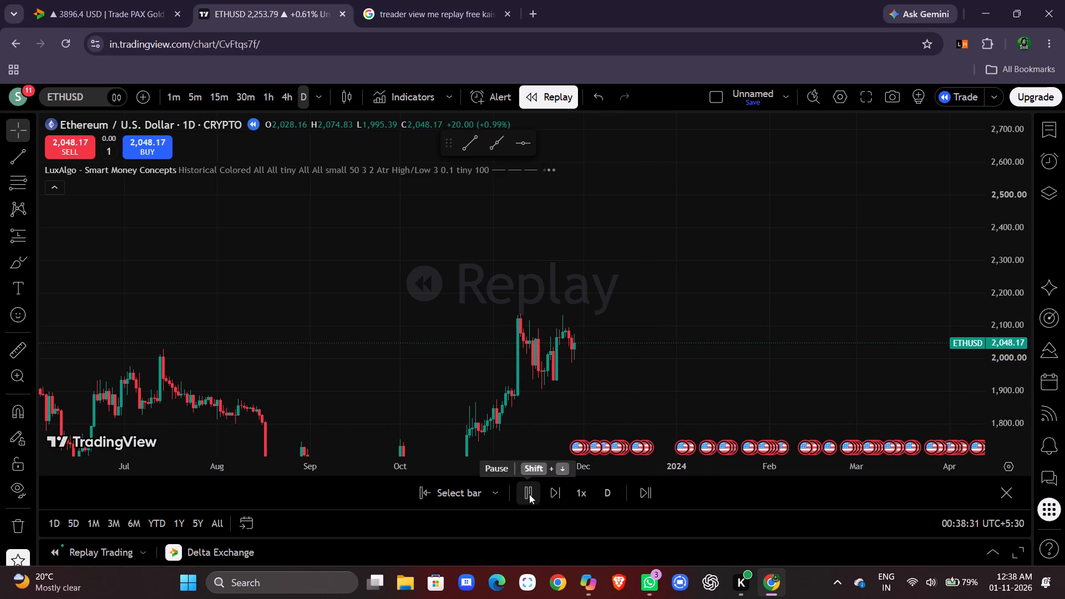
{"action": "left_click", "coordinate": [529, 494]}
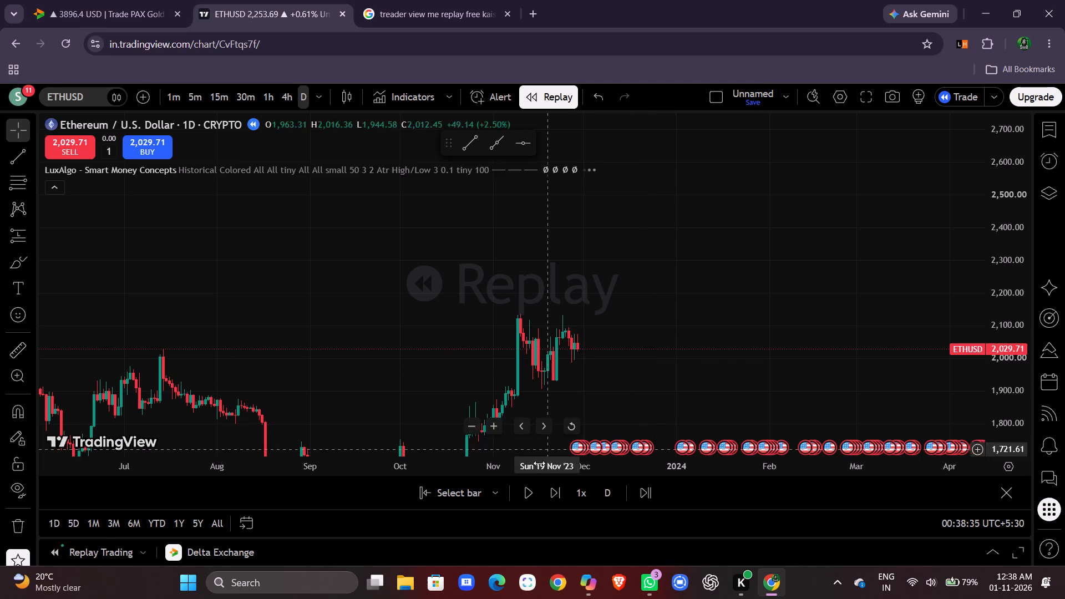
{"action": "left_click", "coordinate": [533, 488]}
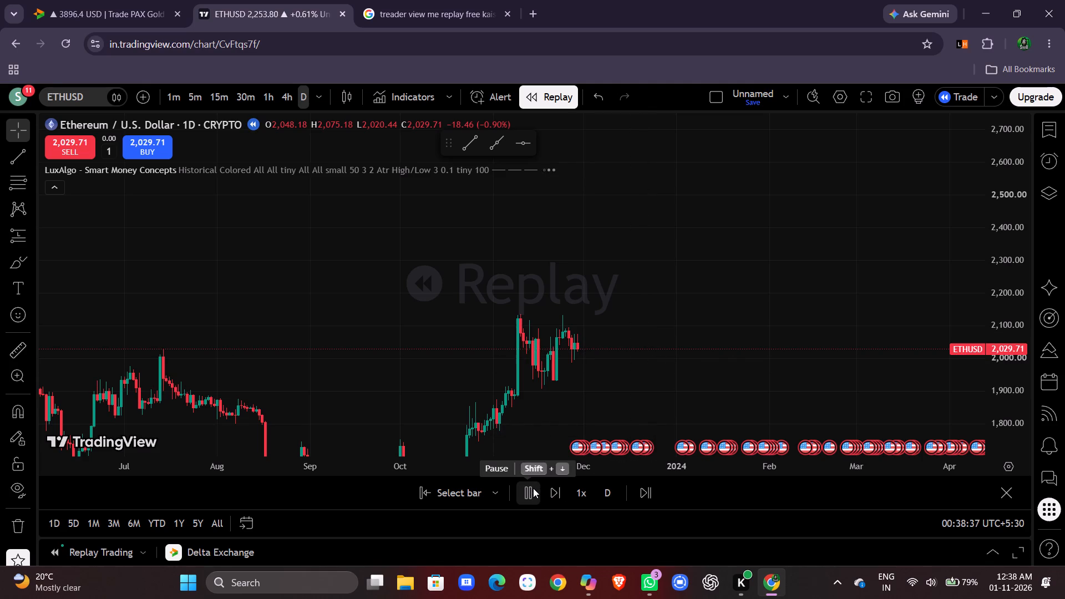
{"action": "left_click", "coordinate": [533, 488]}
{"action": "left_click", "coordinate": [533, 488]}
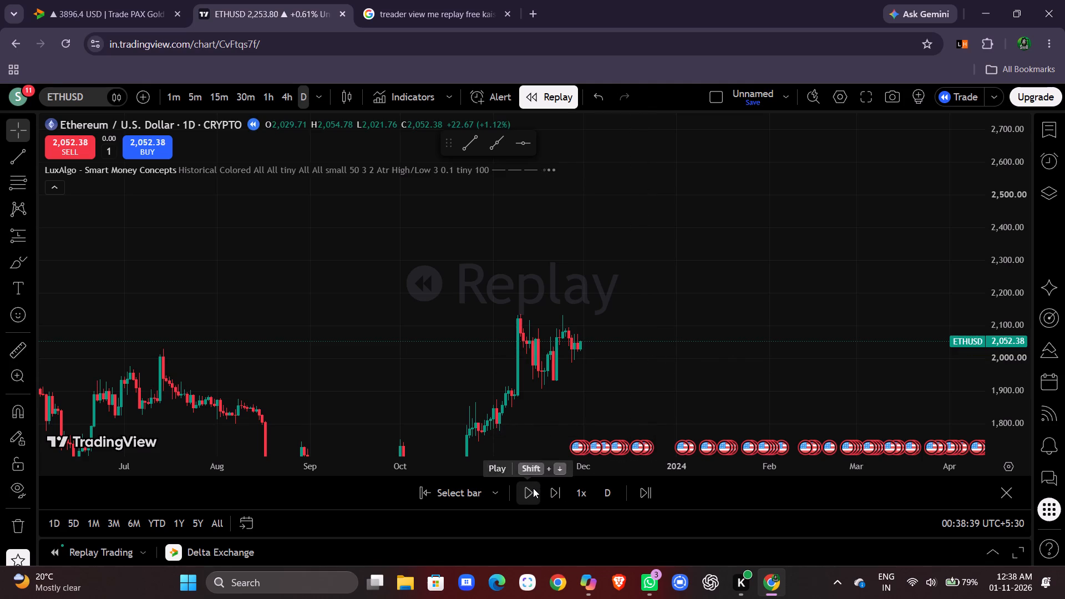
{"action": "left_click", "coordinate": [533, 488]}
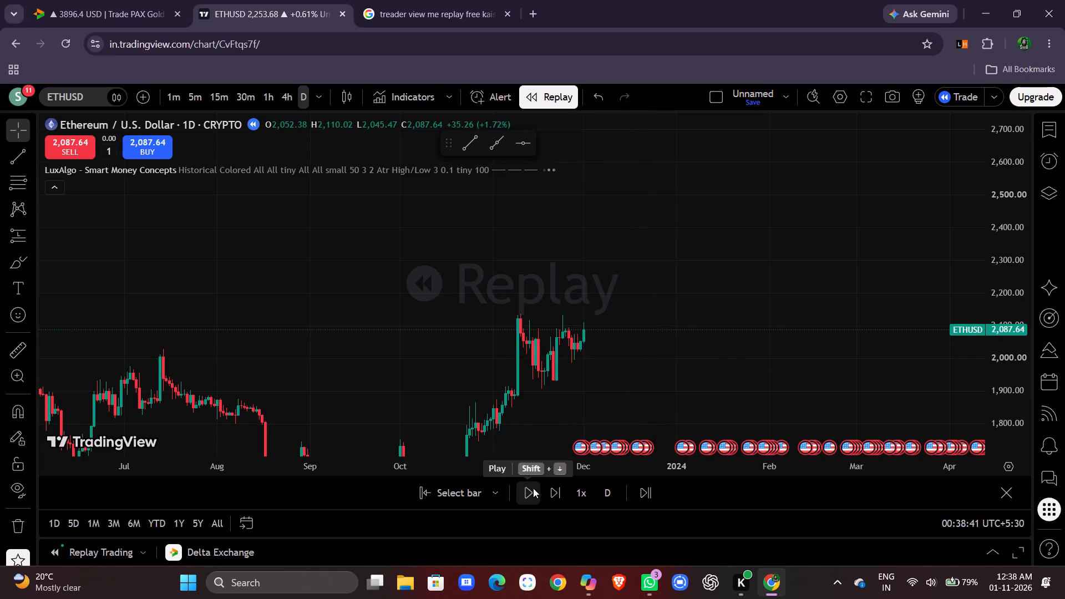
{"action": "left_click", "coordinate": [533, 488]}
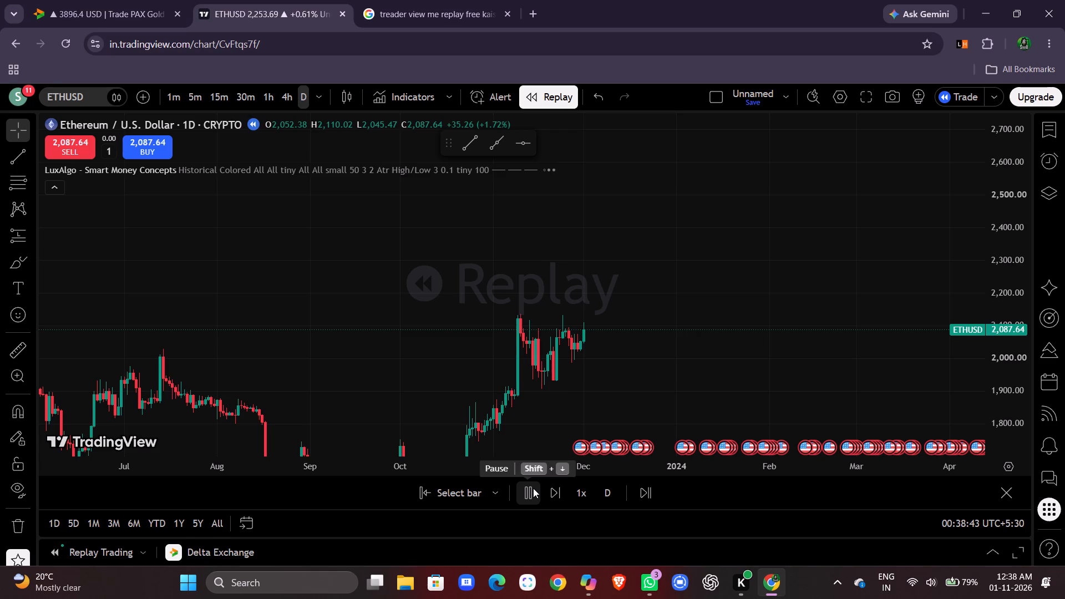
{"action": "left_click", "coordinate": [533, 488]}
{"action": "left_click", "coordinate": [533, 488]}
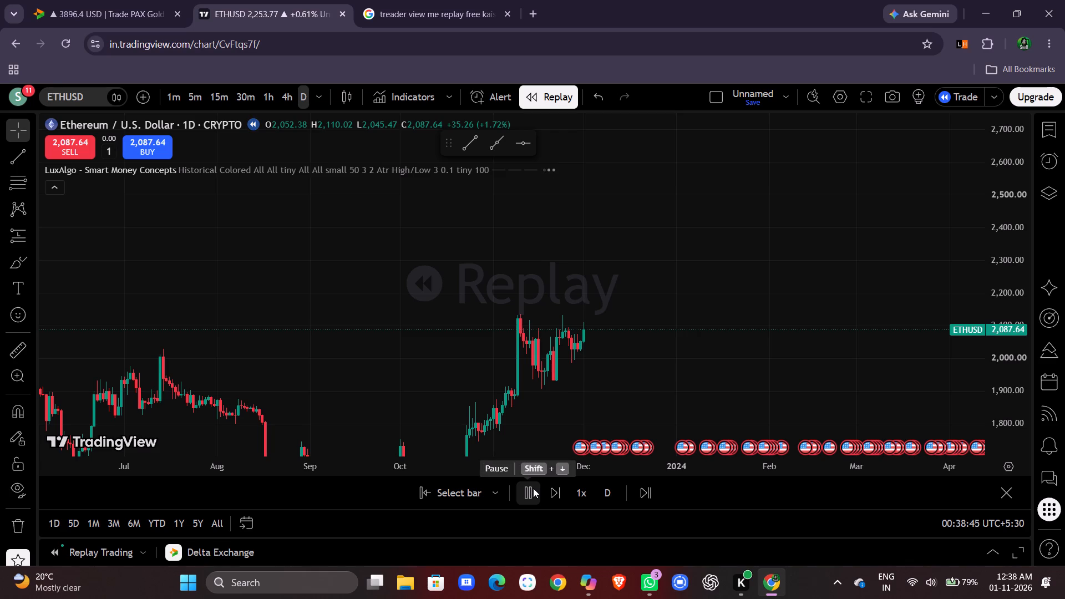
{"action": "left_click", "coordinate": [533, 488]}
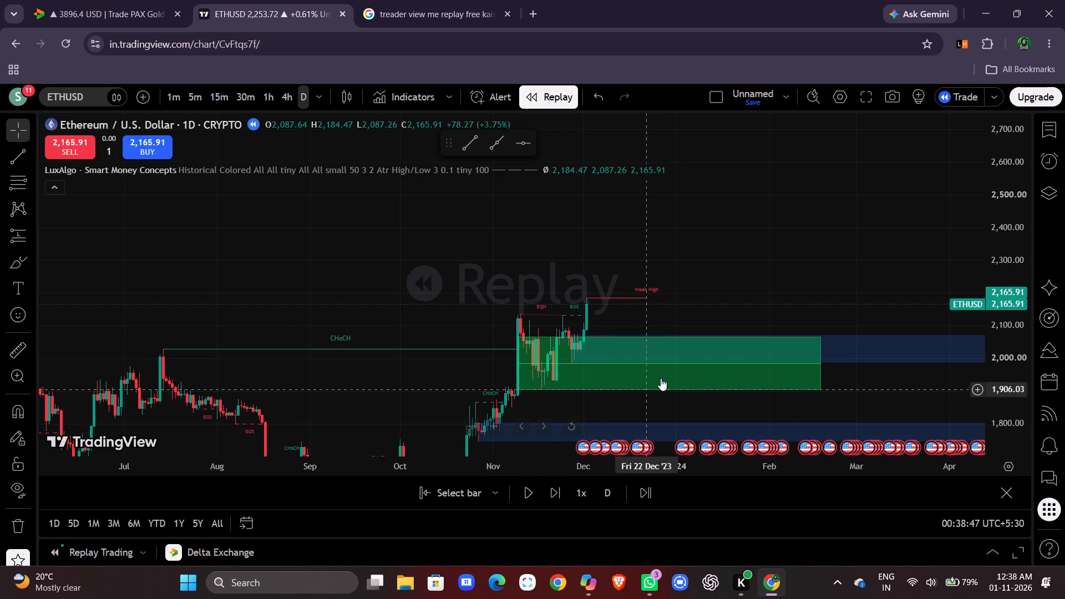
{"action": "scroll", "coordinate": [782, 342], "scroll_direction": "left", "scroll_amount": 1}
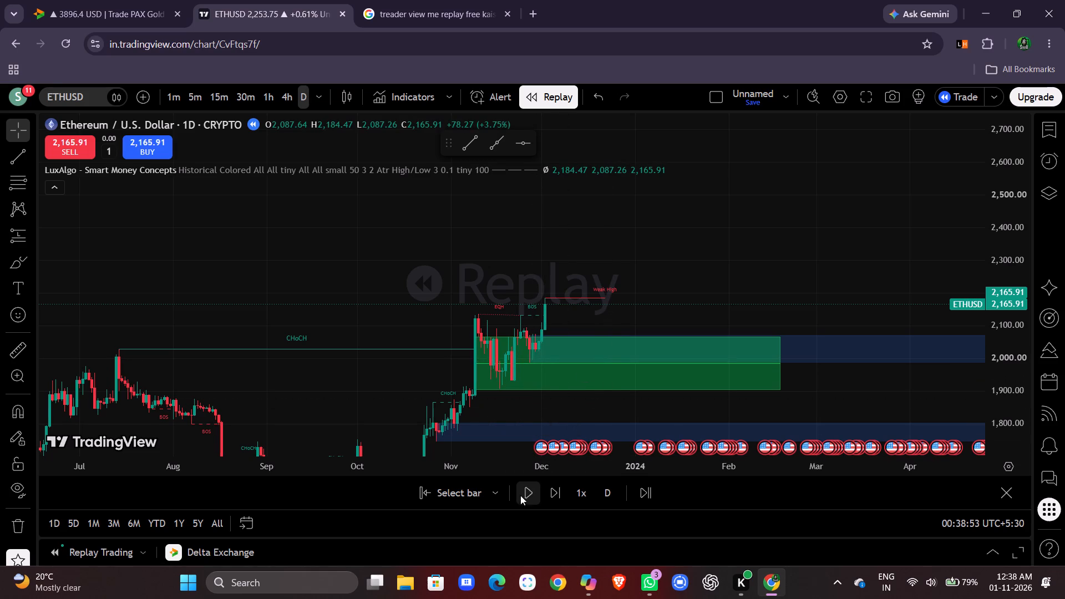
Restart the ETHUSD replay from the Tue 28 Nov '23 daily bar.
{"action": "left_click", "coordinate": [420, 492]}
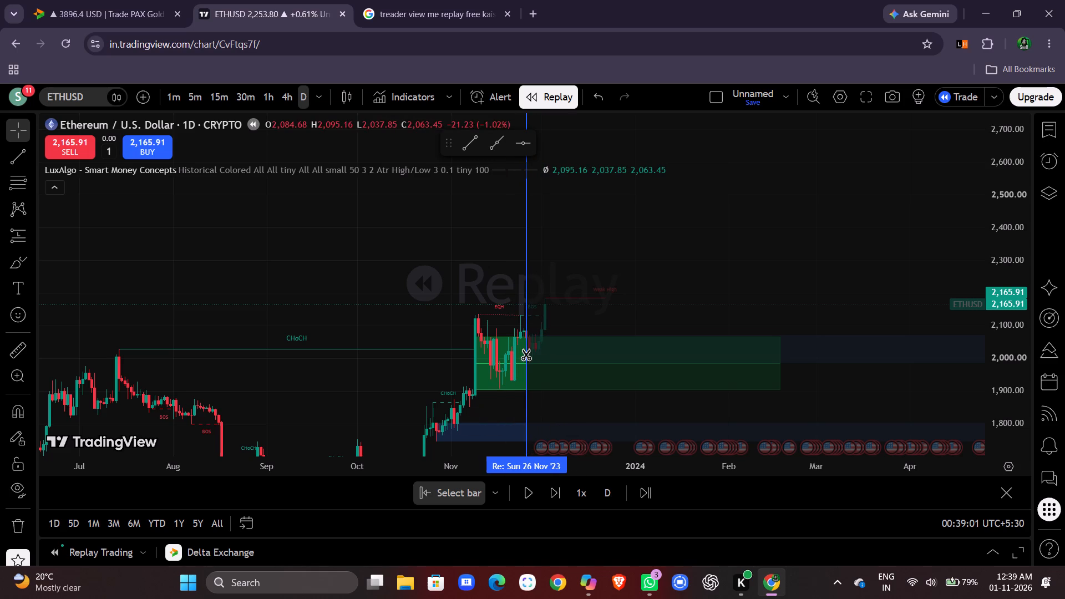
{"action": "left_click", "coordinate": [533, 356]}
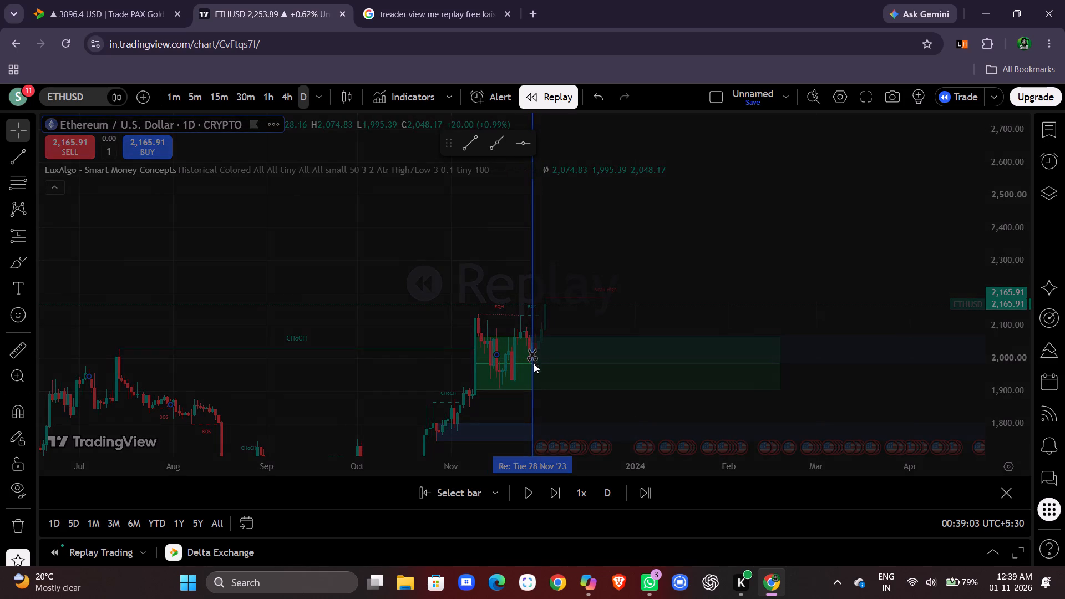
Play the restarted ETHUSD replay in short bursts, pausing after about eight daily candles in early December 2023.
{"action": "scroll", "coordinate": [628, 366], "scroll_direction": "left", "scroll_amount": 2}
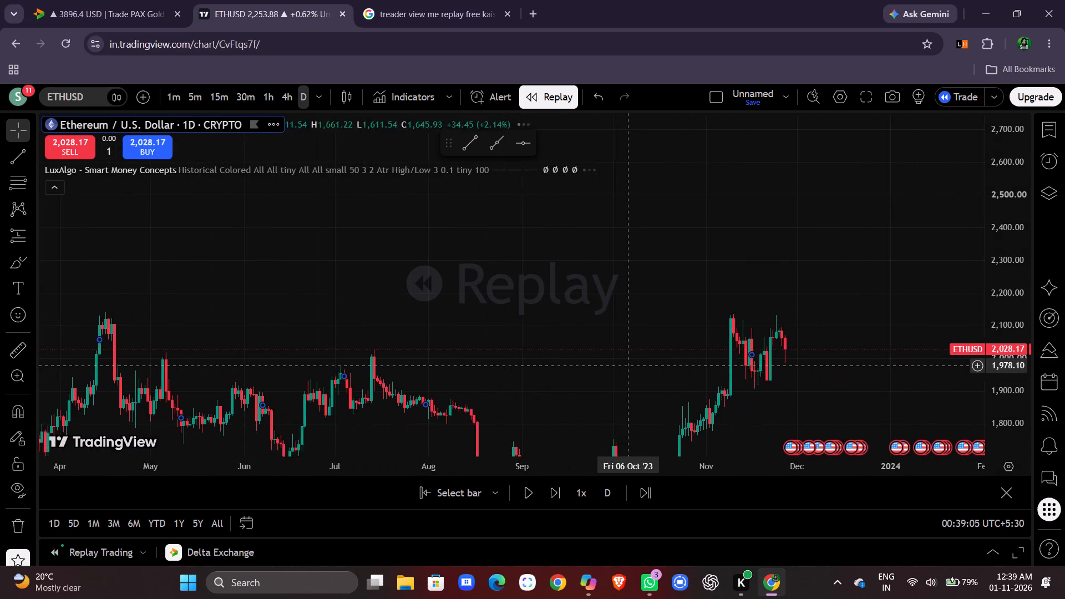
{"action": "scroll", "coordinate": [628, 366], "scroll_direction": "left", "scroll_amount": 1}
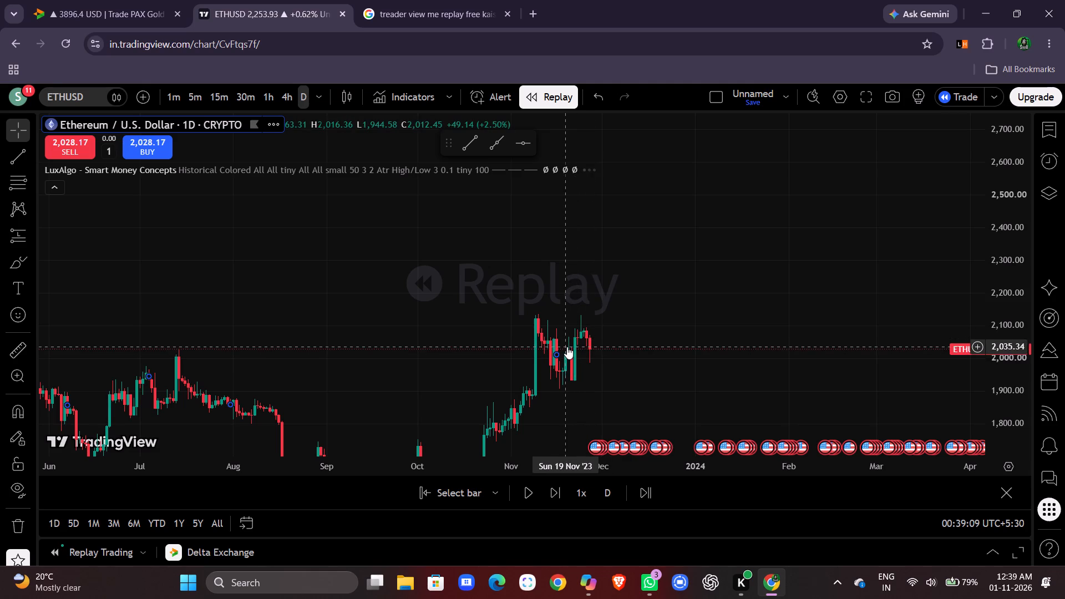
{"action": "scroll", "coordinate": [709, 386], "scroll_direction": "left", "scroll_amount": 1}
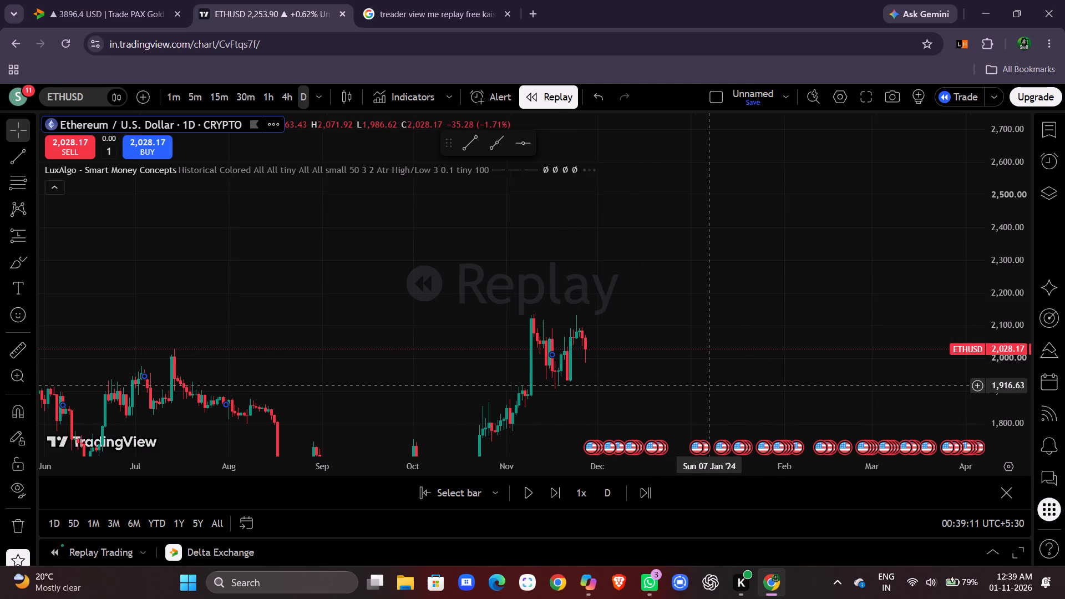
{"action": "scroll", "coordinate": [709, 386], "scroll_direction": "left", "scroll_amount": 1}
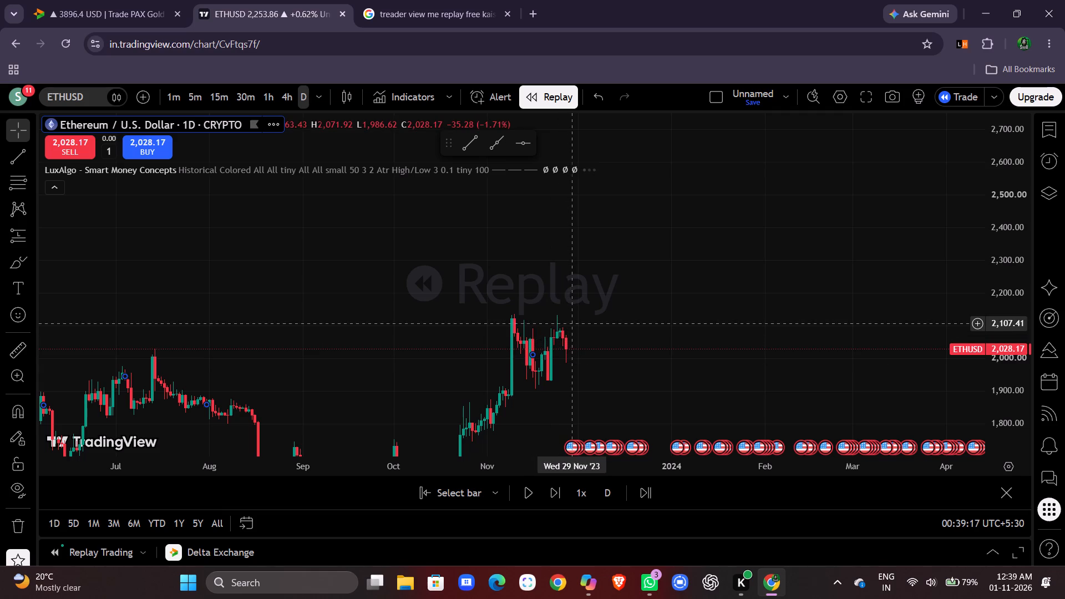
{"action": "left_click", "coordinate": [531, 495]}
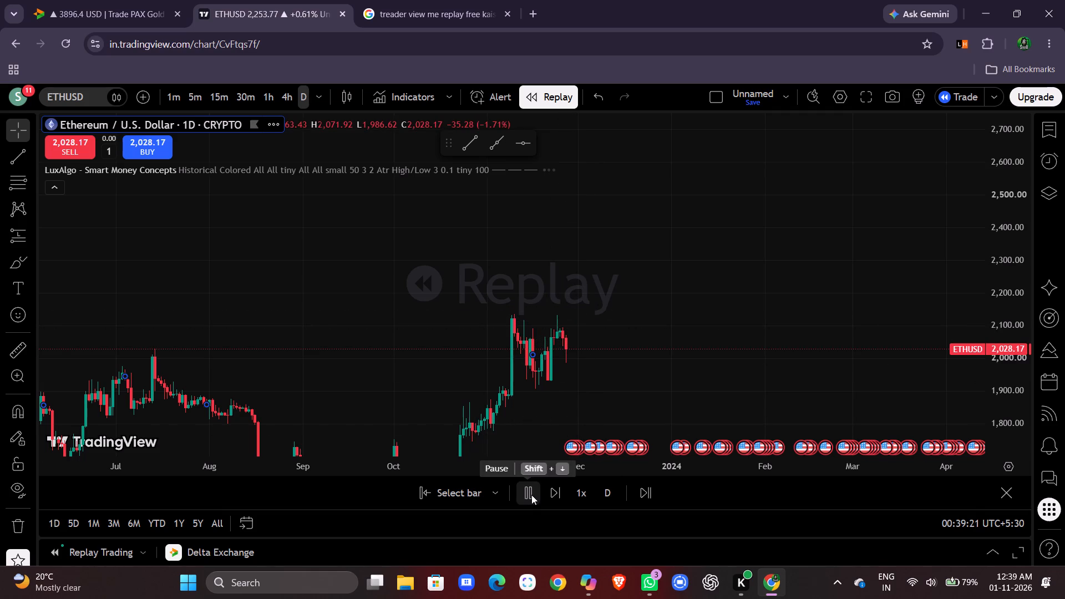
{"action": "left_click", "coordinate": [531, 495]}
{"action": "left_click", "coordinate": [531, 495]}
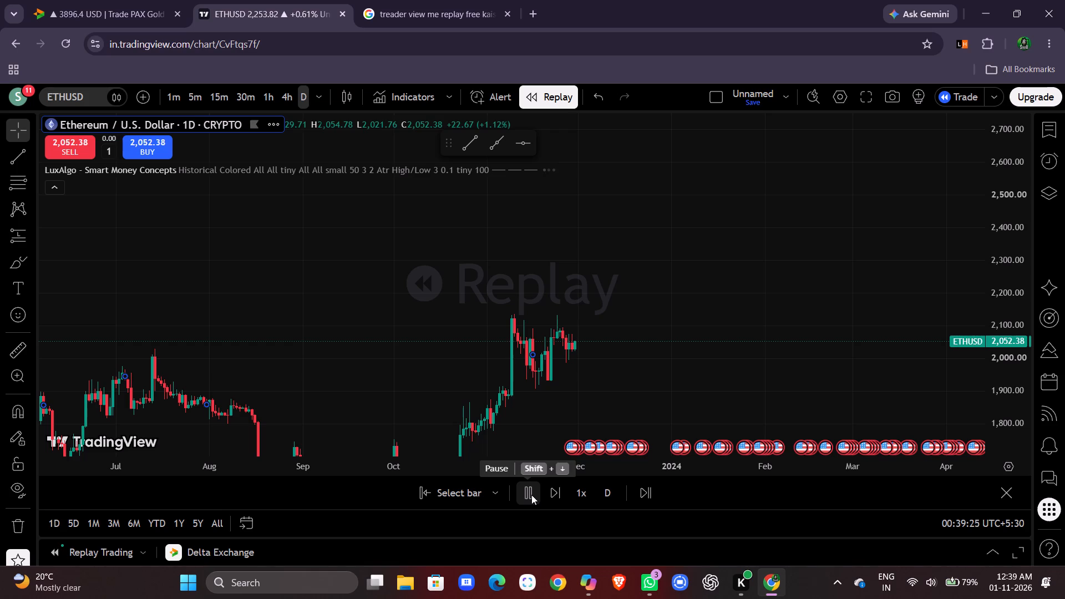
{"action": "left_click", "coordinate": [531, 495]}
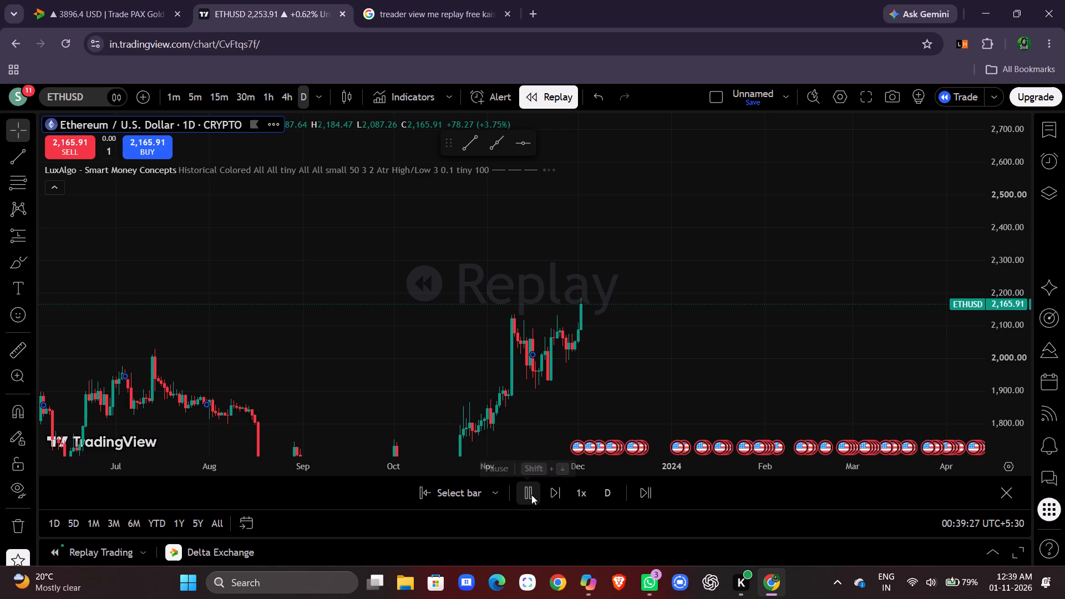
{"action": "left_click", "coordinate": [531, 495]}
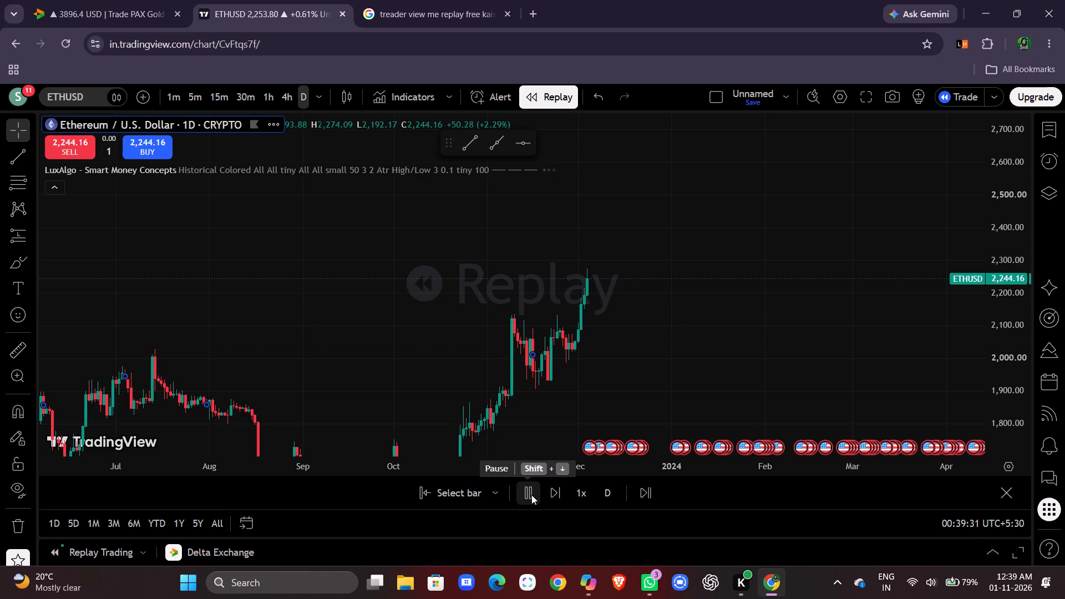
{"action": "left_click", "coordinate": [531, 495]}
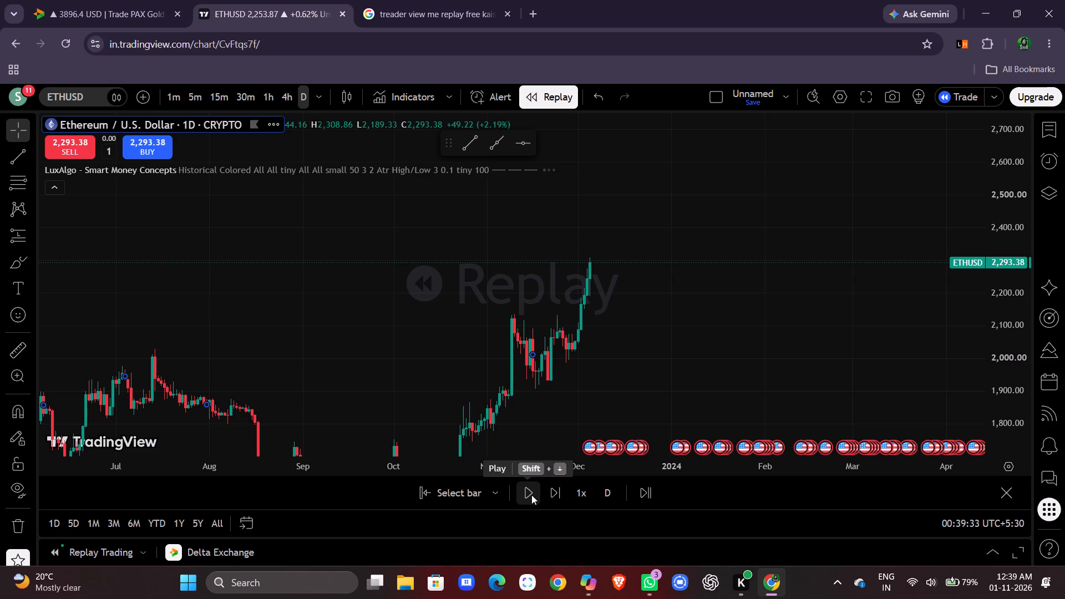
Continue the ETHUSD replay in short bursts for about seven more daily candles, pausing near mid-December 2023.
{"action": "scroll", "coordinate": [586, 364], "scroll_direction": "left", "scroll_amount": 1}
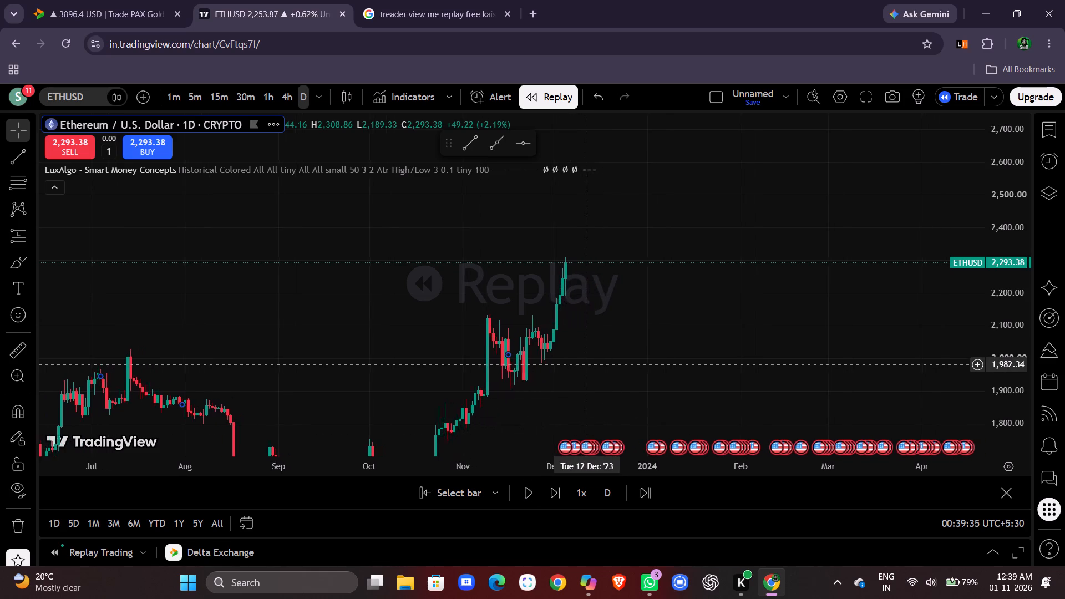
{"action": "scroll", "coordinate": [586, 364], "scroll_direction": "left", "scroll_amount": 1}
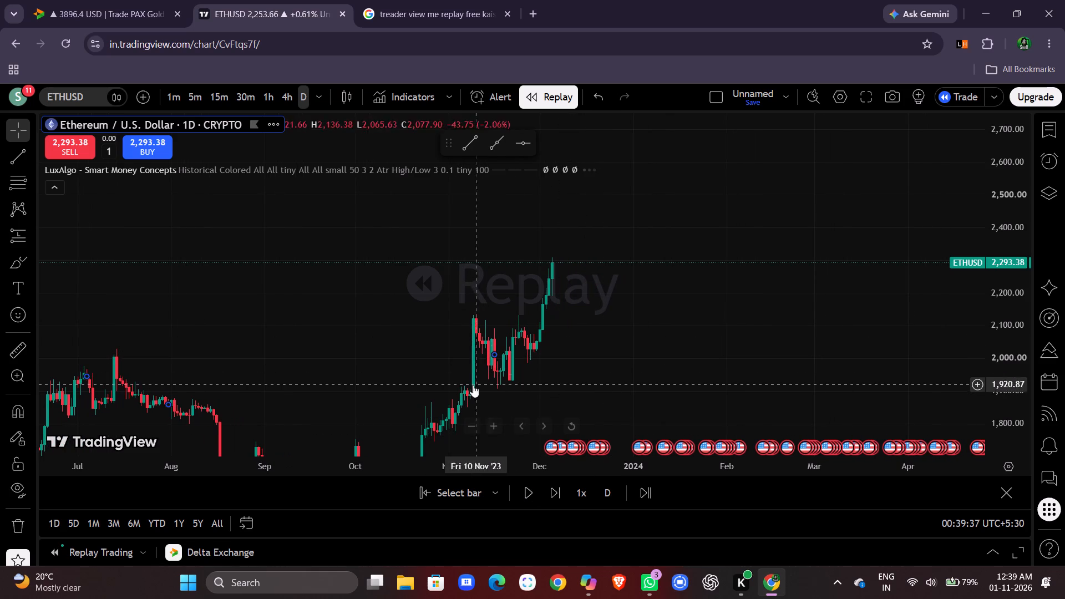
{"action": "scroll", "coordinate": [636, 347], "scroll_direction": "left", "scroll_amount": 1}
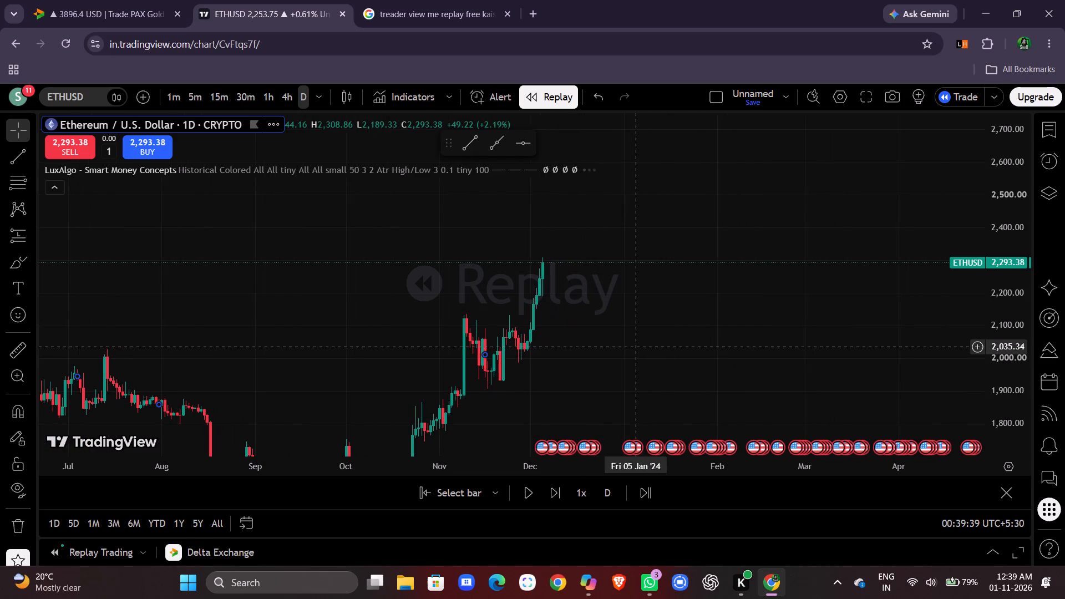
{"action": "scroll", "coordinate": [636, 347], "scroll_direction": "left", "scroll_amount": 1}
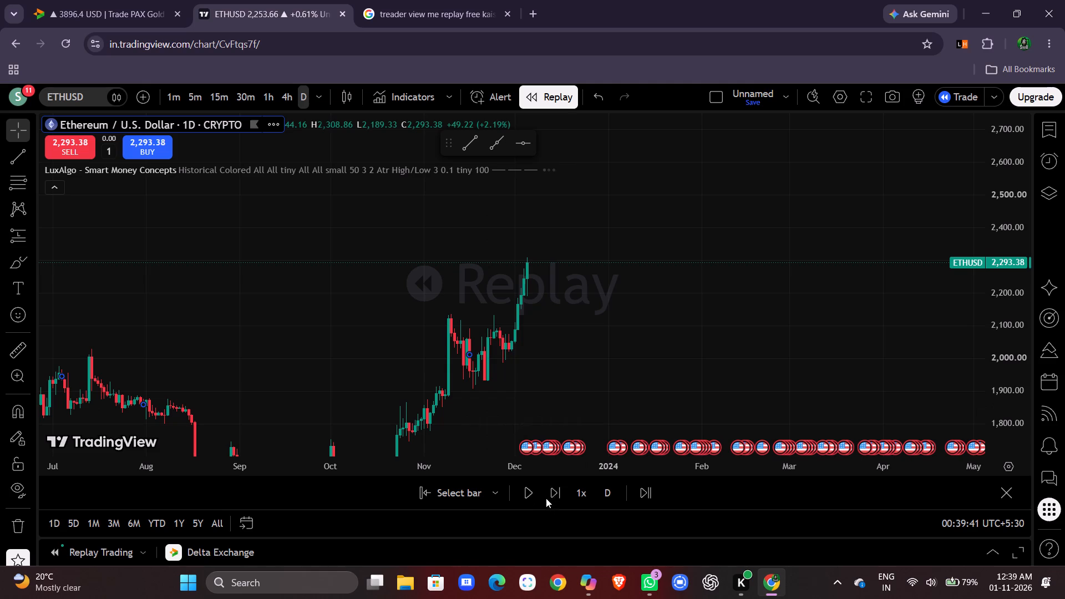
{"action": "left_click", "coordinate": [533, 498]}
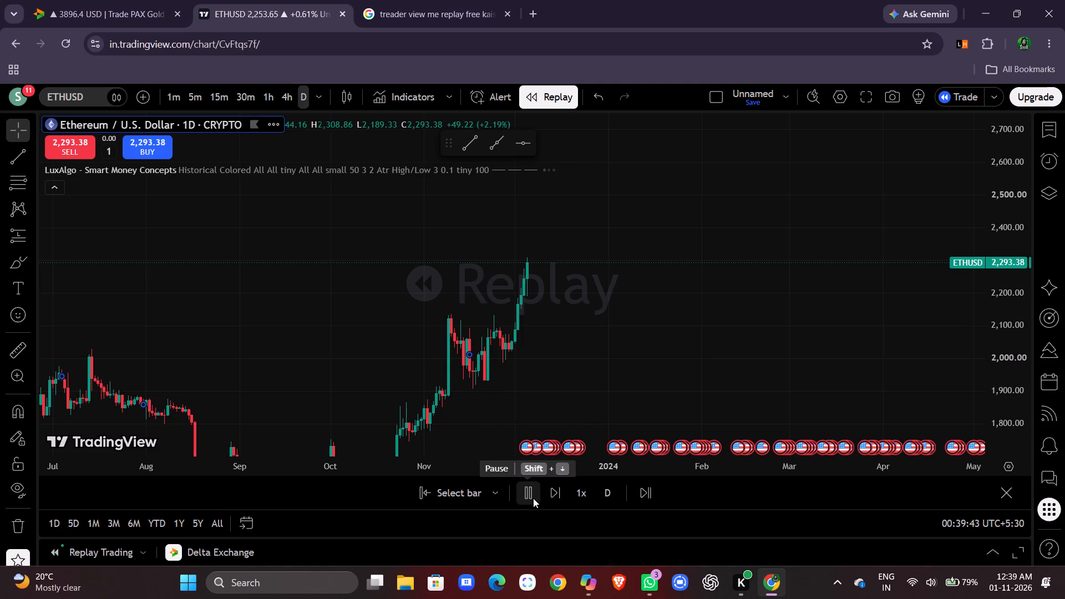
{"action": "left_click", "coordinate": [533, 498]}
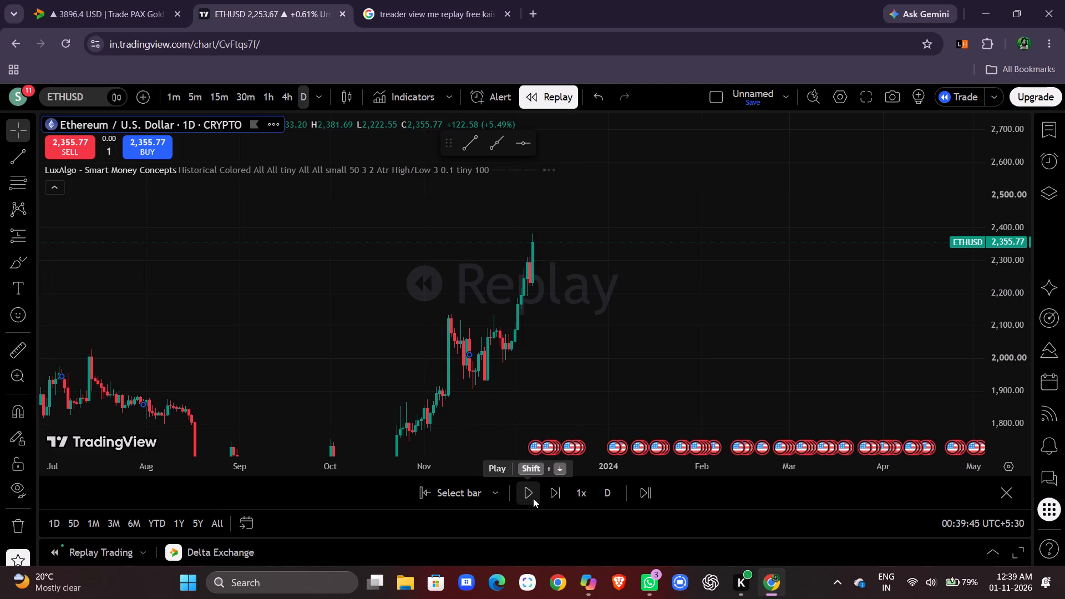
{"action": "left_click", "coordinate": [533, 498]}
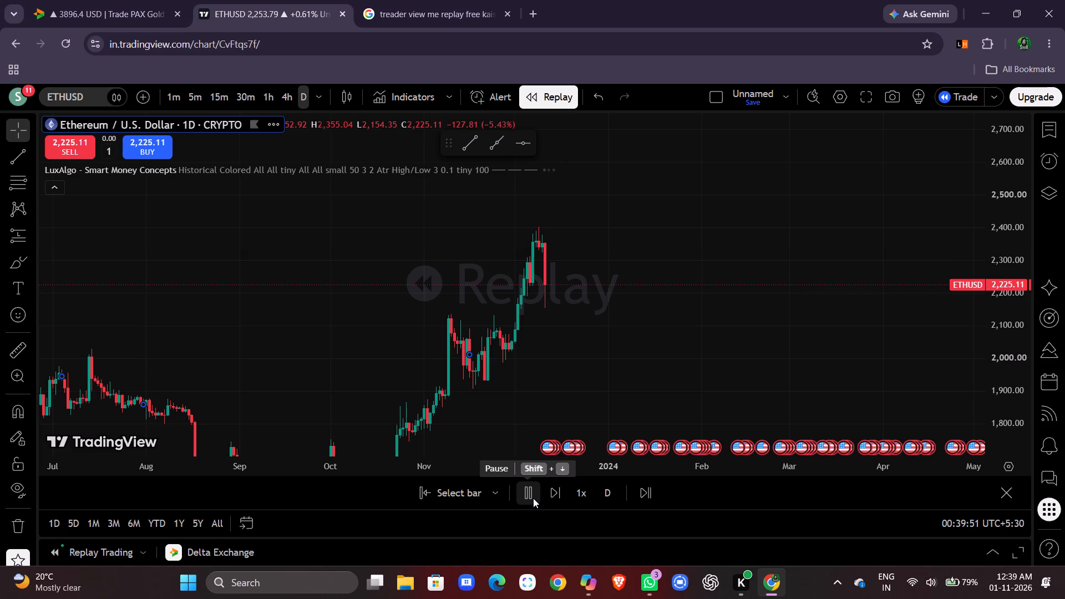
{"action": "left_click", "coordinate": [533, 498]}
{"action": "scroll", "coordinate": [533, 498], "scroll_direction": "left", "scroll_amount": 1}
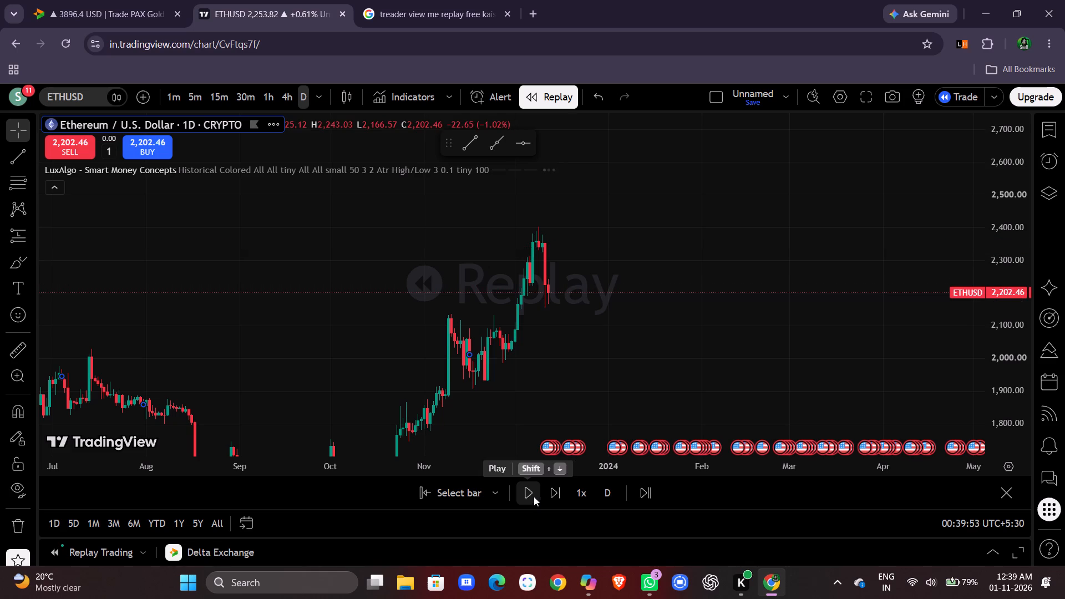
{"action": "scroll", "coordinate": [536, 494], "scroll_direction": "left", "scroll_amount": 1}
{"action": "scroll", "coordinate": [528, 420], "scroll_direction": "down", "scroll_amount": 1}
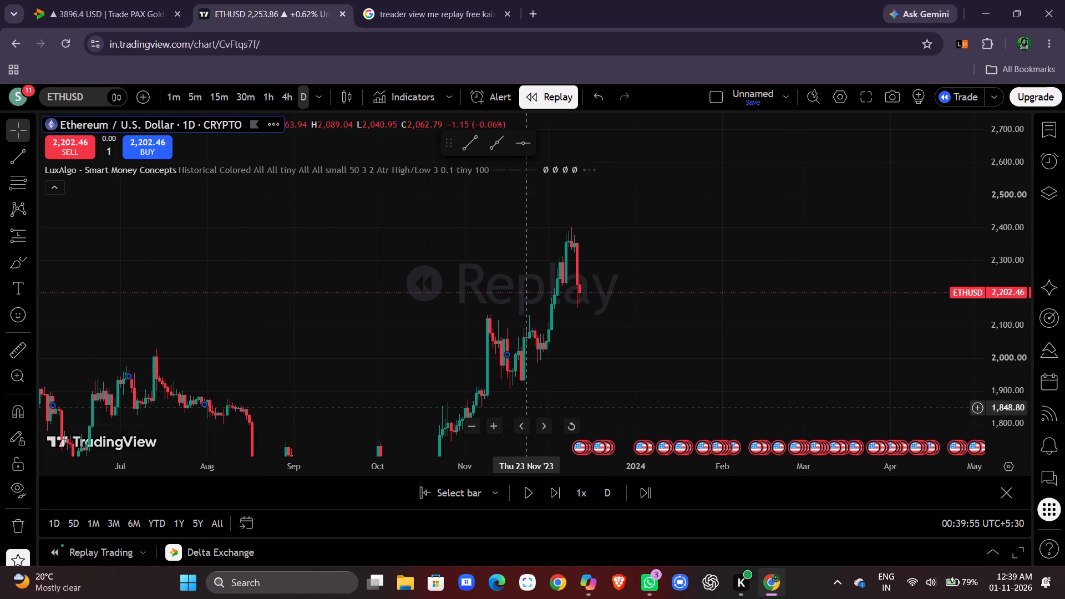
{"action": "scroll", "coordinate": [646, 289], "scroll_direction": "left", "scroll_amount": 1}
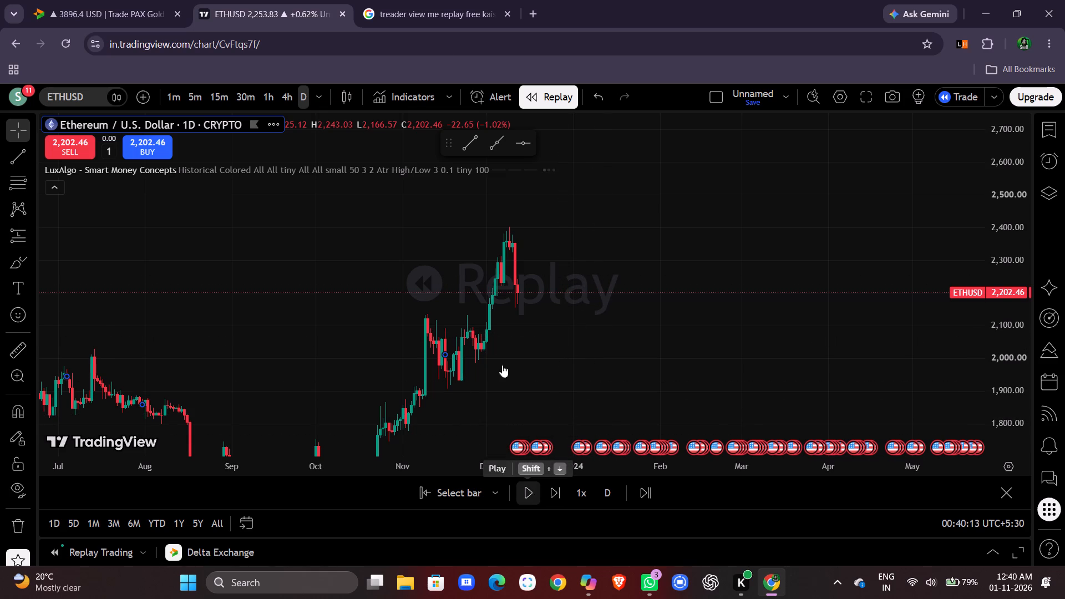
Reread the Google AI Overview on free TradingView Bar Replay, including its section on intraday replay alternatives.
{"action": "left_click", "coordinate": [435, 29]}
{"action": "left_click", "coordinate": [440, 14]}
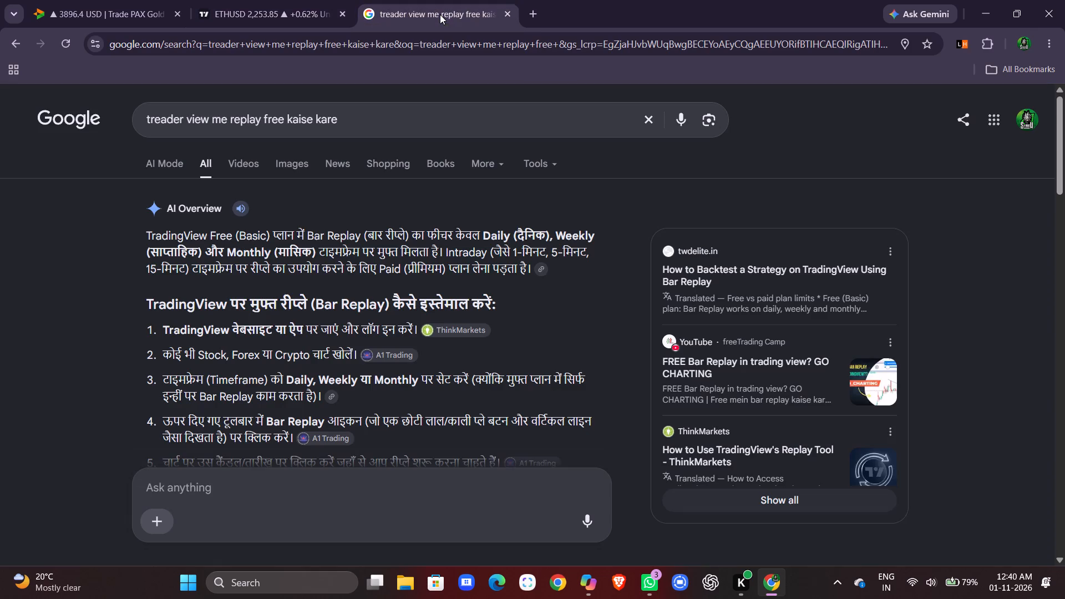
{"action": "scroll", "coordinate": [401, 300], "scroll_direction": "down", "scroll_amount": 1}
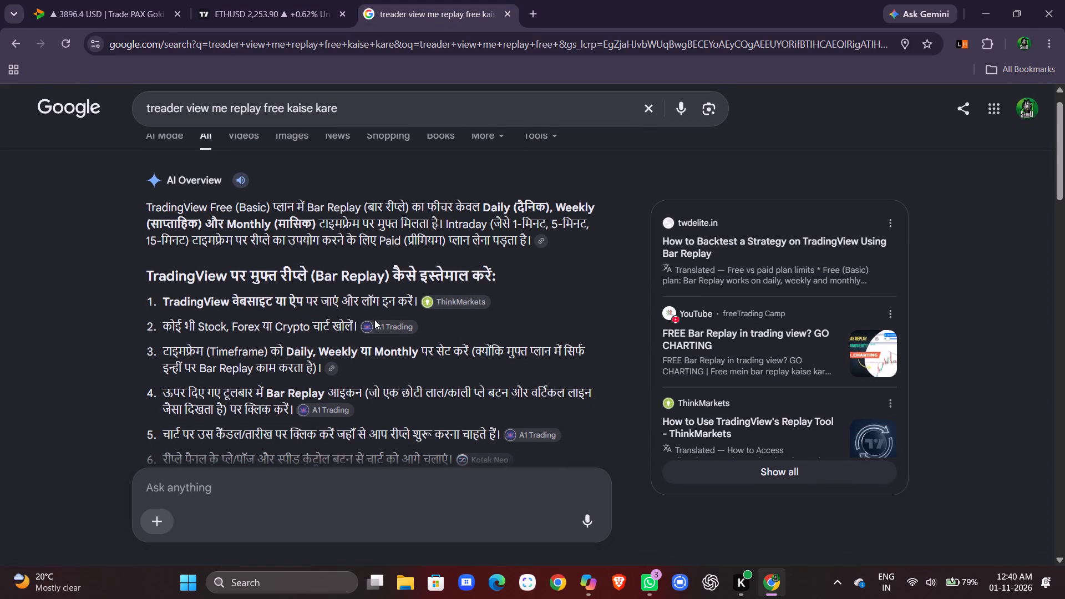
{"action": "scroll", "coordinate": [374, 319], "scroll_direction": "down", "scroll_amount": 1}
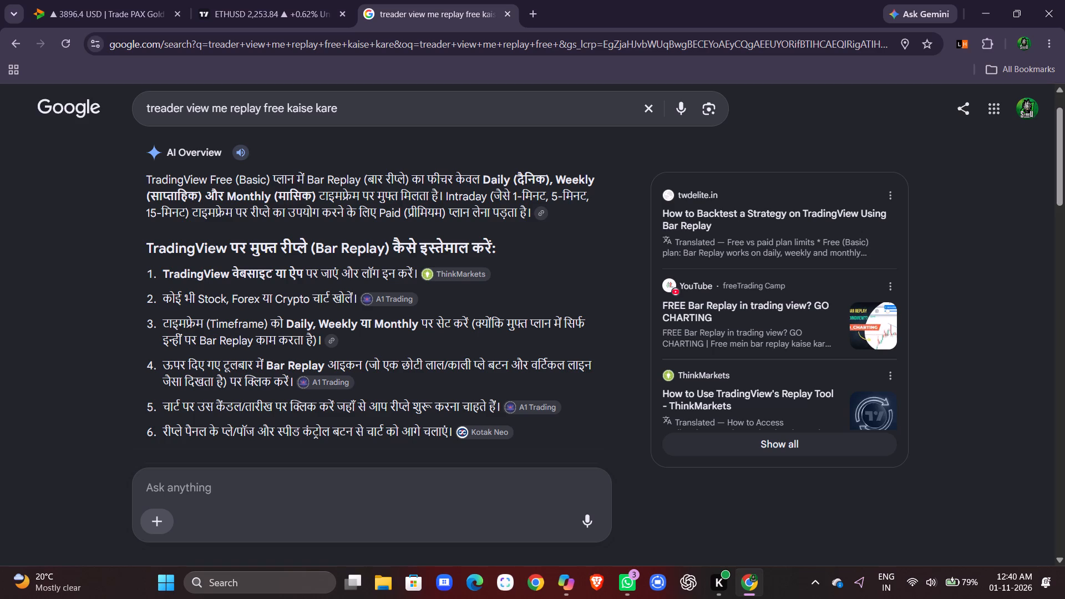
{"action": "scroll", "coordinate": [374, 319], "scroll_direction": "down", "scroll_amount": 1}
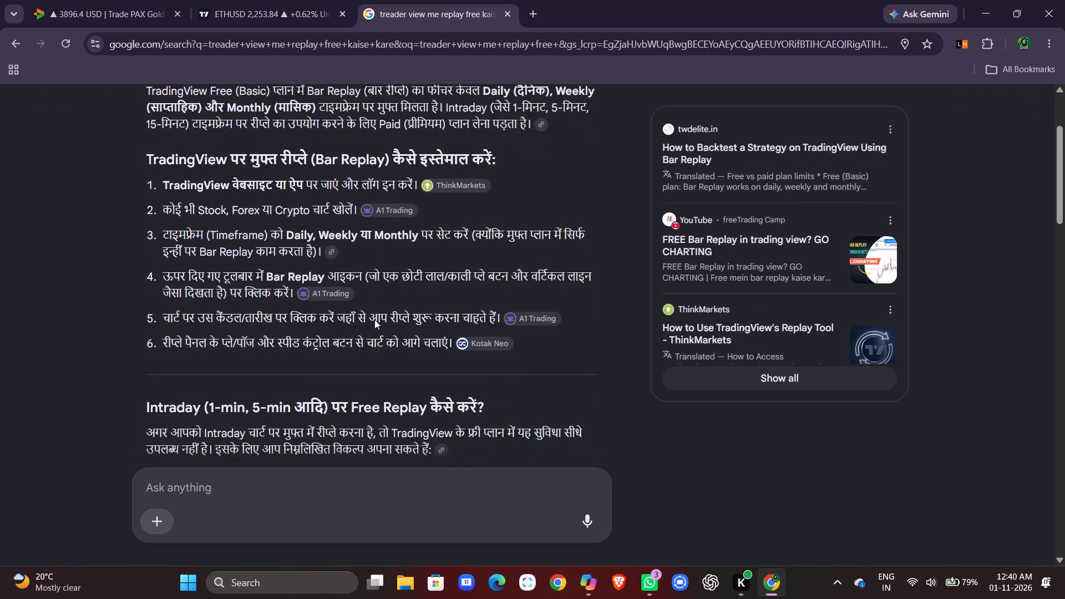
{"action": "scroll", "coordinate": [374, 319], "scroll_direction": "down", "scroll_amount": 3}
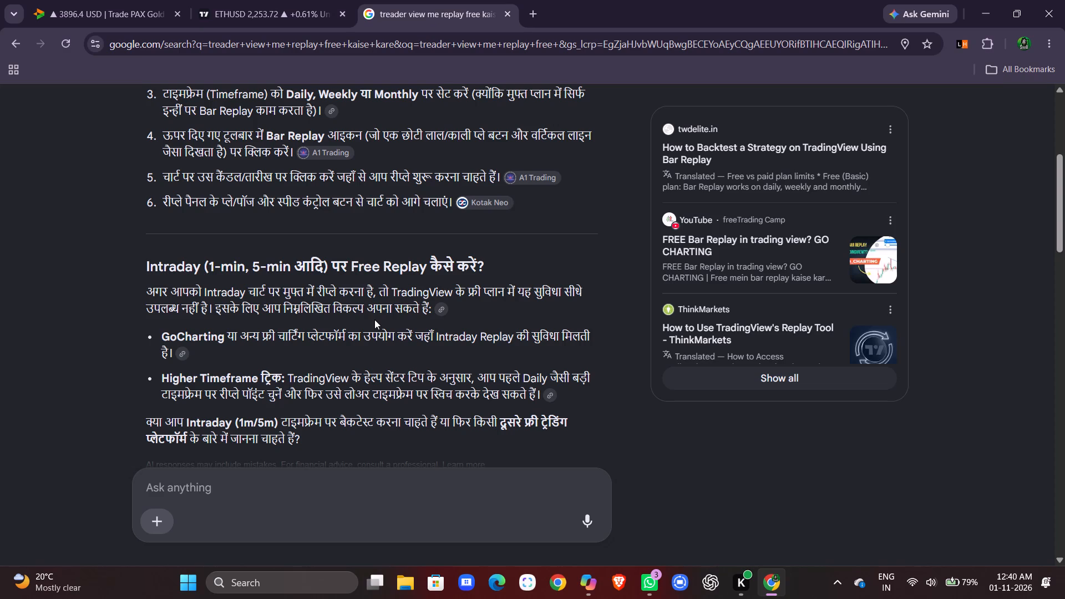
{"action": "scroll", "coordinate": [374, 319], "scroll_direction": "down", "scroll_amount": 2}
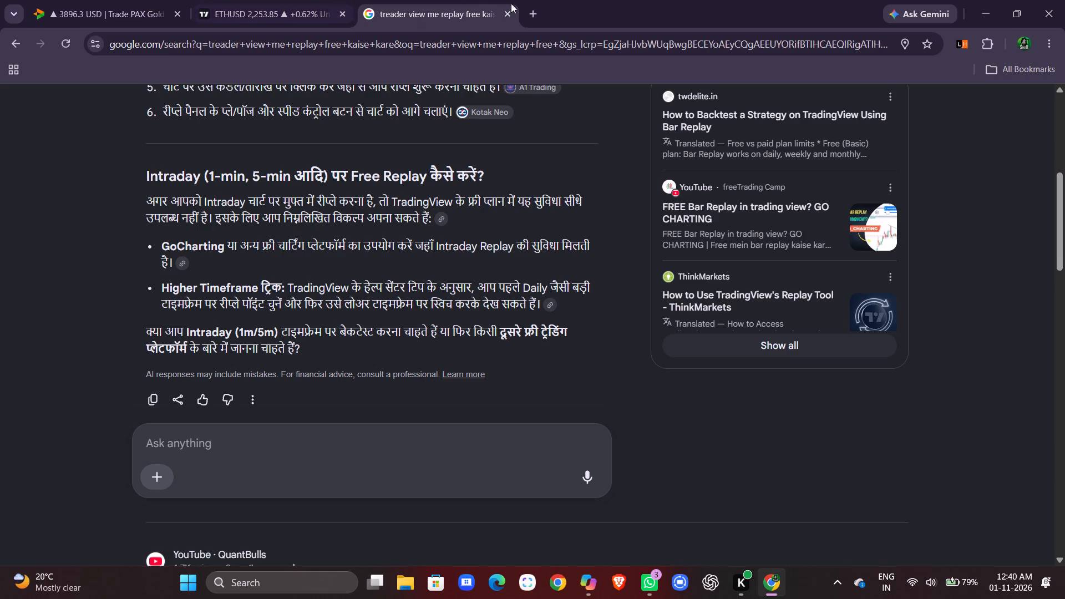
In a new browser tab, search Google for "go charting.com" and open the GoCharting India site.
{"action": "left_click", "coordinate": [536, 9]}
{"action": "left_click", "coordinate": [485, 283]}
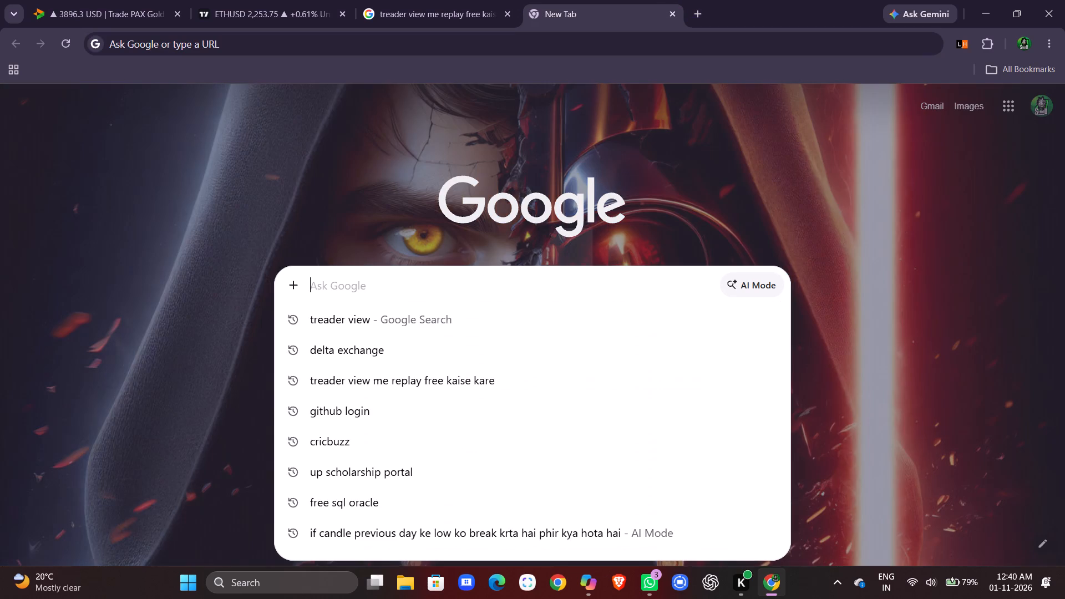
{"action": "type", "text": "go"}
{"action": "key", "text": "space"}
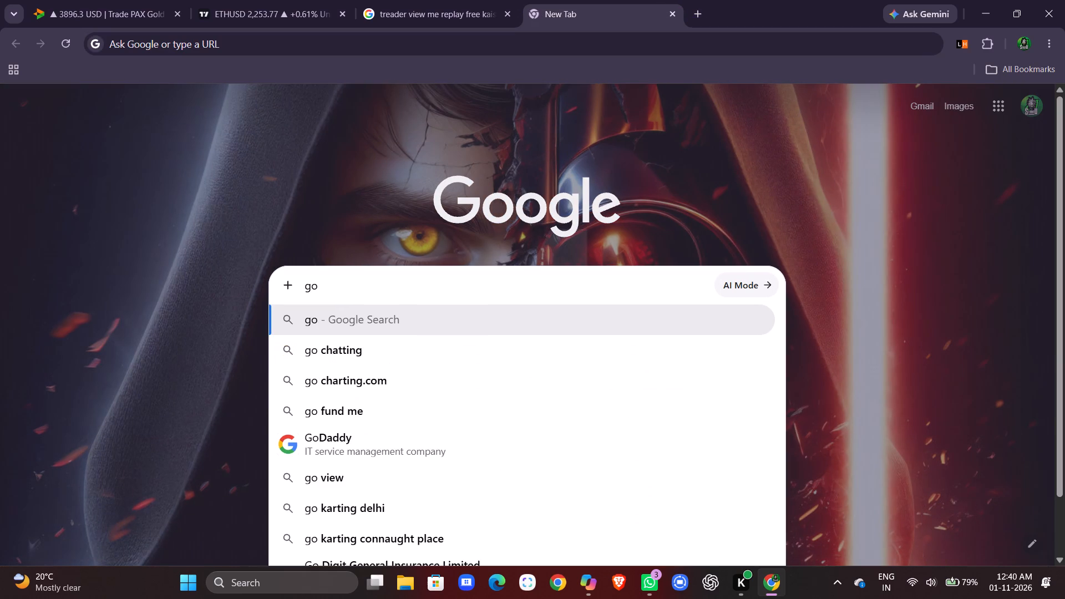
{"action": "key", "text": "Down"}
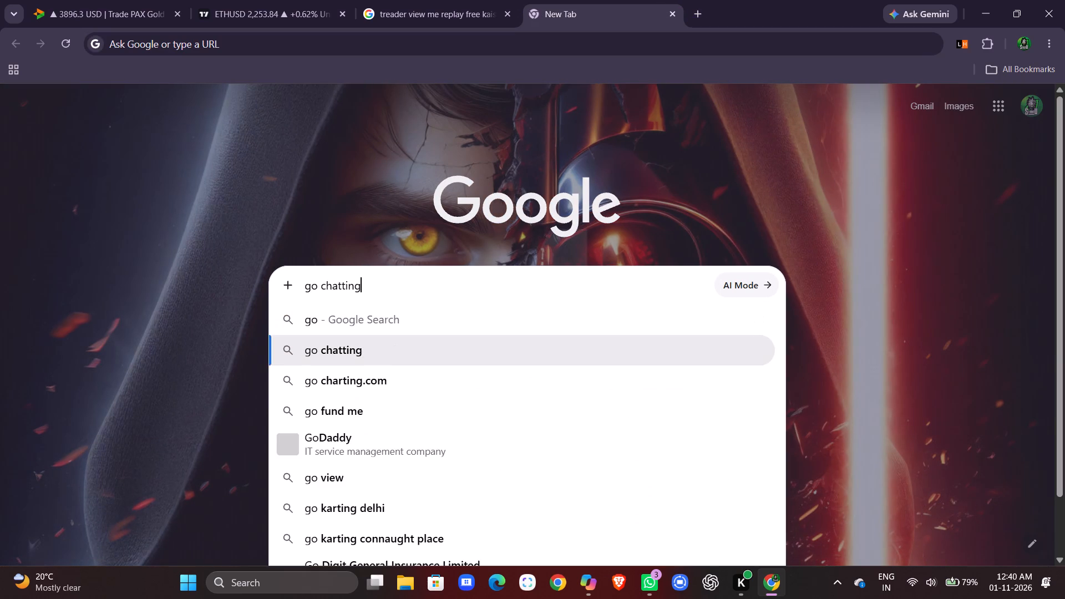
{"action": "key", "text": "Down"}
{"action": "key", "text": "Return"}
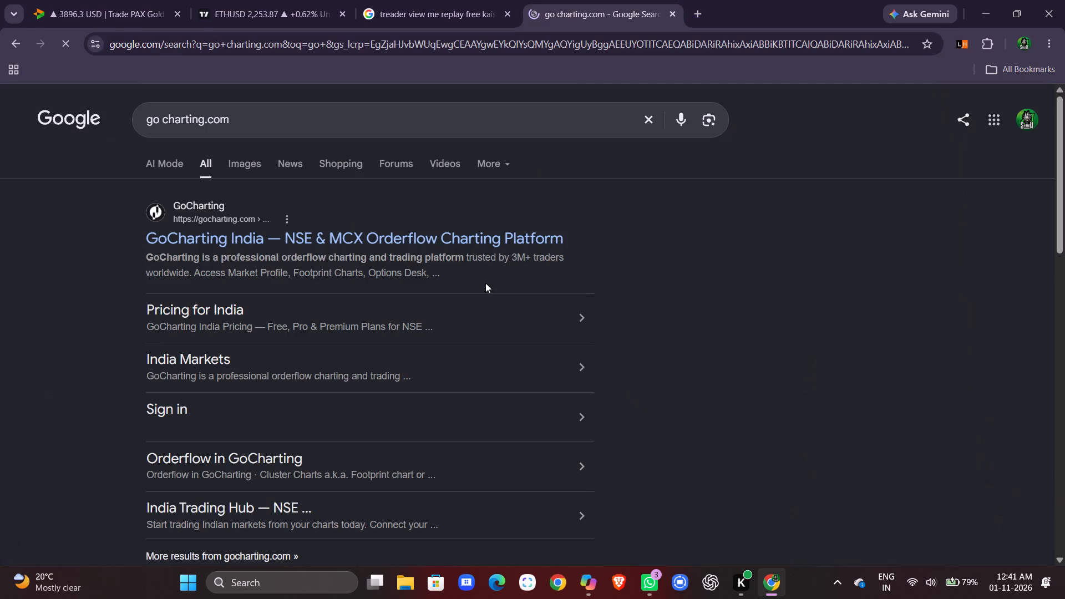
{"action": "left_click", "coordinate": [325, 239]}
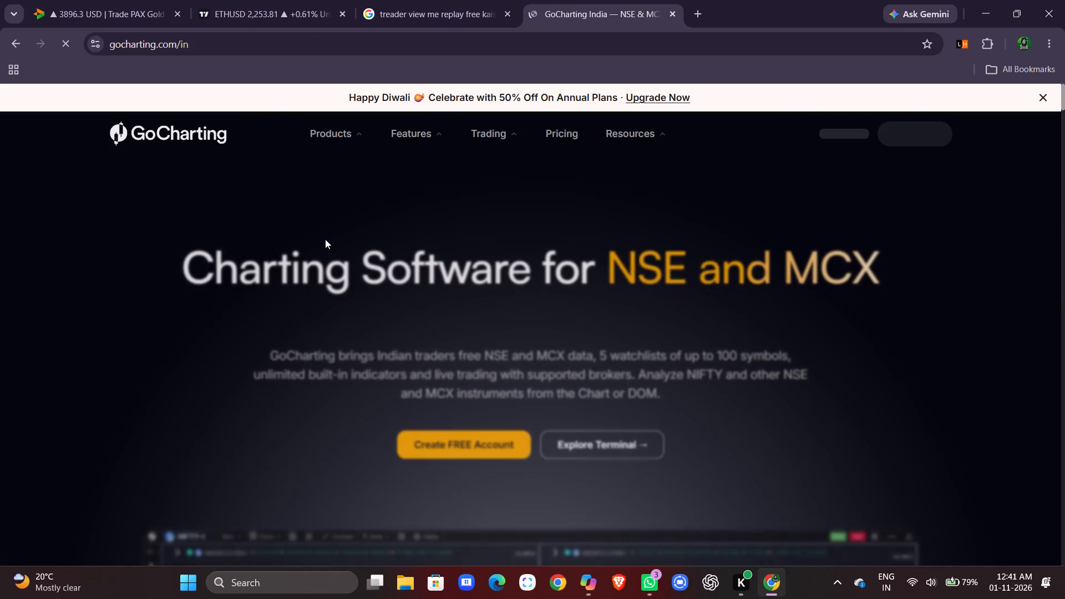
{"action": "scroll", "coordinate": [325, 239], "scroll_direction": "down", "scroll_amount": 1}
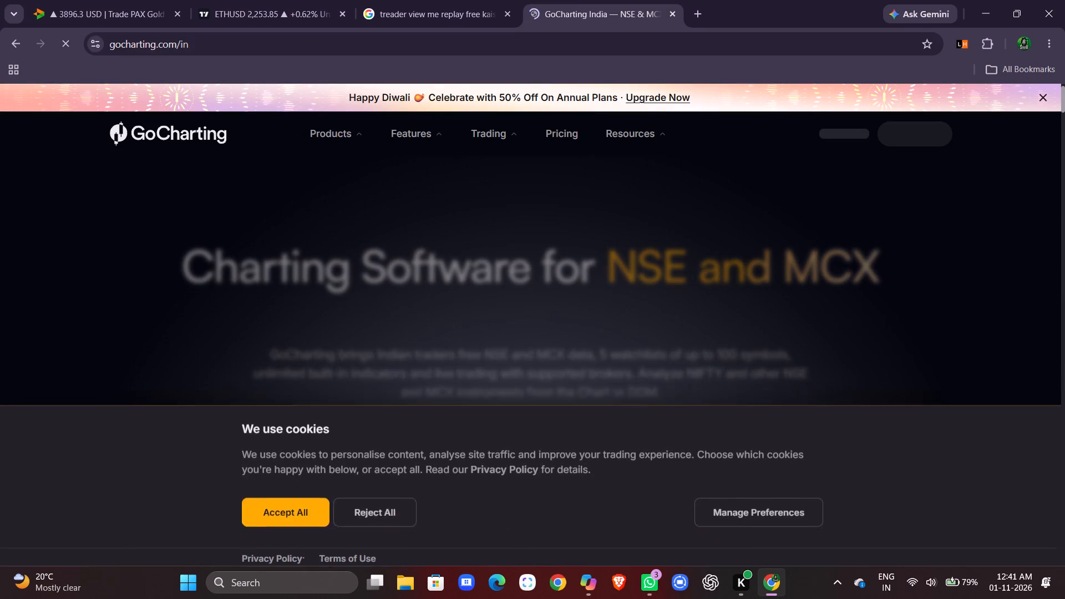
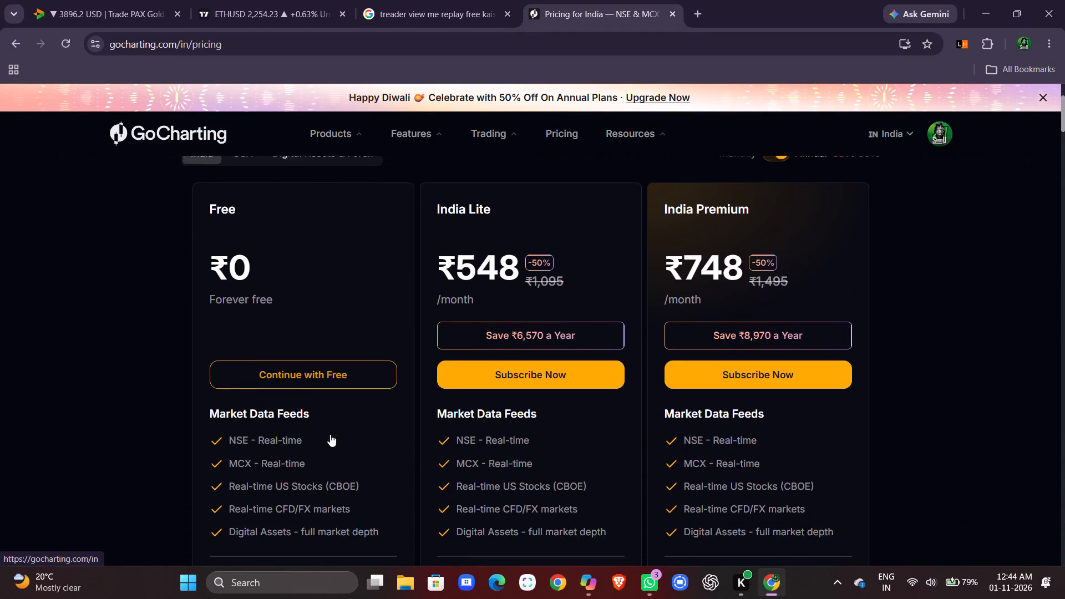
Continue with GoCharting's Free plan, open the Trading and Charting Terminal and dismiss the Diwali offer.
{"action": "scroll", "coordinate": [330, 434], "scroll_direction": "down", "scroll_amount": 1}
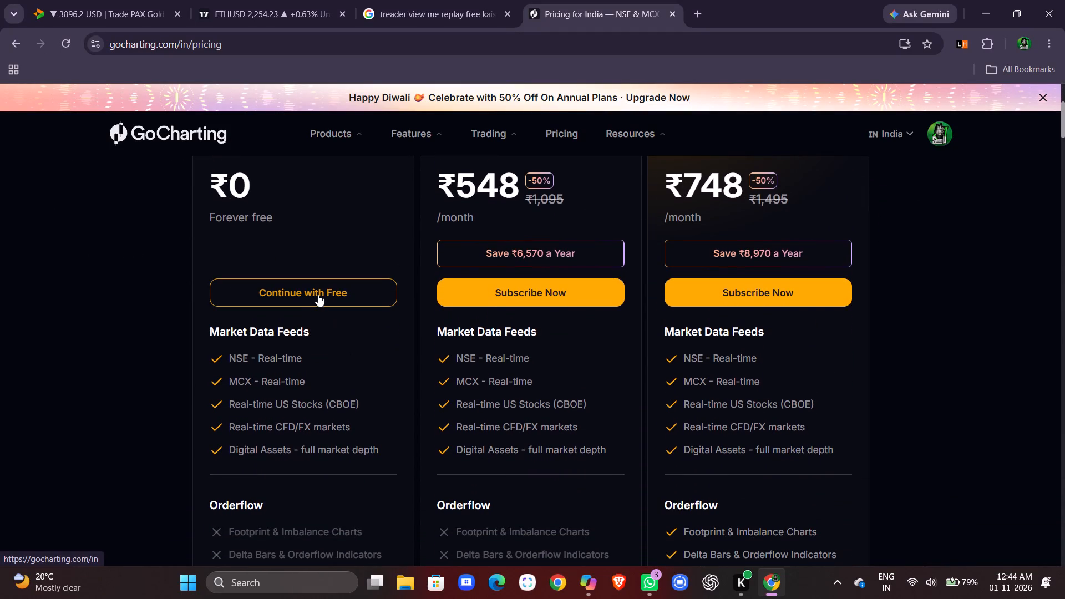
{"action": "left_click", "coordinate": [318, 295]}
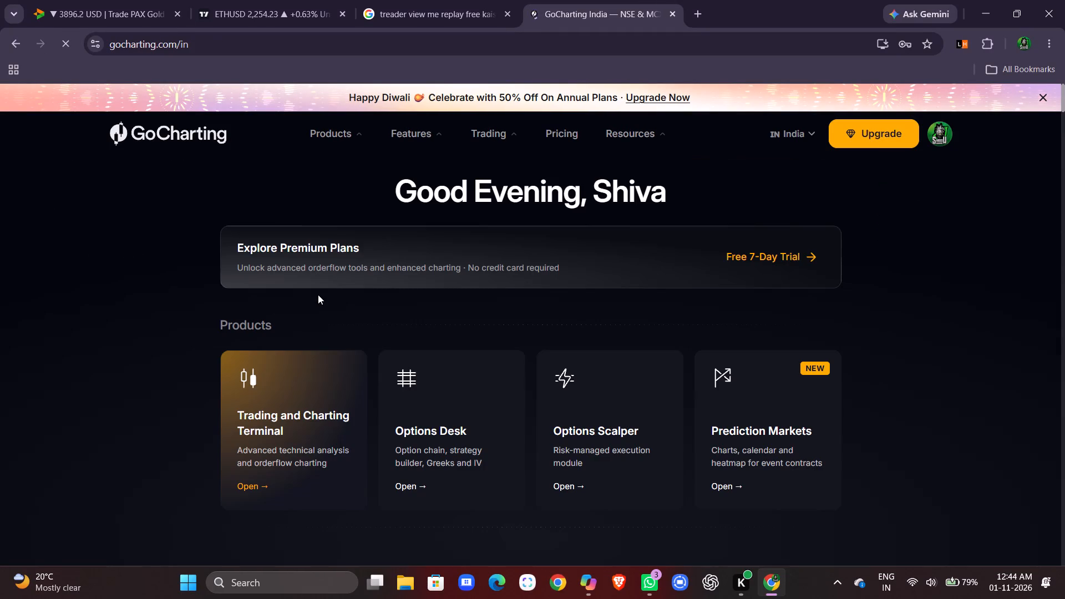
{"action": "scroll", "coordinate": [296, 418], "scroll_direction": "down", "scroll_amount": 1}
{"action": "scroll", "coordinate": [340, 442], "scroll_direction": "down", "scroll_amount": 1}
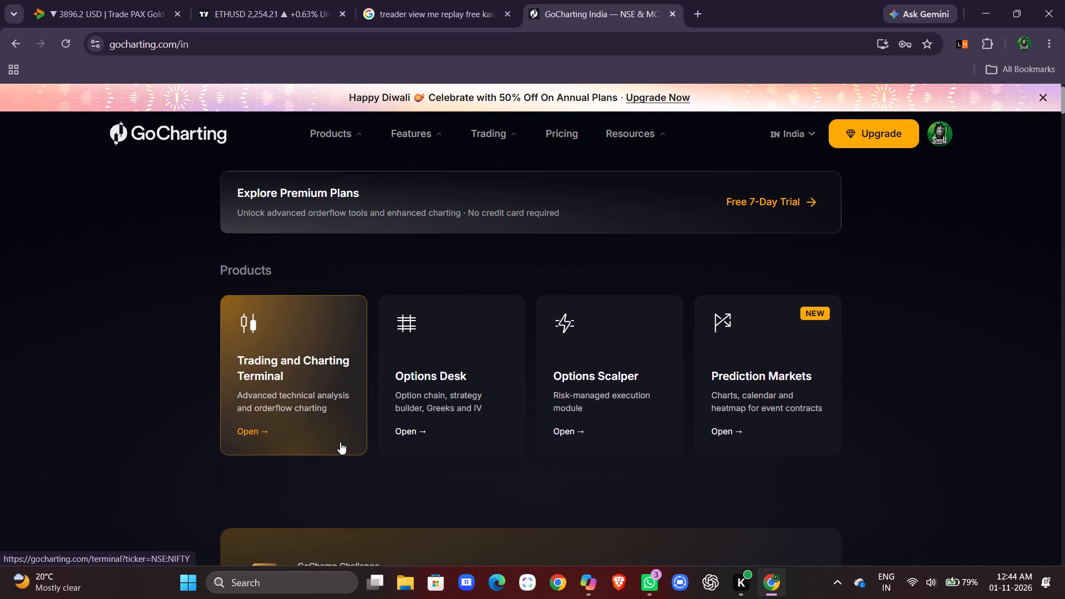
{"action": "left_click", "coordinate": [328, 379]}
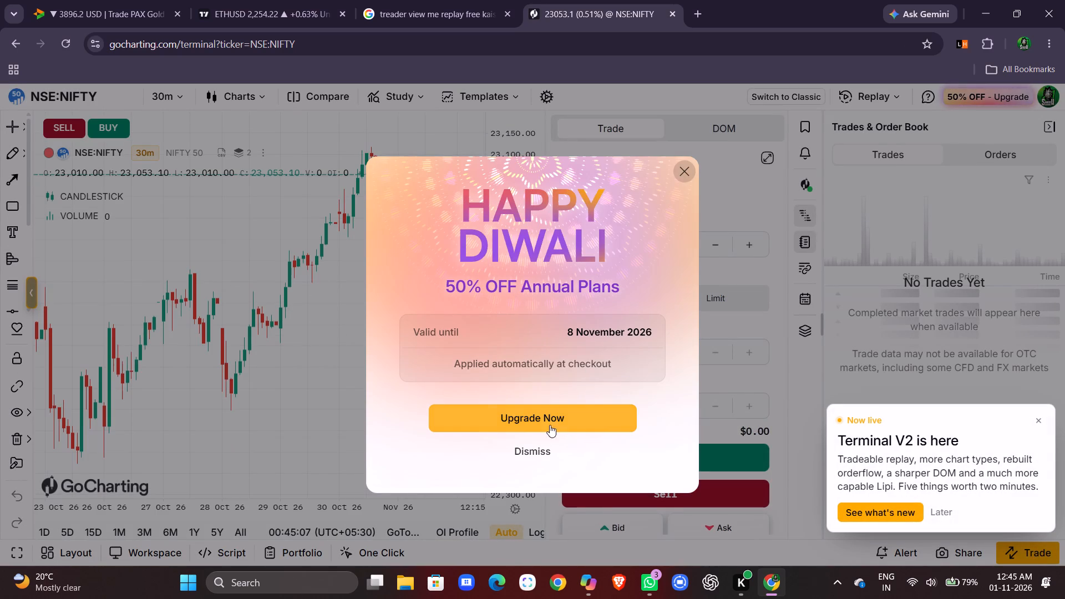
{"action": "left_click", "coordinate": [542, 455]}
Examine the recent NSE:NIFTY 30-minute price history and the Trades and Orders views of the order book.
{"action": "scroll", "coordinate": [444, 393], "scroll_direction": "right", "scroll_amount": 3}
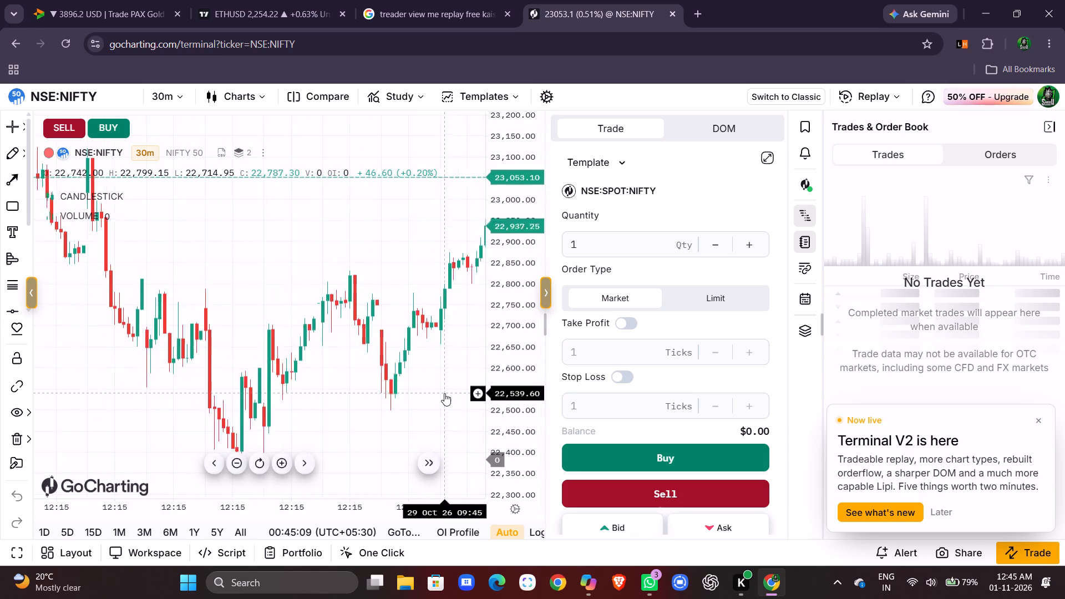
{"action": "left_click_drag", "start_coordinate": [505, 254], "coordinate": [505, 328]}
{"action": "scroll", "coordinate": [393, 314], "scroll_direction": "right", "scroll_amount": 1}
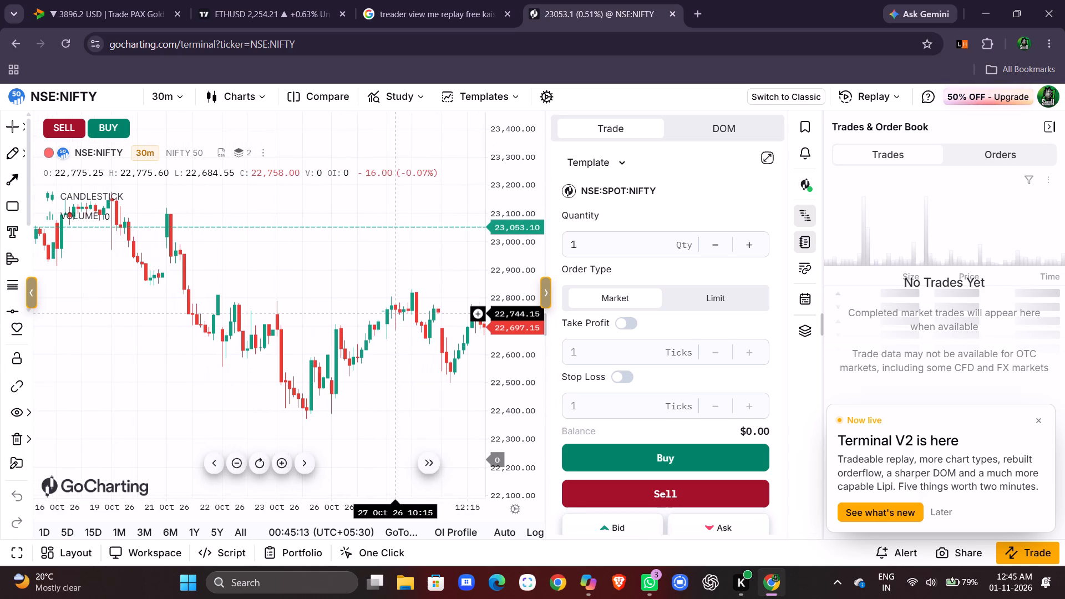
{"action": "left_click_drag", "start_coordinate": [531, 275], "coordinate": [542, 190]}
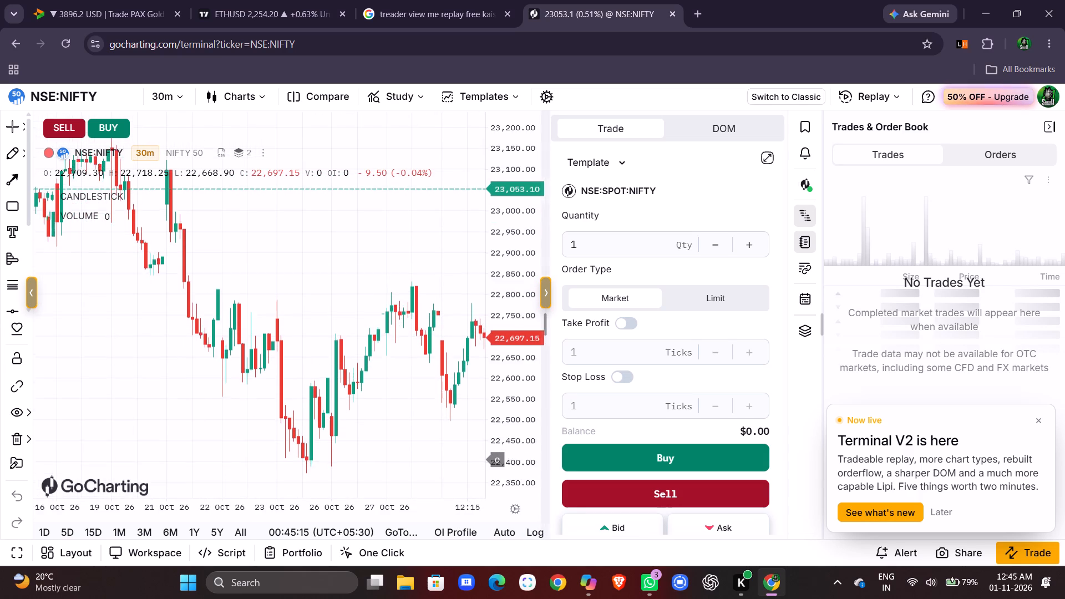
{"action": "left_click_drag", "start_coordinate": [542, 190], "coordinate": [534, 203]}
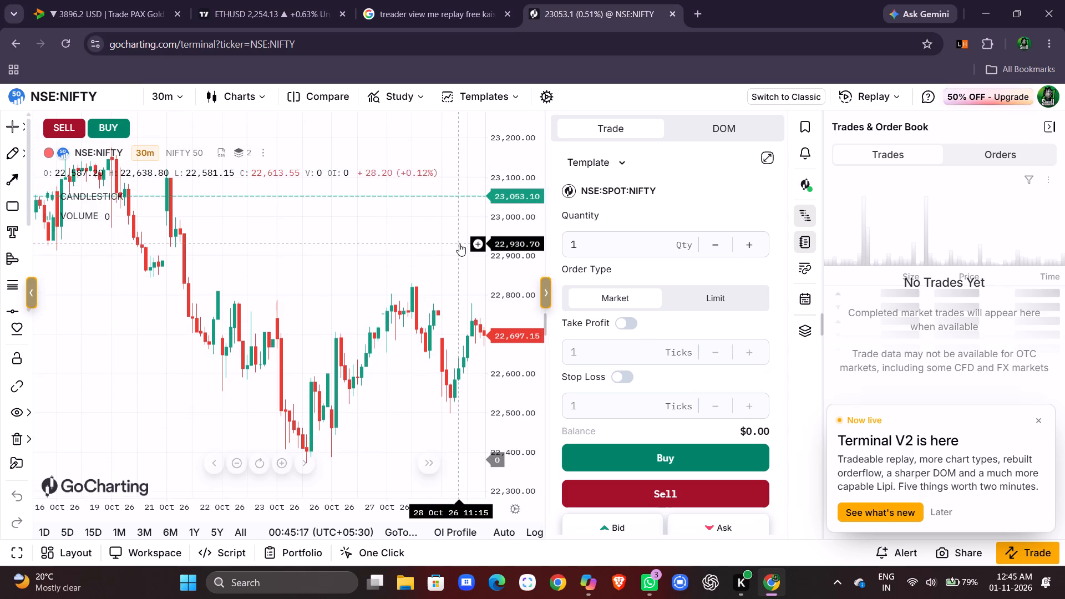
{"action": "left_click_drag", "start_coordinate": [459, 243], "coordinate": [435, 235]}
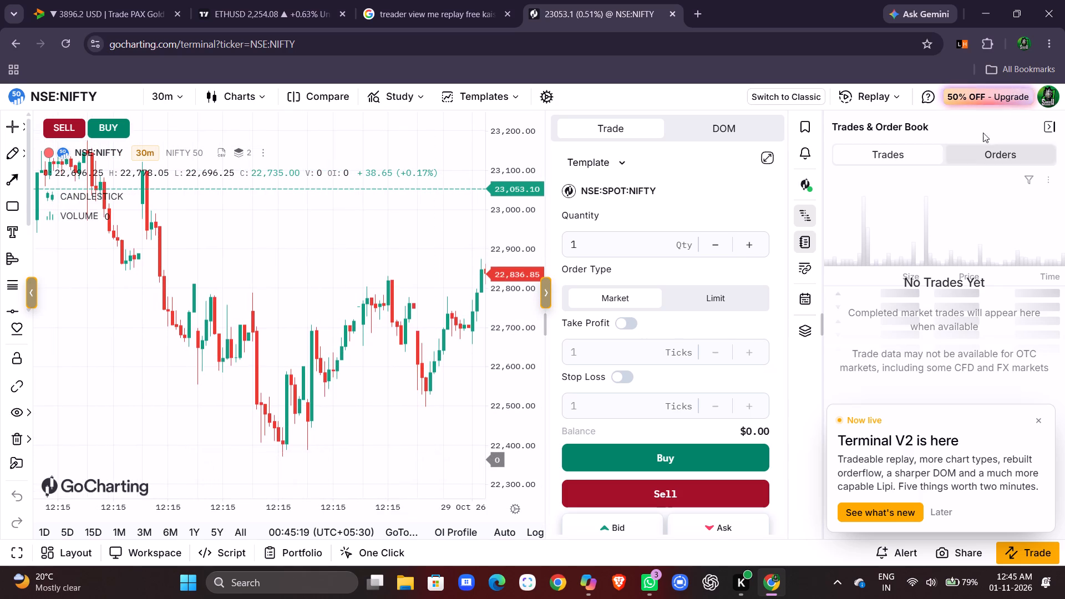
{"action": "left_click", "coordinate": [891, 154]}
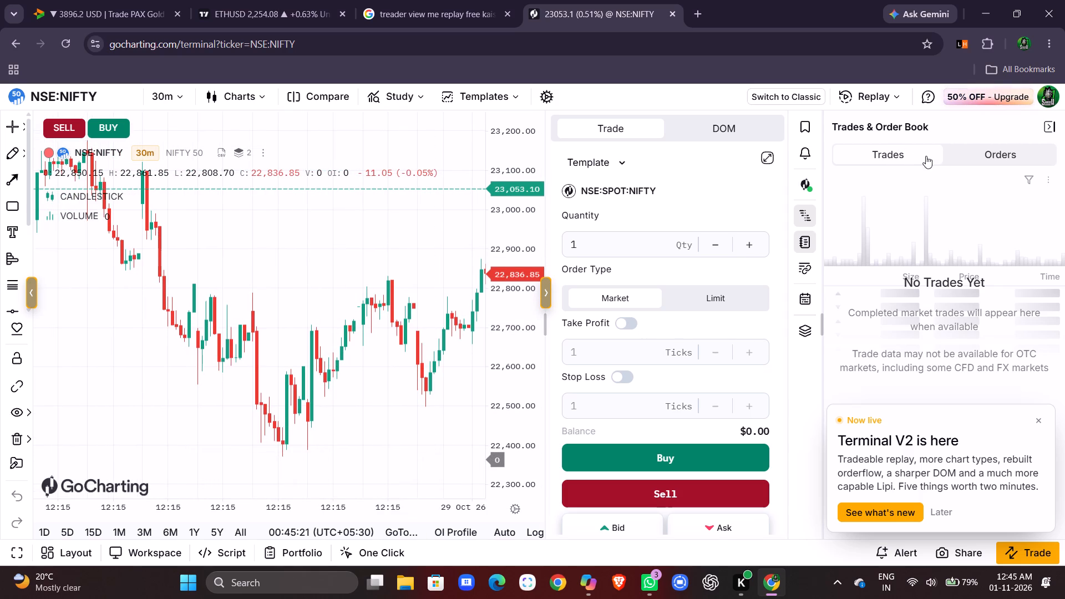
{"action": "left_click", "coordinate": [982, 153]}
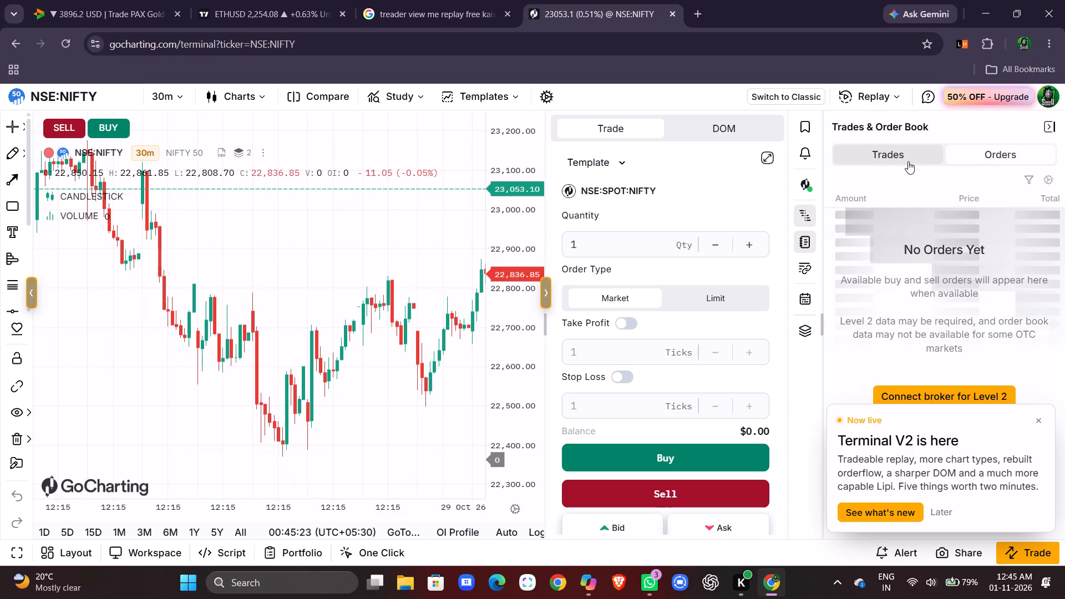
{"action": "left_click", "coordinate": [908, 161]}
Start a Simple Bar Replay on the NSE:NIFTY 30-minute chart from a candle around 25 September 2026.
{"action": "scroll", "coordinate": [438, 333], "scroll_direction": "right", "scroll_amount": 1}
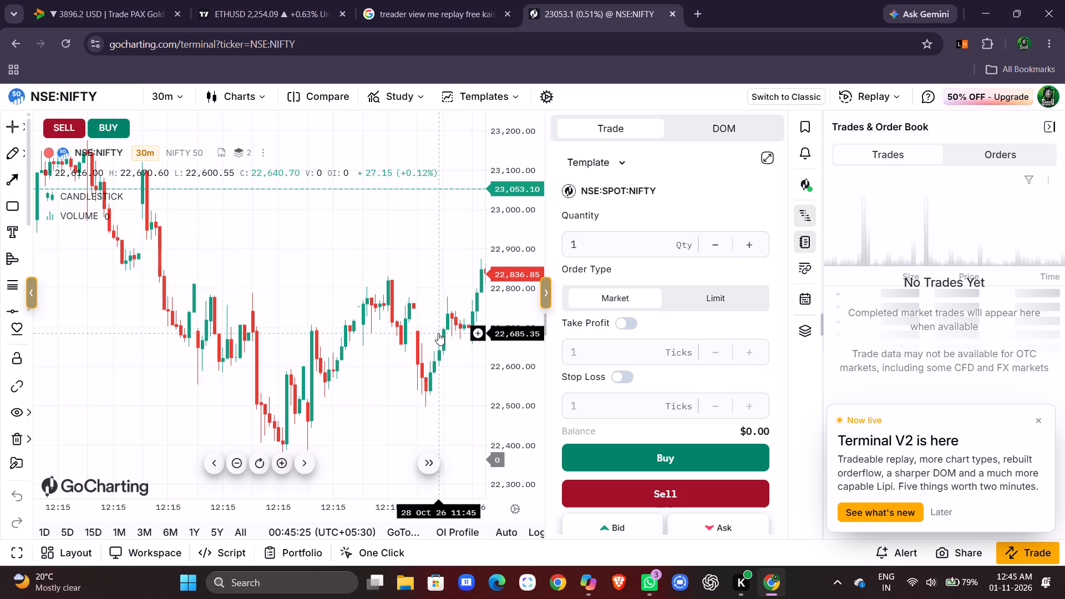
{"action": "scroll", "coordinate": [438, 333], "scroll_direction": "right", "scroll_amount": 1}
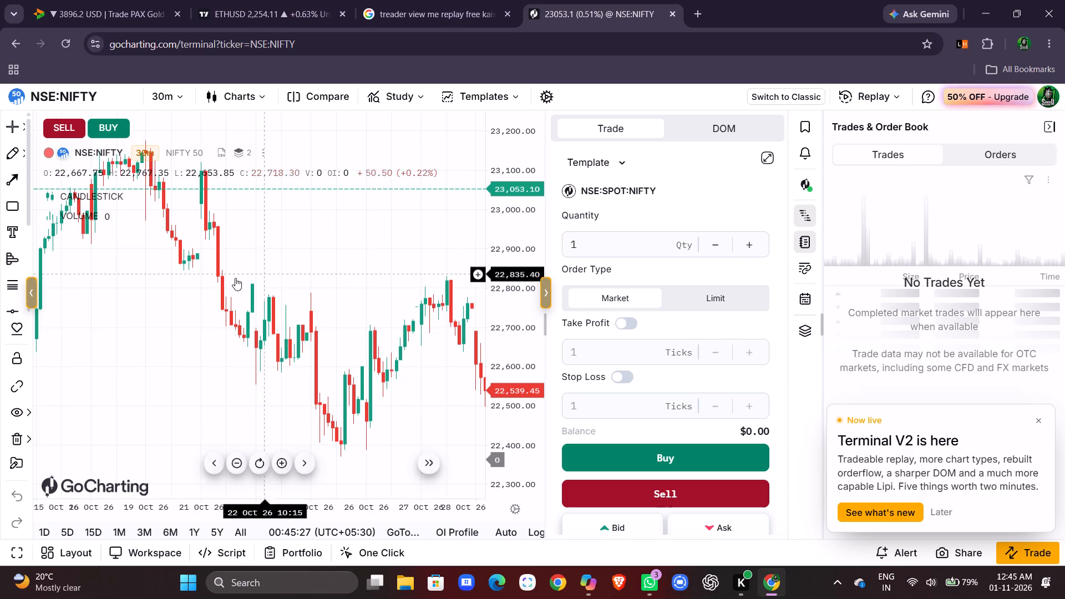
{"action": "scroll", "coordinate": [220, 263], "scroll_direction": "right", "scroll_amount": 3}
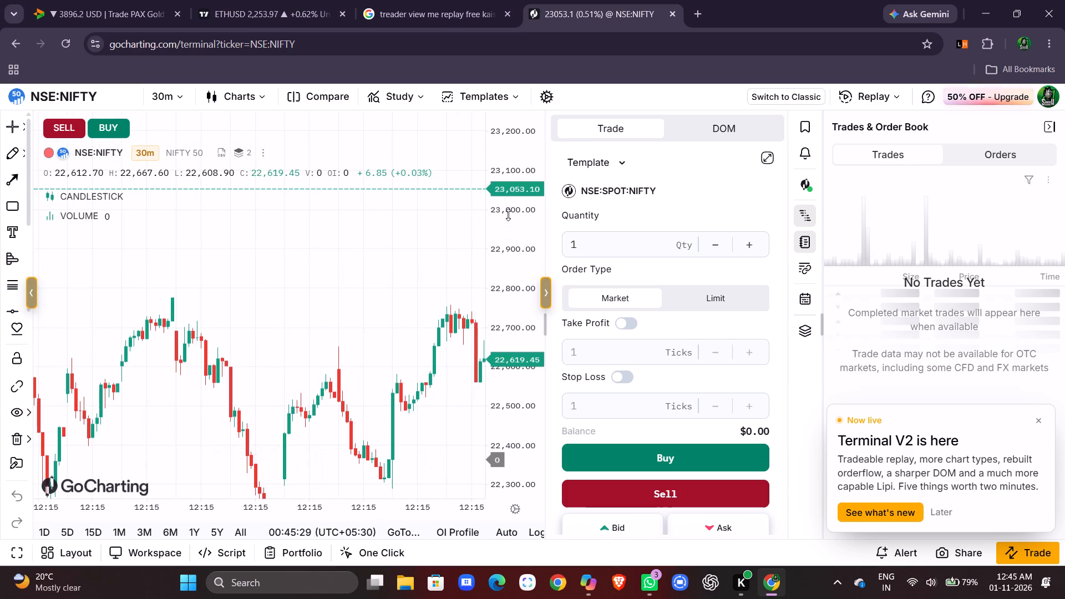
{"action": "left_click_drag", "start_coordinate": [508, 215], "coordinate": [511, 313]}
{"action": "scroll", "coordinate": [209, 388], "scroll_direction": "right", "scroll_amount": 6}
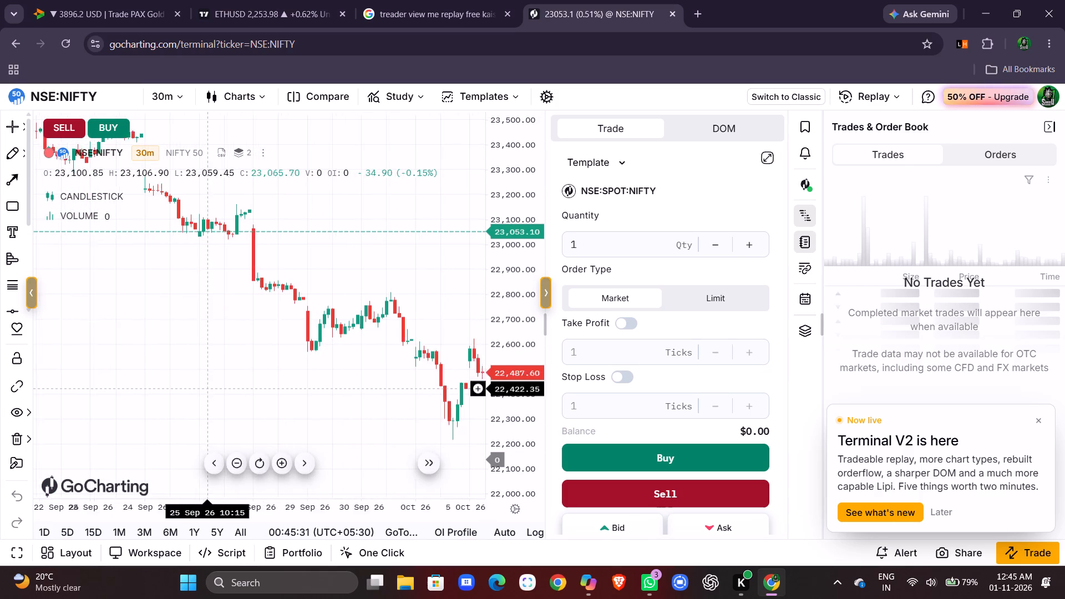
{"action": "left_click", "coordinate": [221, 275]}
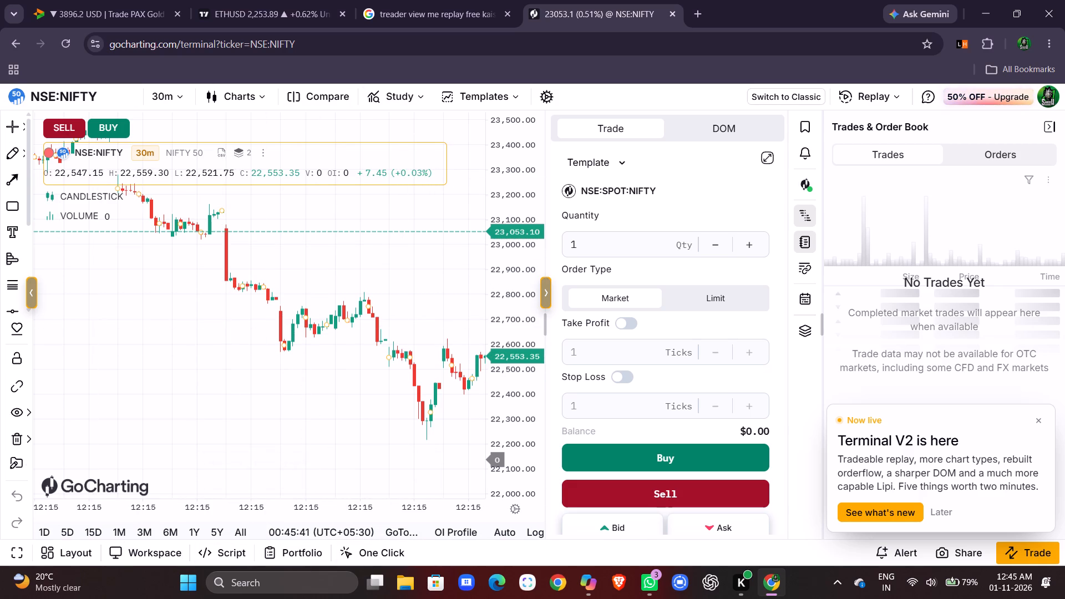
{"action": "scroll", "coordinate": [282, 382], "scroll_direction": "left", "scroll_amount": 1}
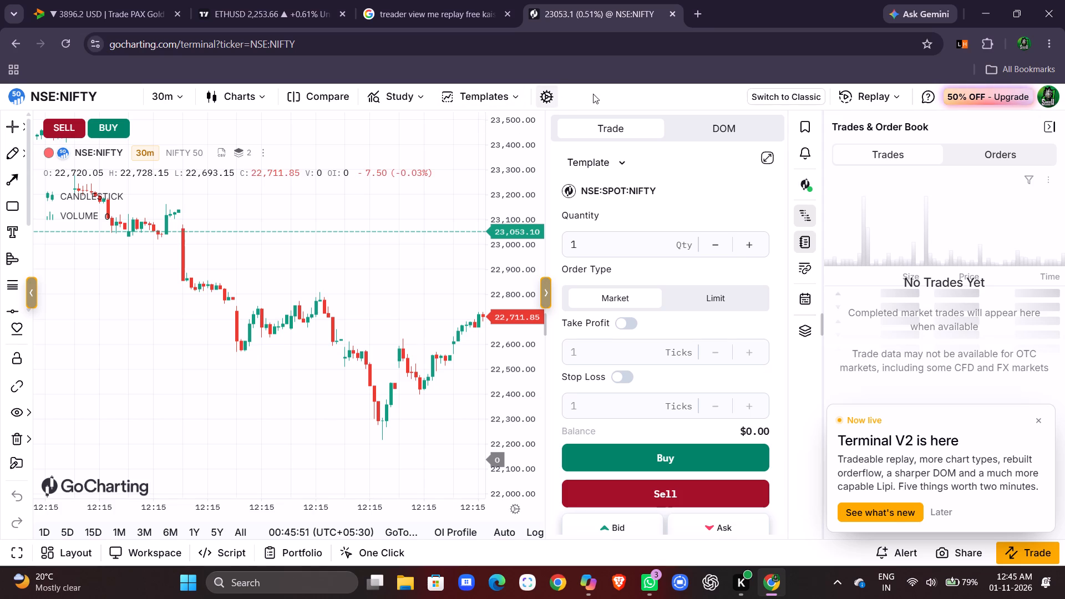
{"action": "left_click", "coordinate": [881, 94]}
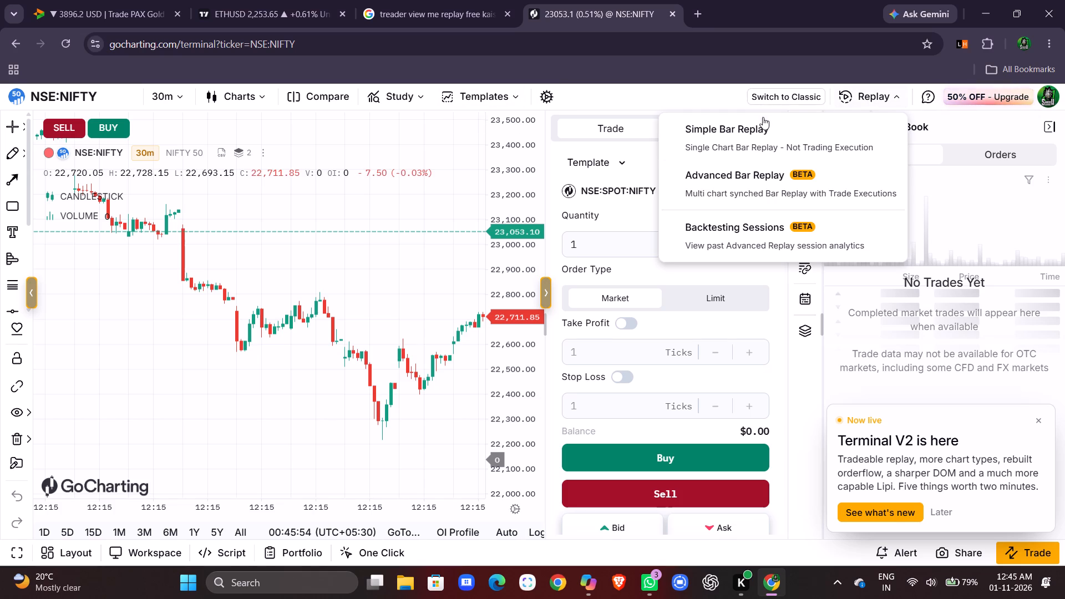
{"action": "left_click", "coordinate": [728, 135]}
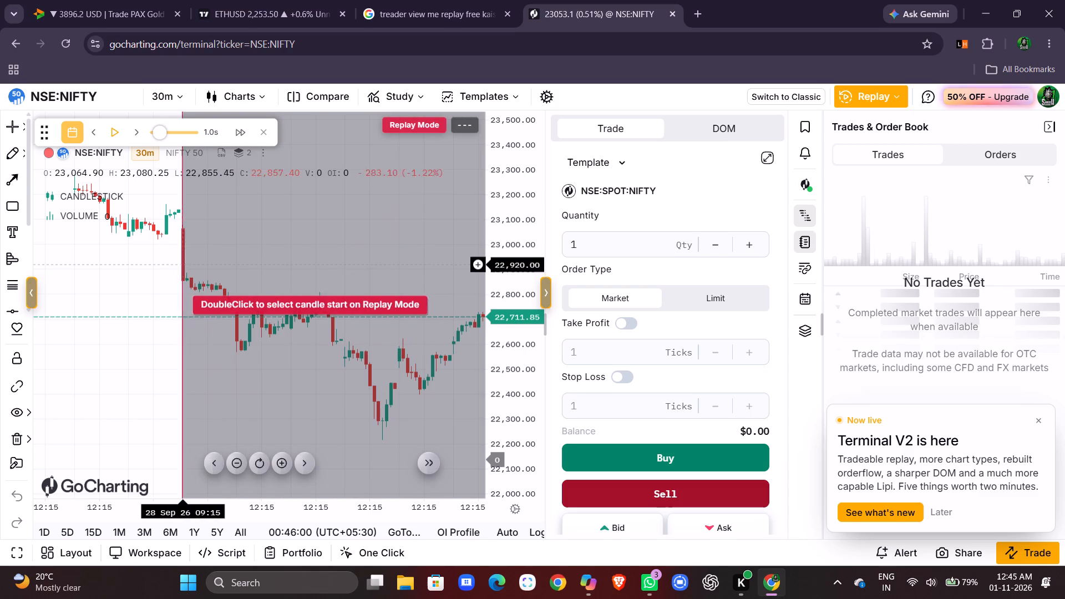
{"action": "left_click", "coordinate": [181, 266]}
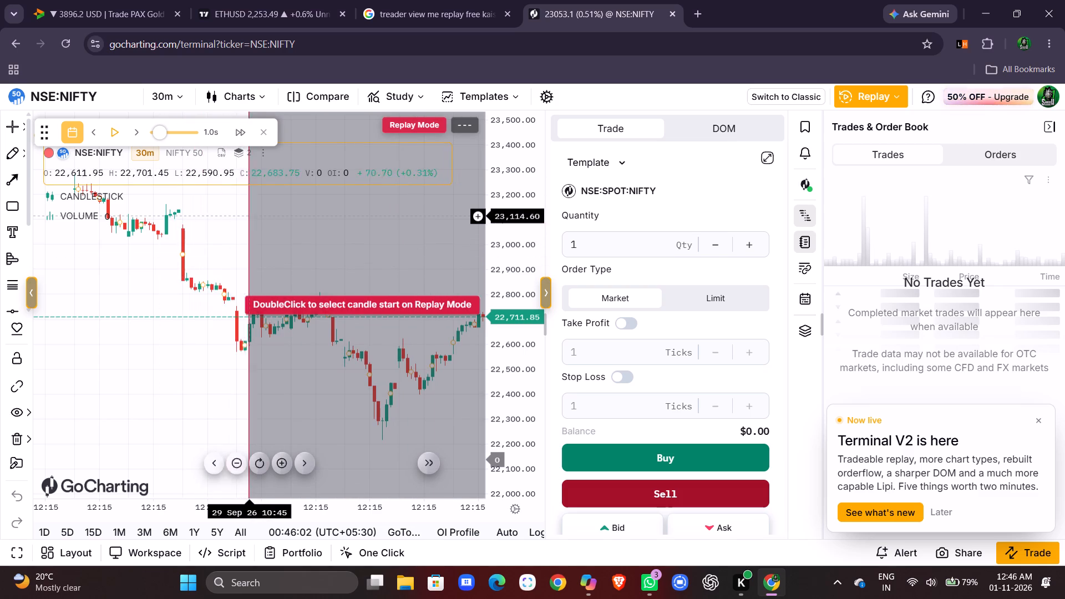
{"action": "left_click", "coordinate": [180, 226]}
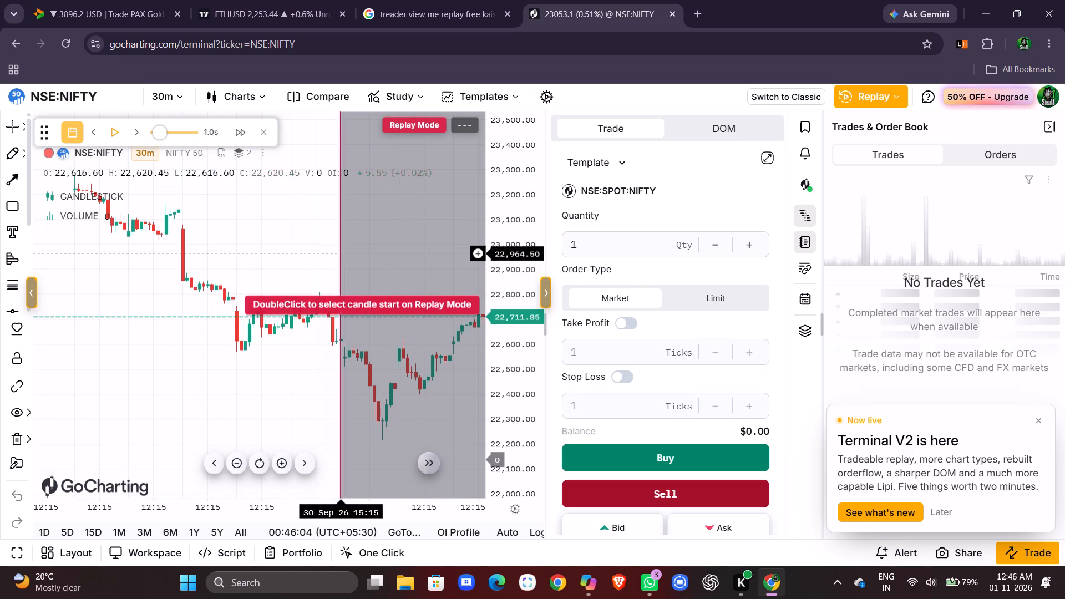
{"action": "left_click", "coordinate": [226, 248]}
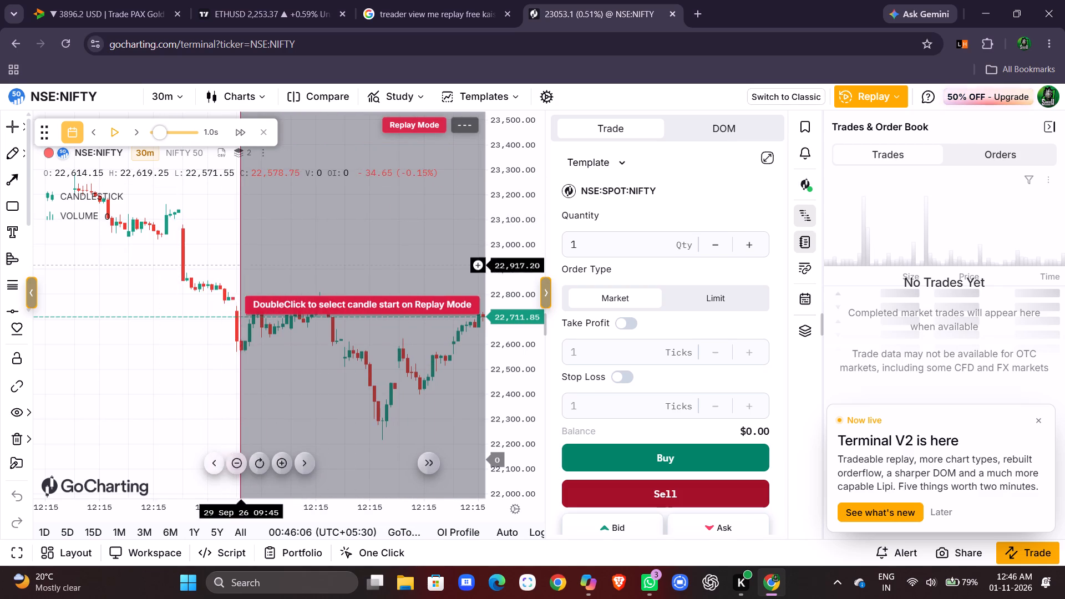
{"action": "left_click", "coordinate": [200, 257]}
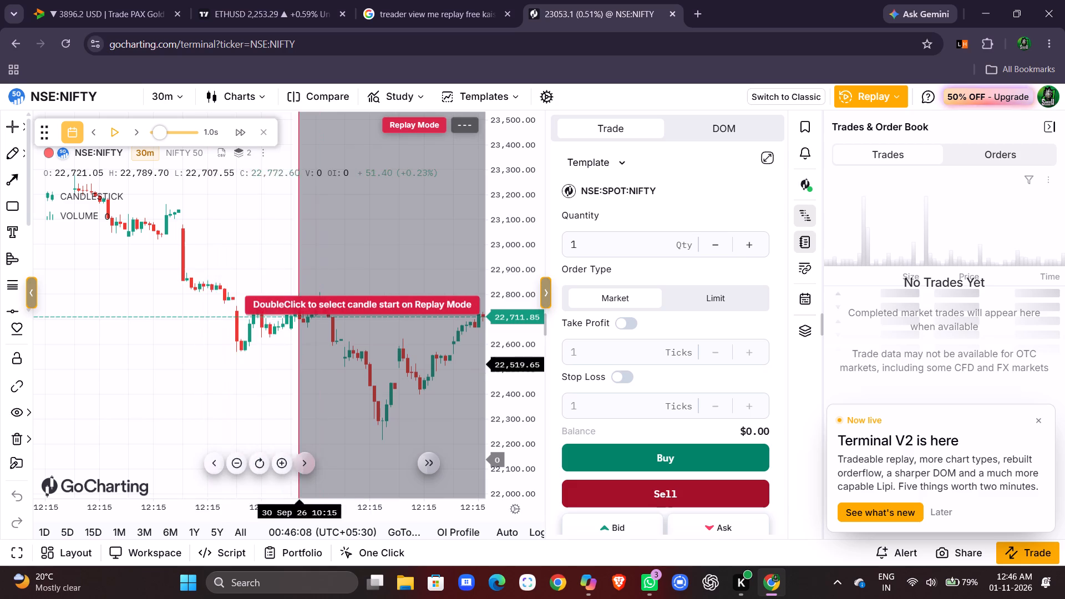
{"action": "double_click", "coordinate": [151, 319]}
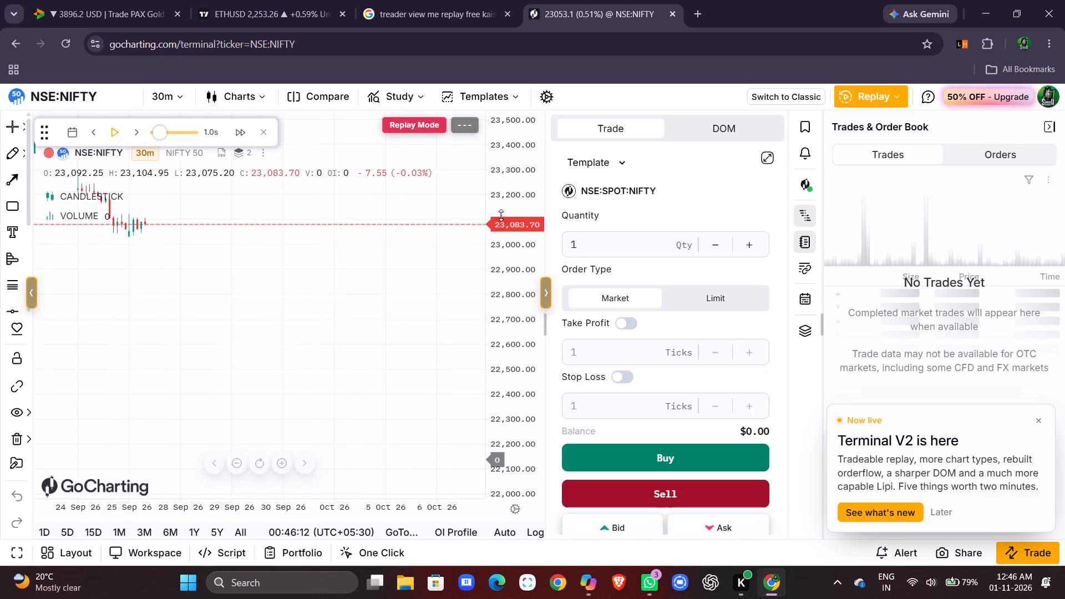
Play the NSE:NIFTY replay in short bursts at 1.0s speed, pausing among the 28 September 2026 candles after the sharp drop.
{"action": "left_click_drag", "start_coordinate": [531, 222], "coordinate": [560, 106]}
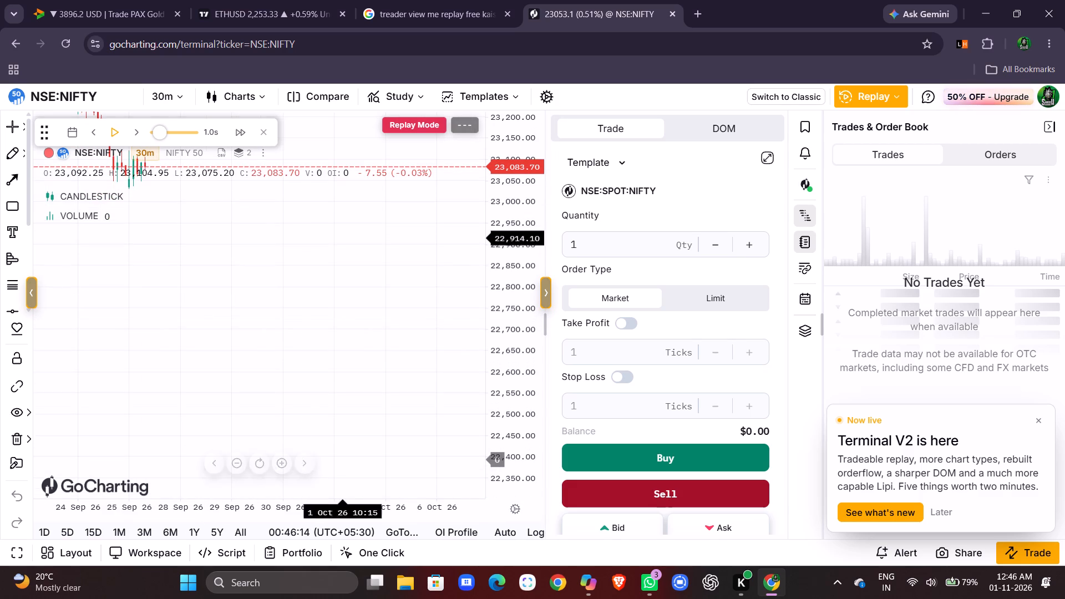
{"action": "left_click_drag", "start_coordinate": [303, 258], "coordinate": [374, 363]}
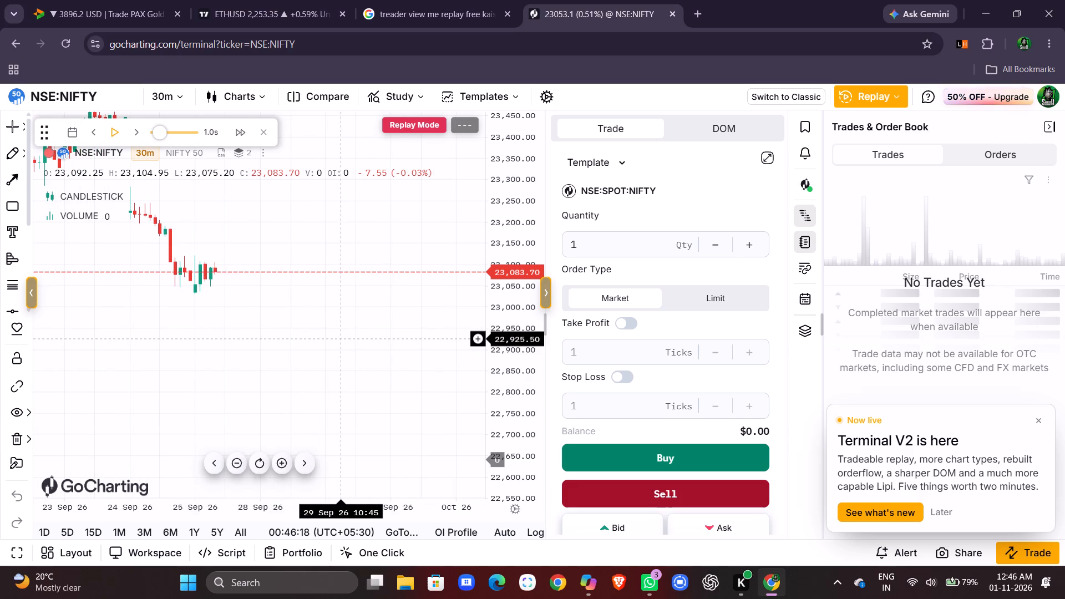
{"action": "left_click", "coordinate": [109, 139]}
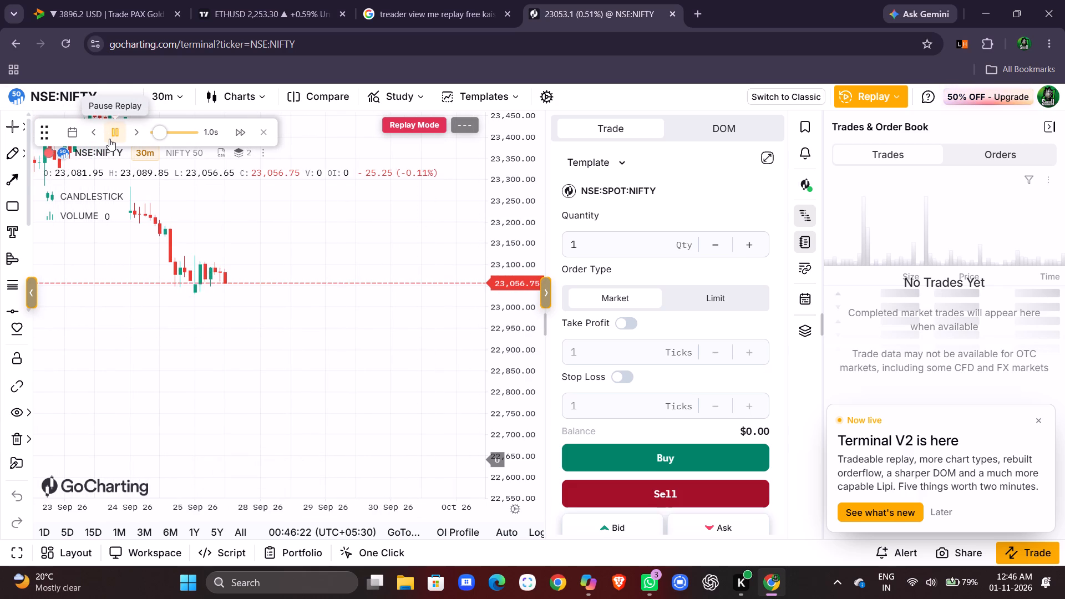
{"action": "left_click", "coordinate": [109, 139]}
{"action": "left_click", "coordinate": [109, 139]}
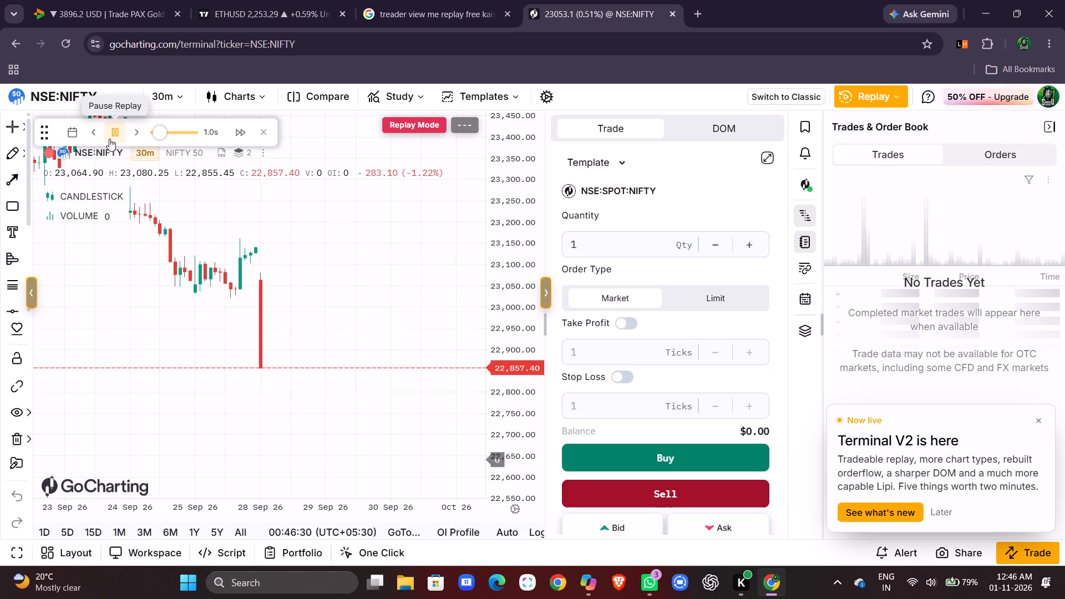
{"action": "left_click", "coordinate": [111, 130]}
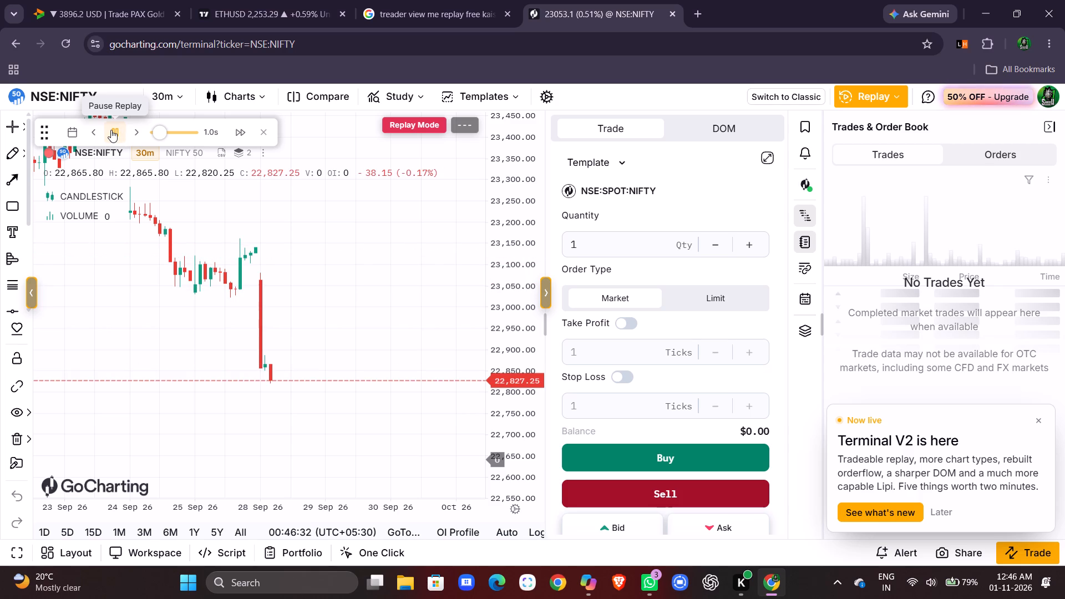
{"action": "scroll", "coordinate": [308, 232], "scroll_direction": "left", "scroll_amount": 2}
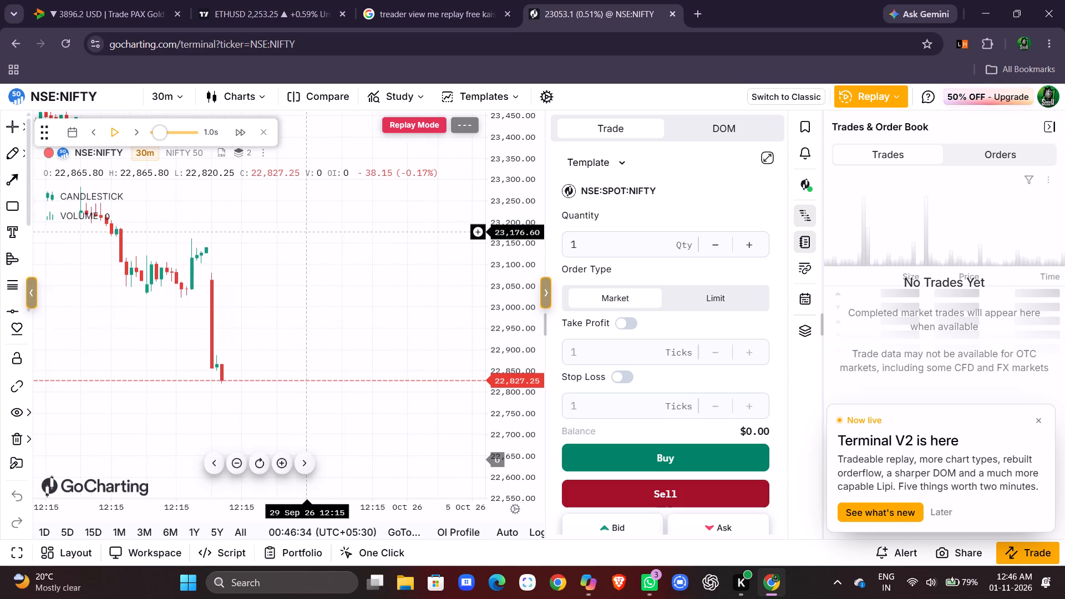
{"action": "scroll", "coordinate": [308, 232], "scroll_direction": "left", "scroll_amount": 1}
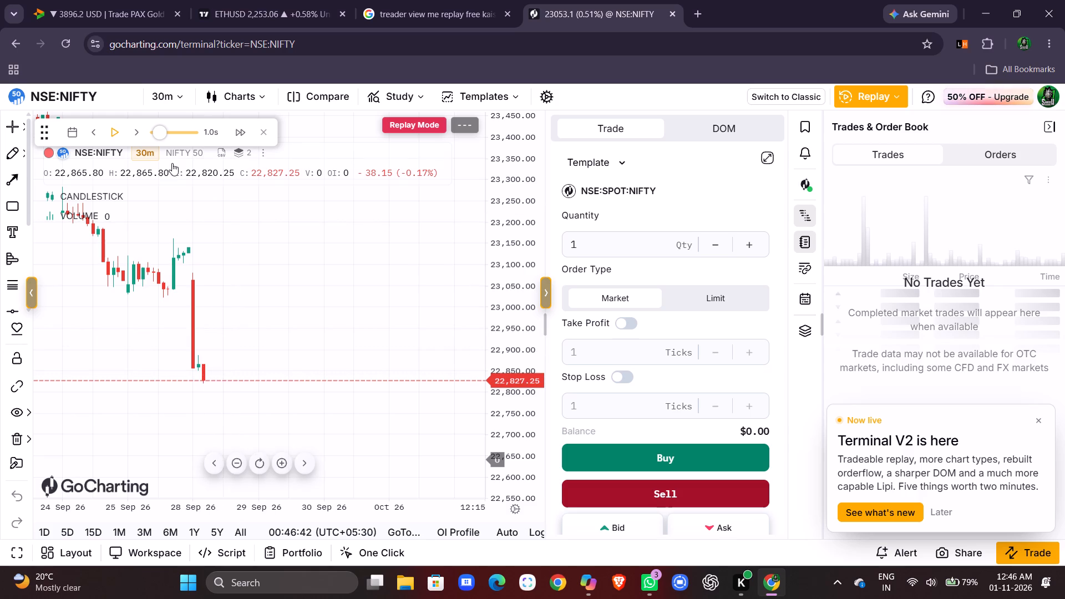
{"action": "left_click", "coordinate": [118, 131]}
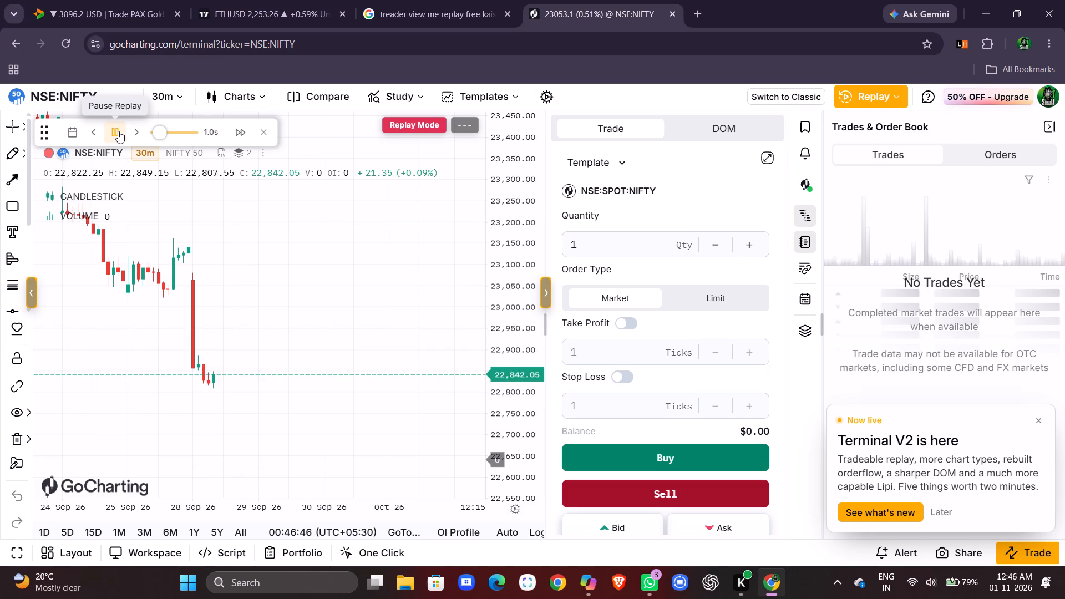
{"action": "left_click", "coordinate": [118, 131]}
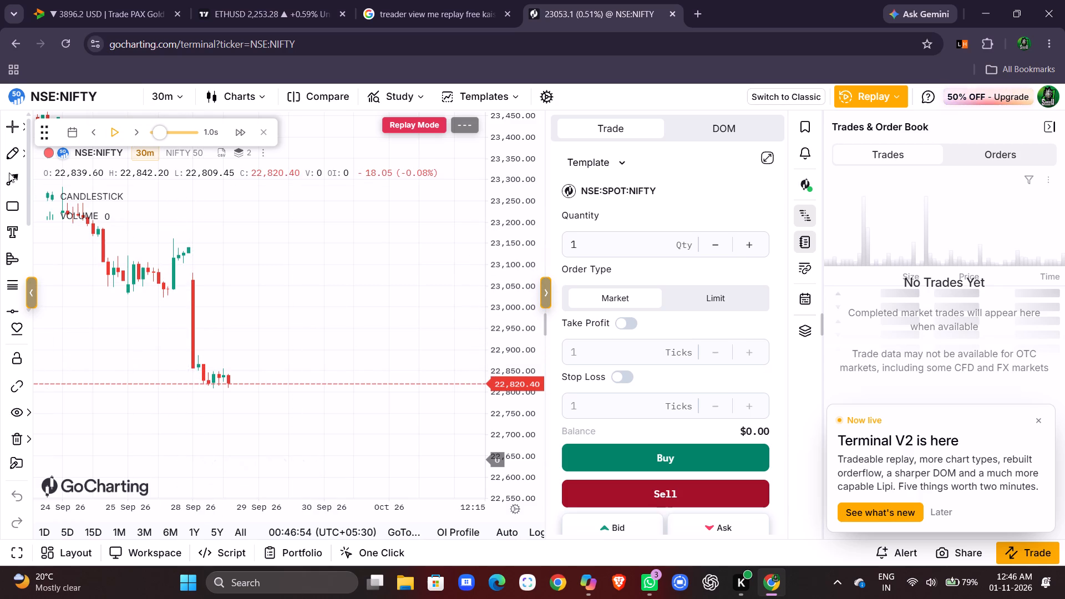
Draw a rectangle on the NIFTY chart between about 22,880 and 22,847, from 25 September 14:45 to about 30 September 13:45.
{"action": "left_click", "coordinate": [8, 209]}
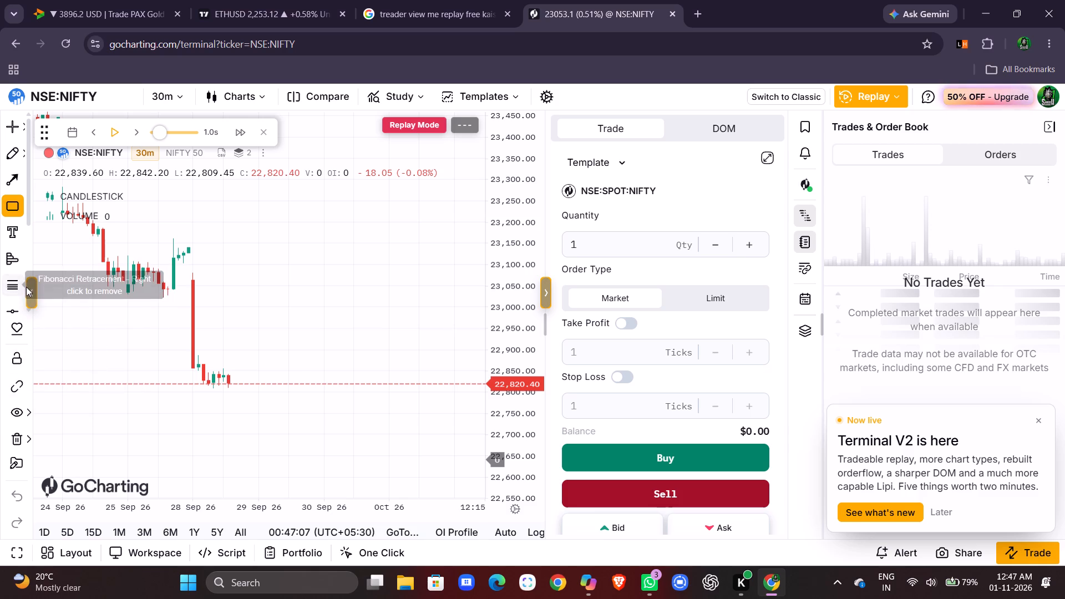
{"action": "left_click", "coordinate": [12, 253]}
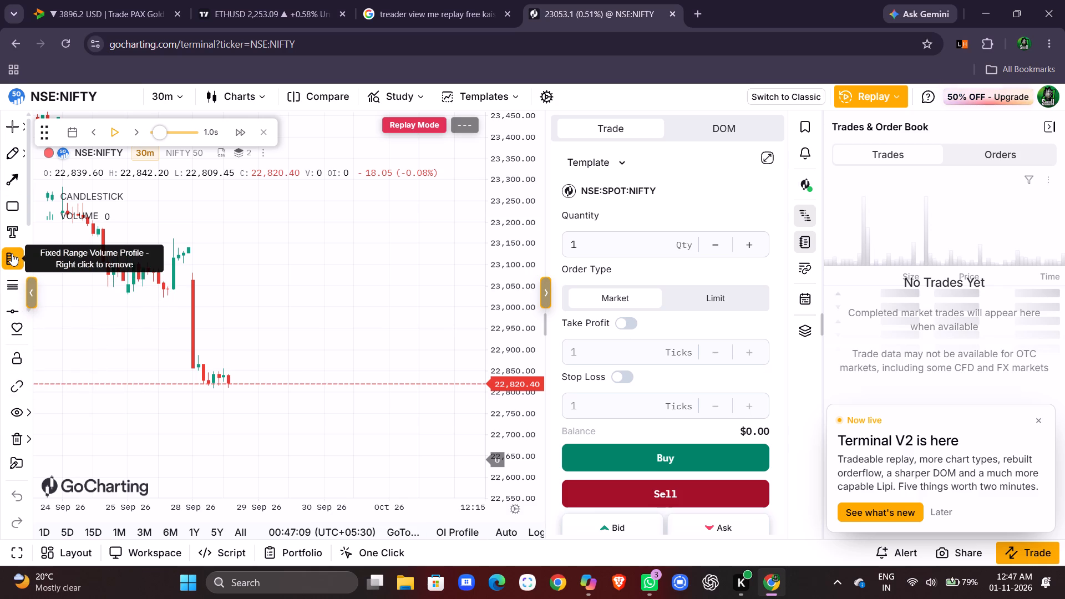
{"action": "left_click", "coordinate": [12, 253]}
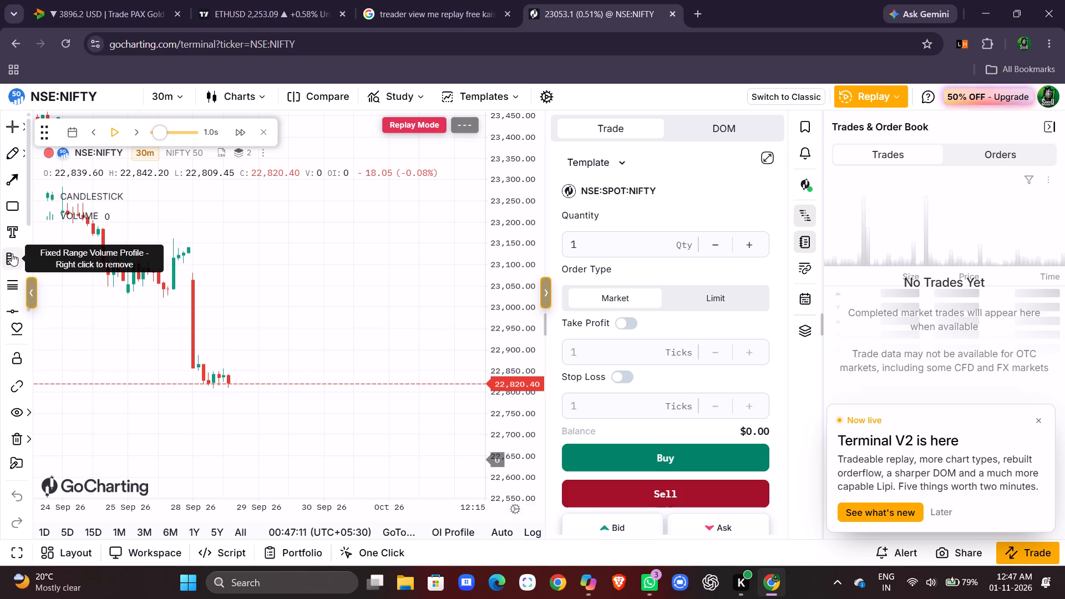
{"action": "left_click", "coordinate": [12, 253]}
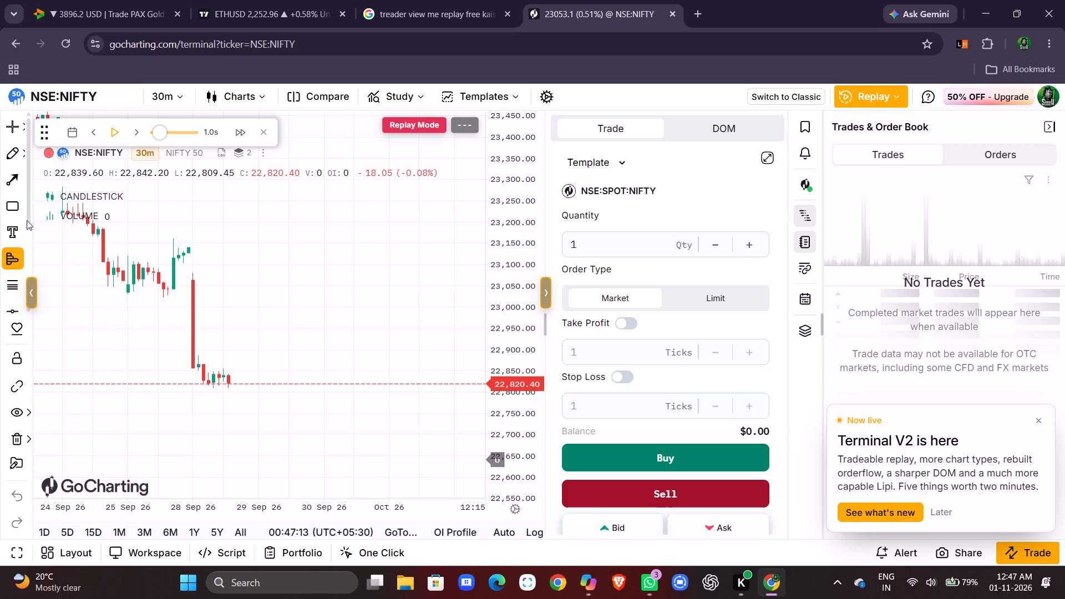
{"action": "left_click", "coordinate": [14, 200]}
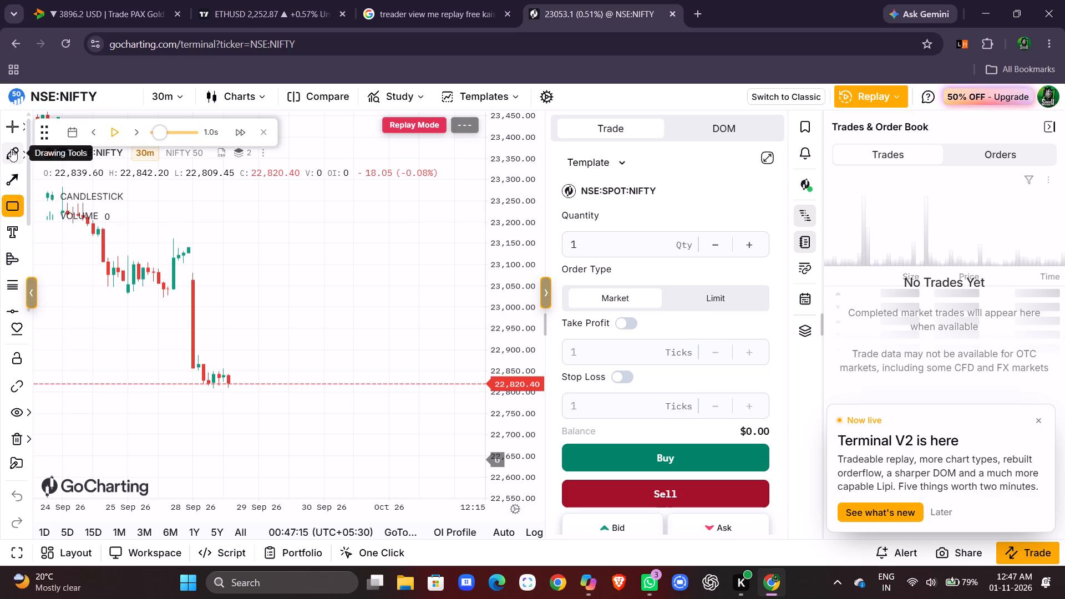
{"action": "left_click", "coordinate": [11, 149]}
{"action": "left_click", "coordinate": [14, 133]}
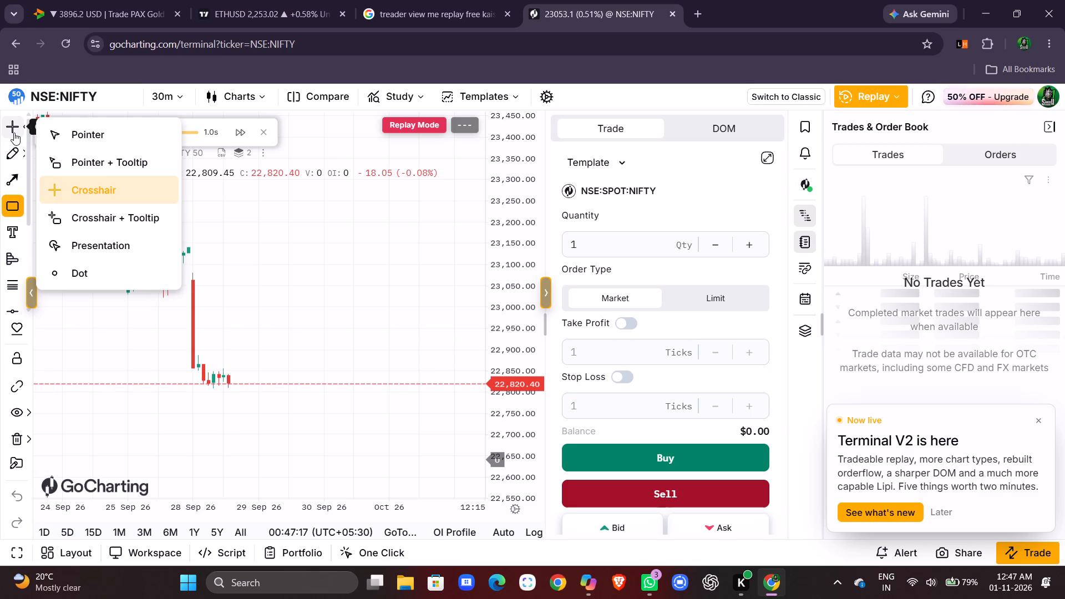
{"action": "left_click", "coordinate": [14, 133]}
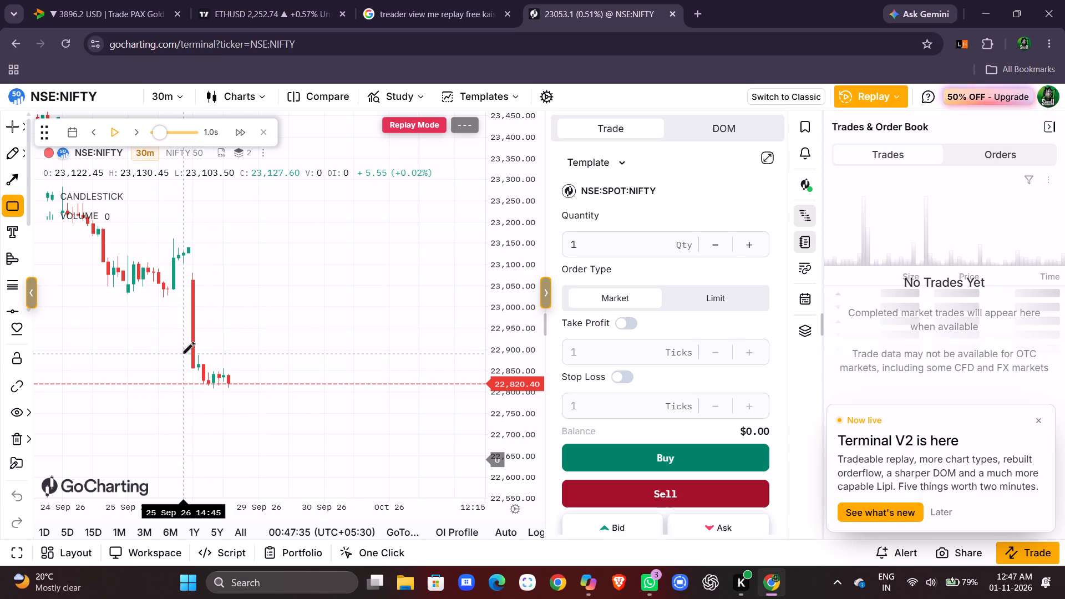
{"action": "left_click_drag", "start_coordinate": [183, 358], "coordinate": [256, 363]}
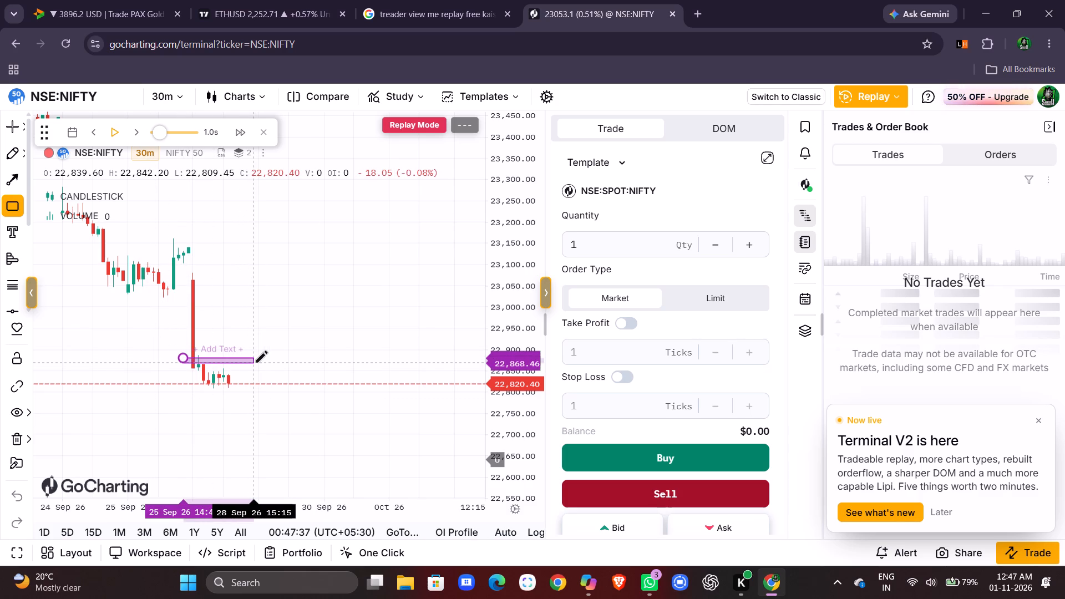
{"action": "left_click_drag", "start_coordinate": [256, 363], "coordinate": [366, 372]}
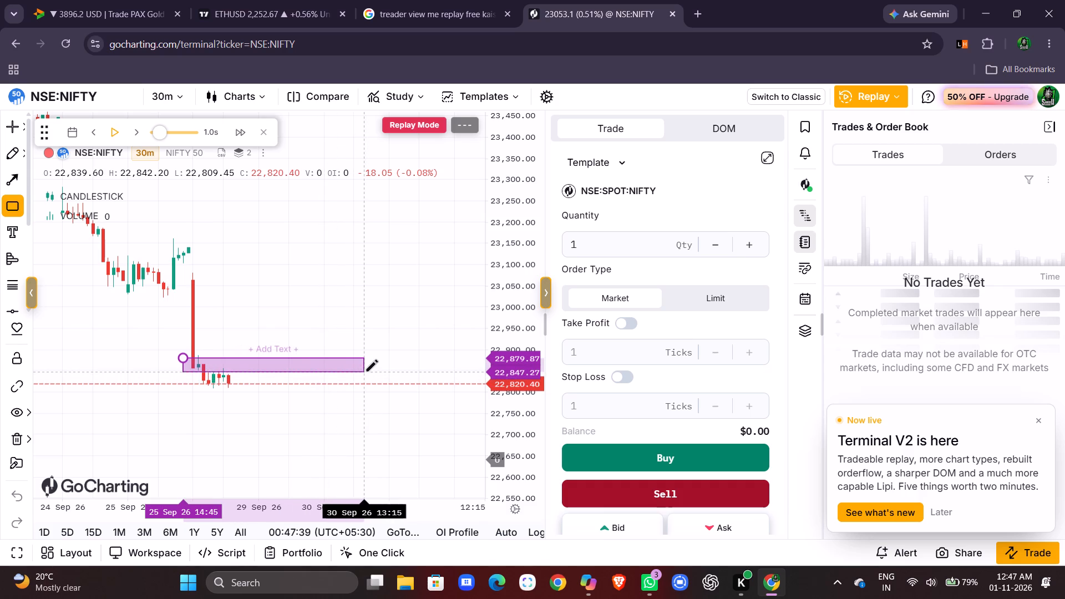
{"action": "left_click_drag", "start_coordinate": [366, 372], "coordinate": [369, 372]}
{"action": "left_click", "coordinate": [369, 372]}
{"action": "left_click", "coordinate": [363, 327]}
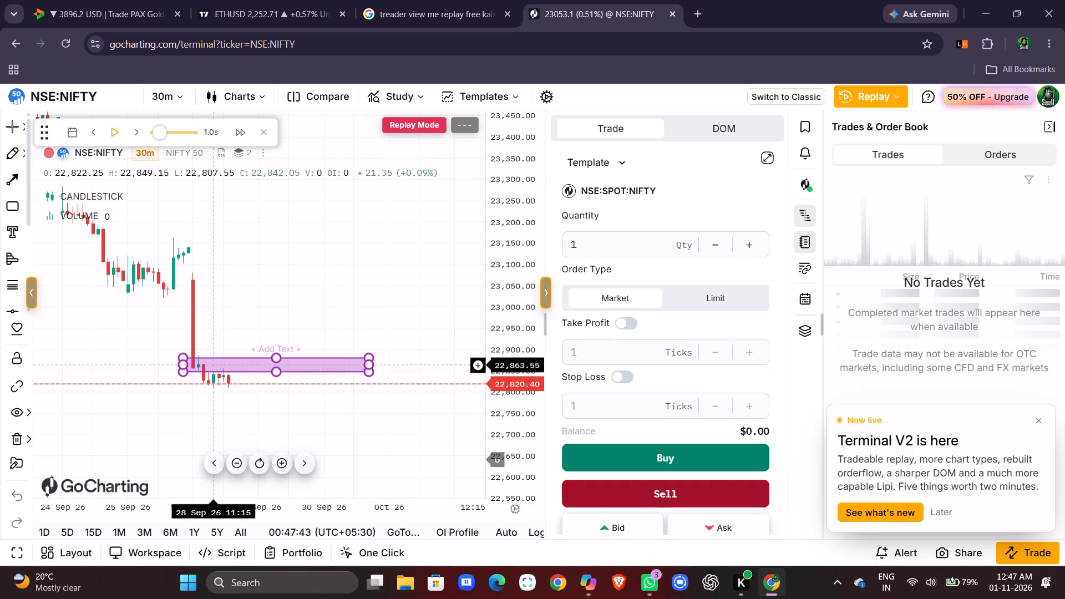
Step the replay back one candle, play it at 1.0s speed and pause among the first 29 September candles.
{"action": "left_click", "coordinate": [93, 131]}
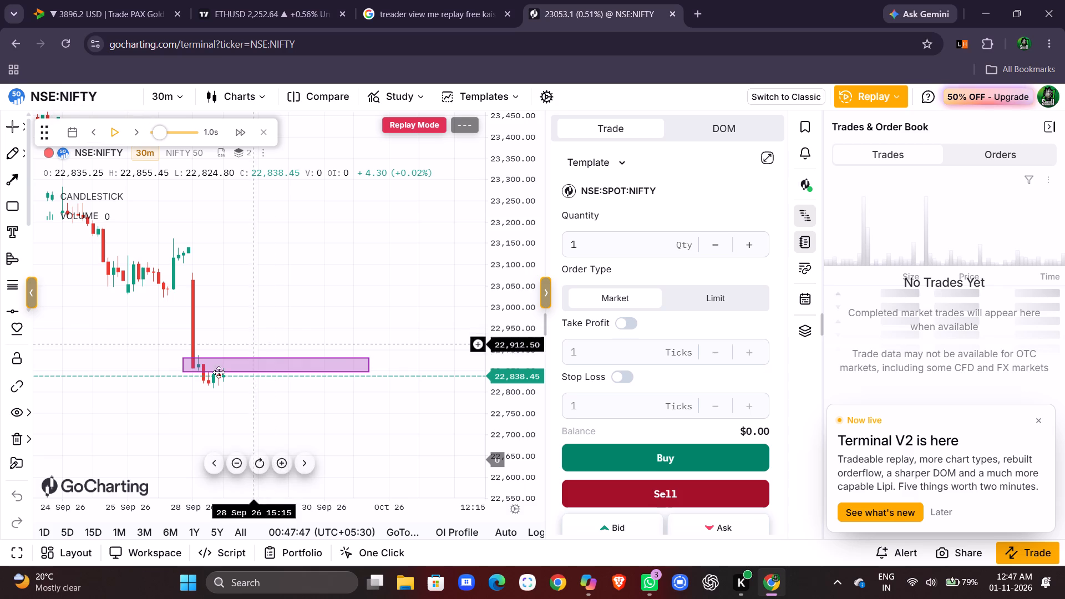
{"action": "left_click_drag", "start_coordinate": [517, 354], "coordinate": [515, 221]}
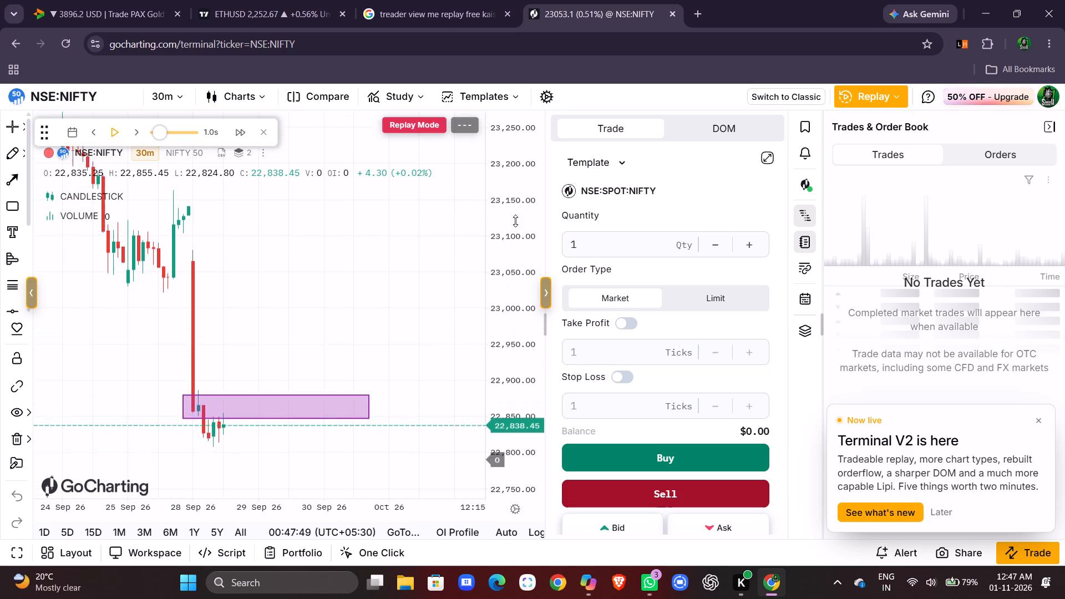
{"action": "left_click_drag", "start_coordinate": [515, 221], "coordinate": [521, 327]}
{"action": "left_click_drag", "start_coordinate": [389, 306], "coordinate": [367, 225]}
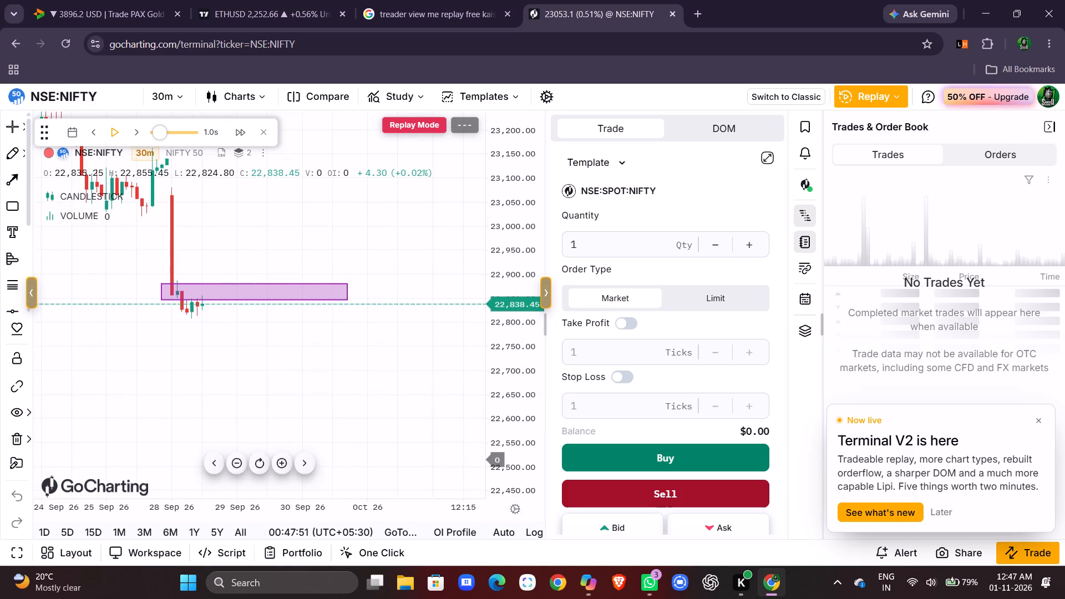
{"action": "left_click_drag", "start_coordinate": [367, 225], "coordinate": [367, 225]}
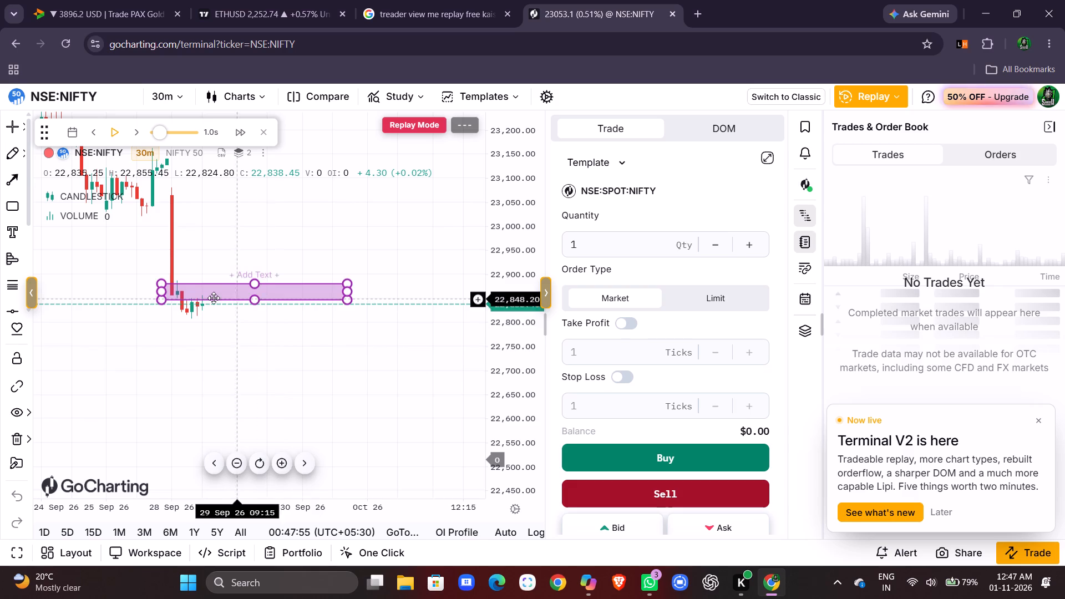
{"action": "left_click", "coordinate": [110, 132]}
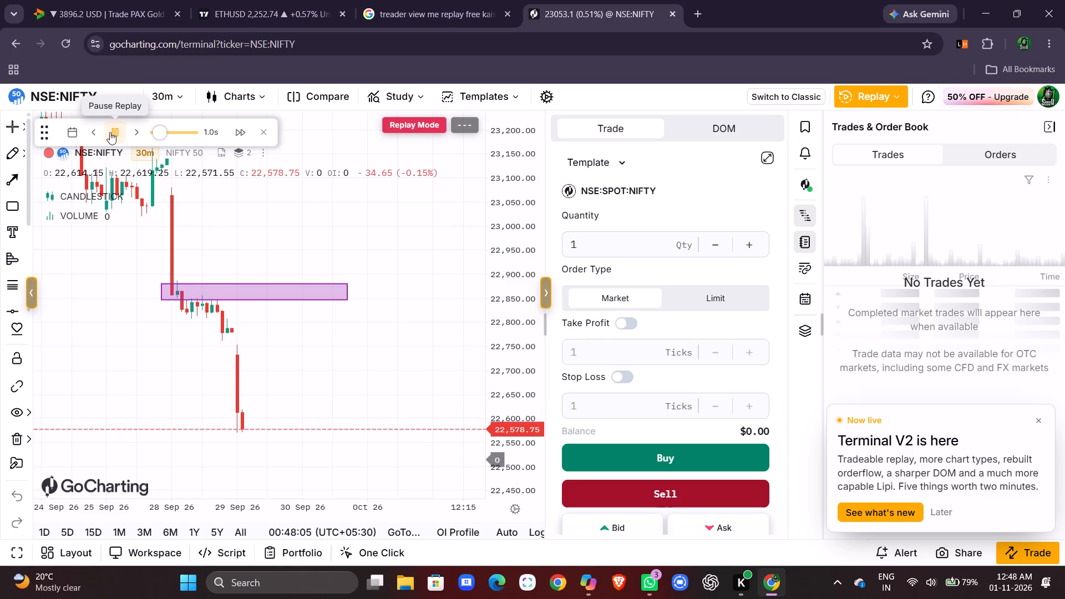
{"action": "left_click", "coordinate": [110, 132]}
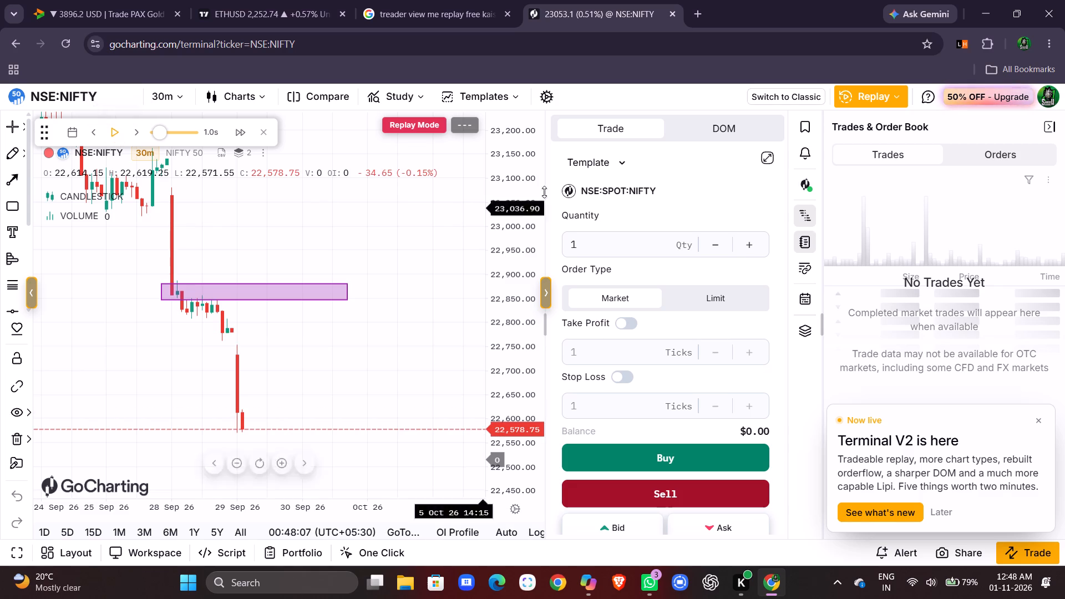
Play the NSE:NIFTY replay in short bursts through the 29 September rebound, pausing at the following red candle.
{"action": "left_click_drag", "start_coordinate": [526, 181], "coordinate": [519, 269]}
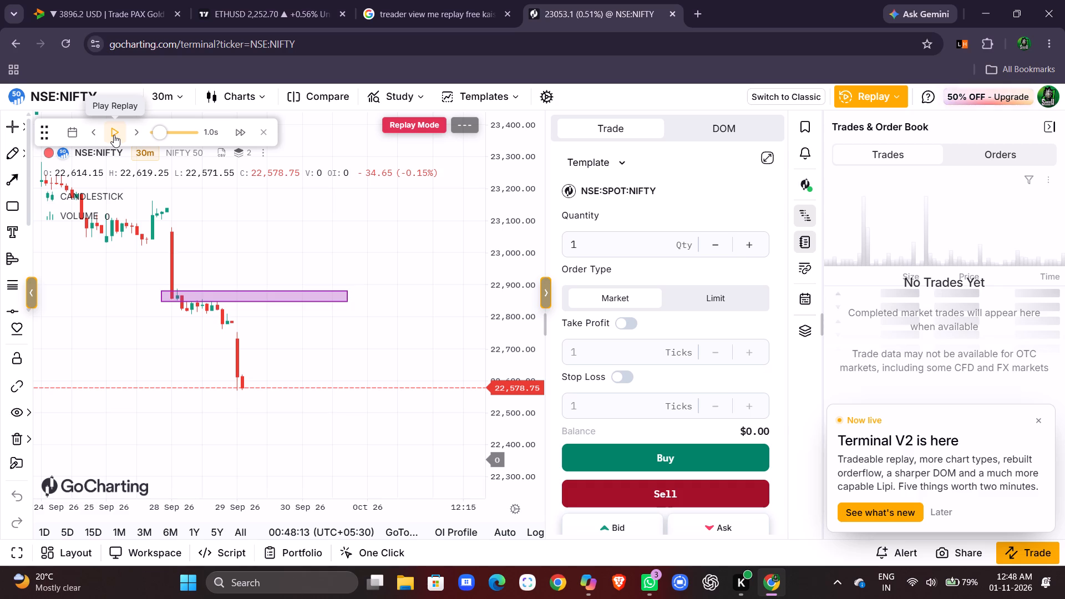
{"action": "left_click_drag", "start_coordinate": [521, 163], "coordinate": [521, 233]}
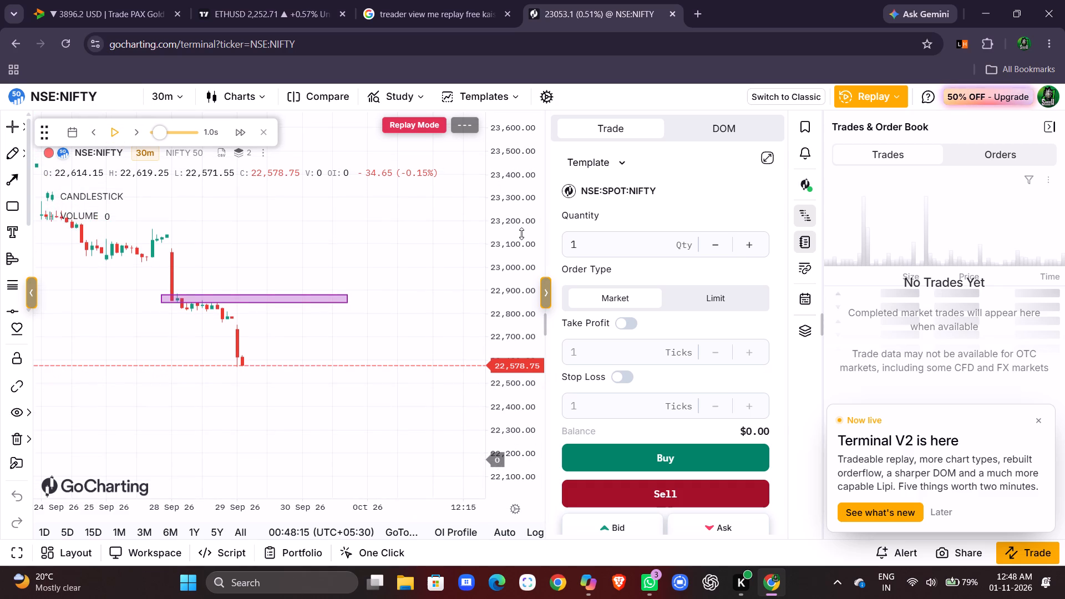
{"action": "left_click_drag", "start_coordinate": [521, 233], "coordinate": [521, 249]}
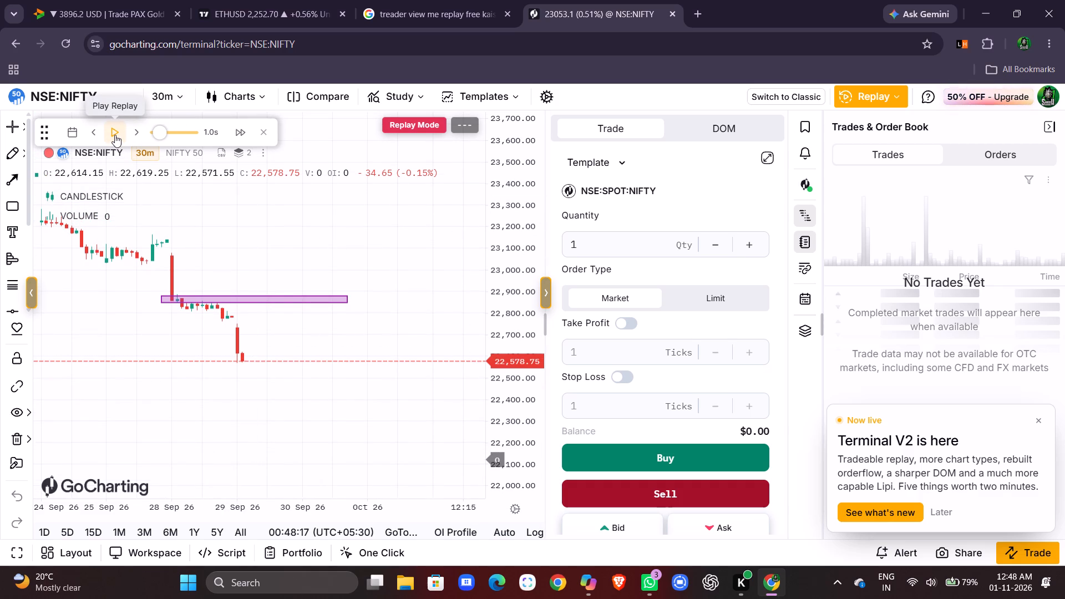
{"action": "left_click", "coordinate": [115, 135]}
{"action": "left_click", "coordinate": [115, 135]}
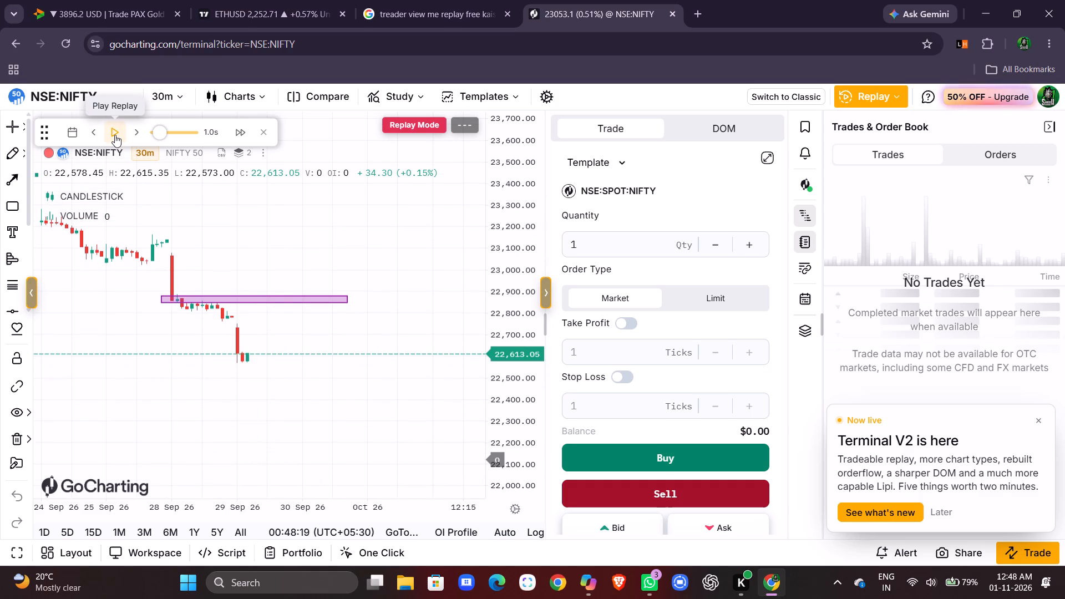
{"action": "left_click", "coordinate": [115, 135]}
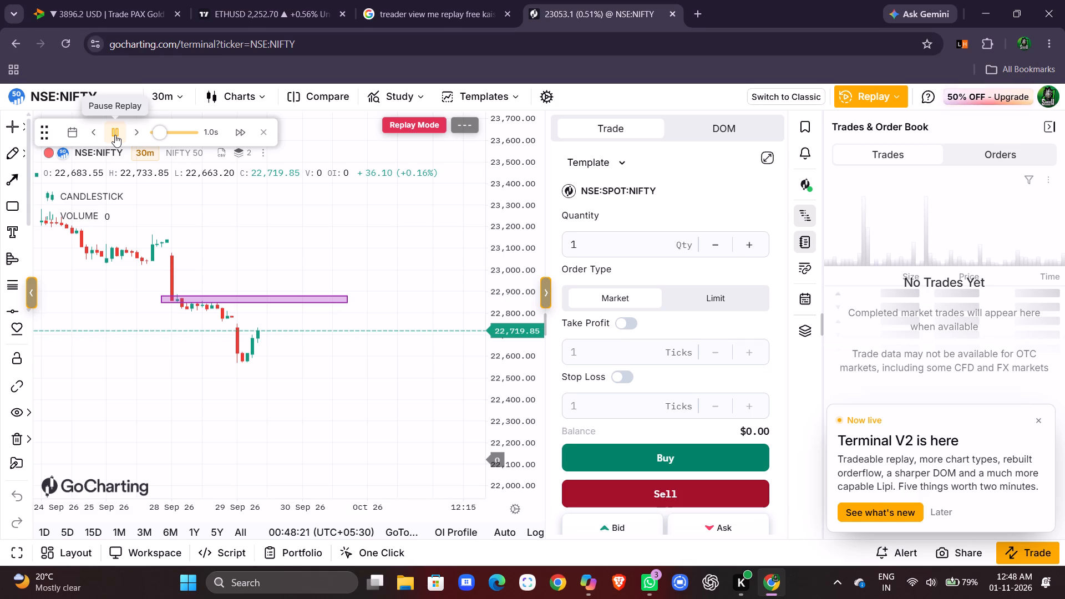
{"action": "left_click", "coordinate": [115, 135]}
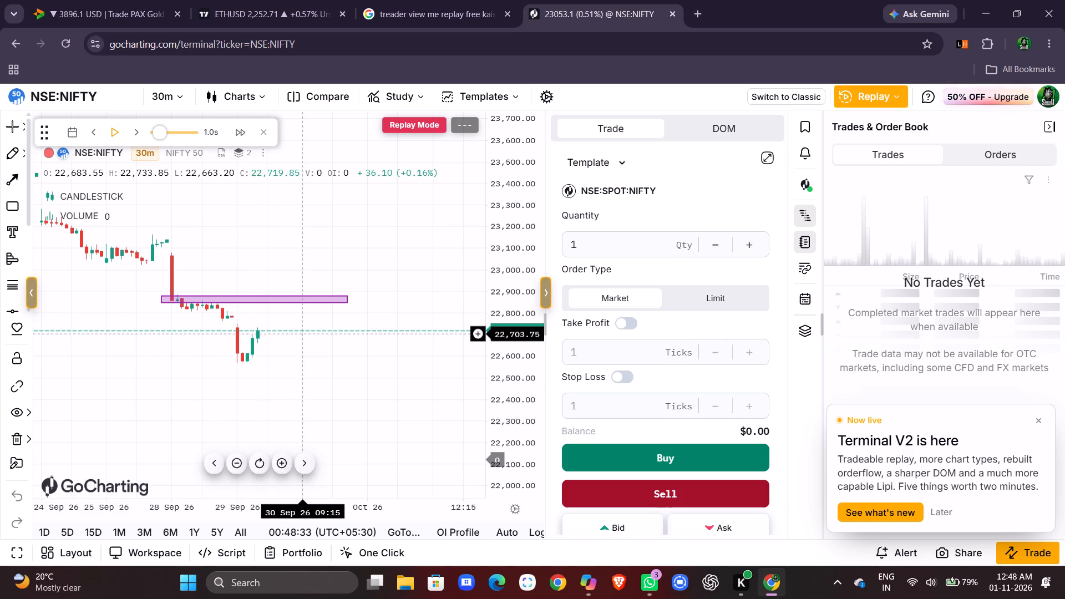
{"action": "left_click", "coordinate": [118, 136]}
{"action": "left_click", "coordinate": [118, 136]}
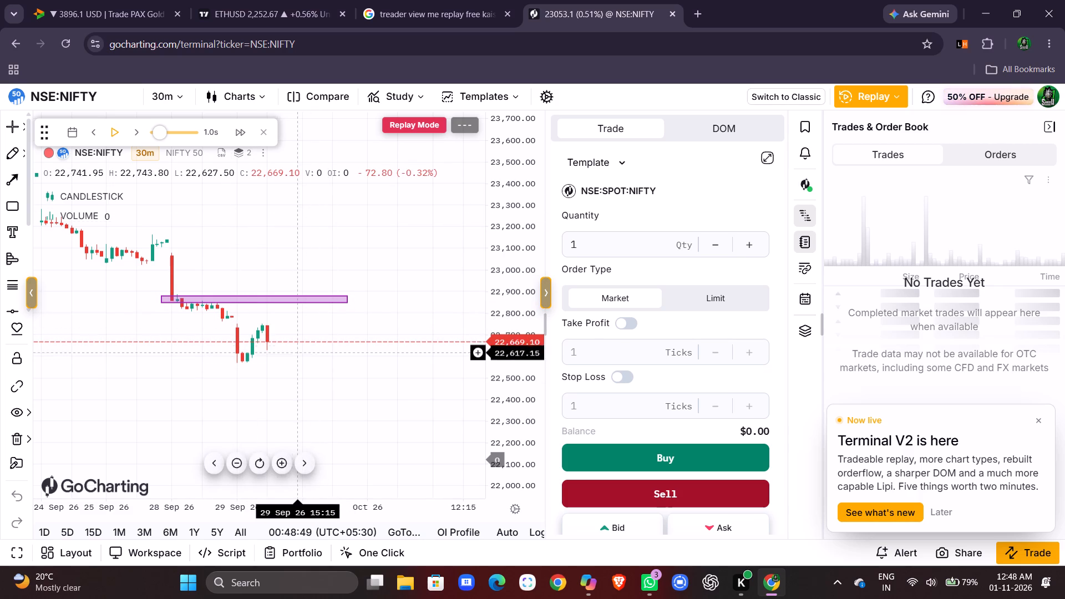
Continue the replay at 1.0s speed through 30 September, pausing among the first 1 October candles.
{"action": "left_click", "coordinate": [109, 136]}
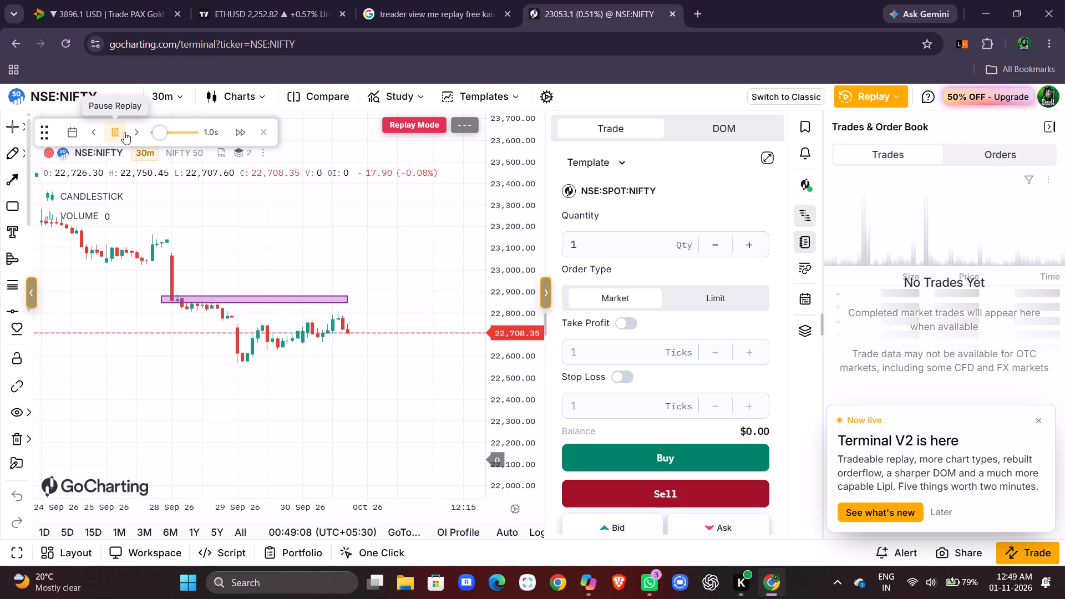
{"action": "left_click", "coordinate": [124, 132]}
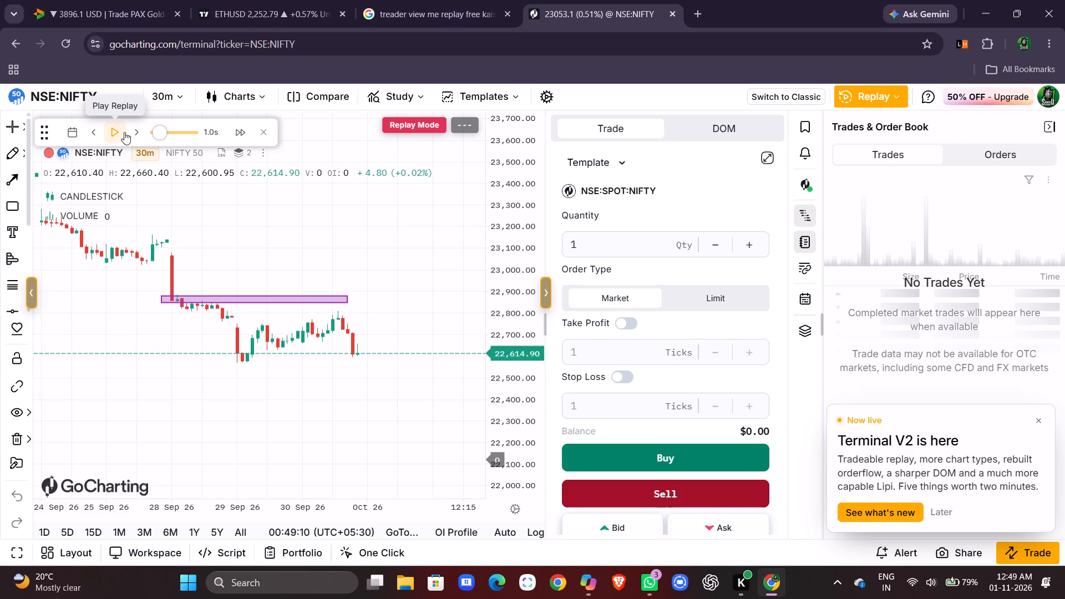
{"action": "left_click", "coordinate": [124, 132]}
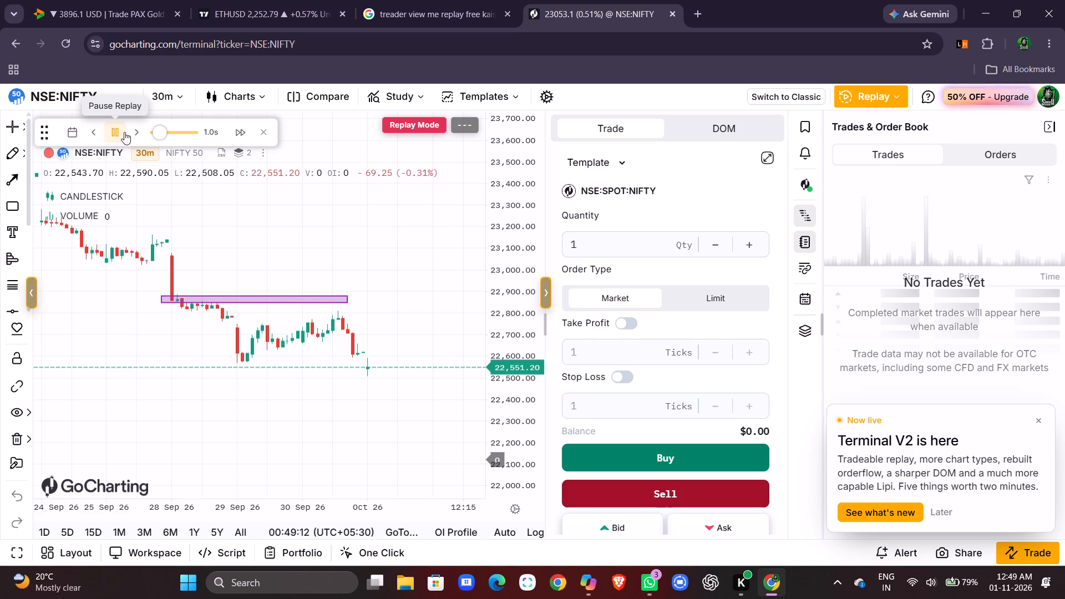
{"action": "left_click", "coordinate": [124, 132]}
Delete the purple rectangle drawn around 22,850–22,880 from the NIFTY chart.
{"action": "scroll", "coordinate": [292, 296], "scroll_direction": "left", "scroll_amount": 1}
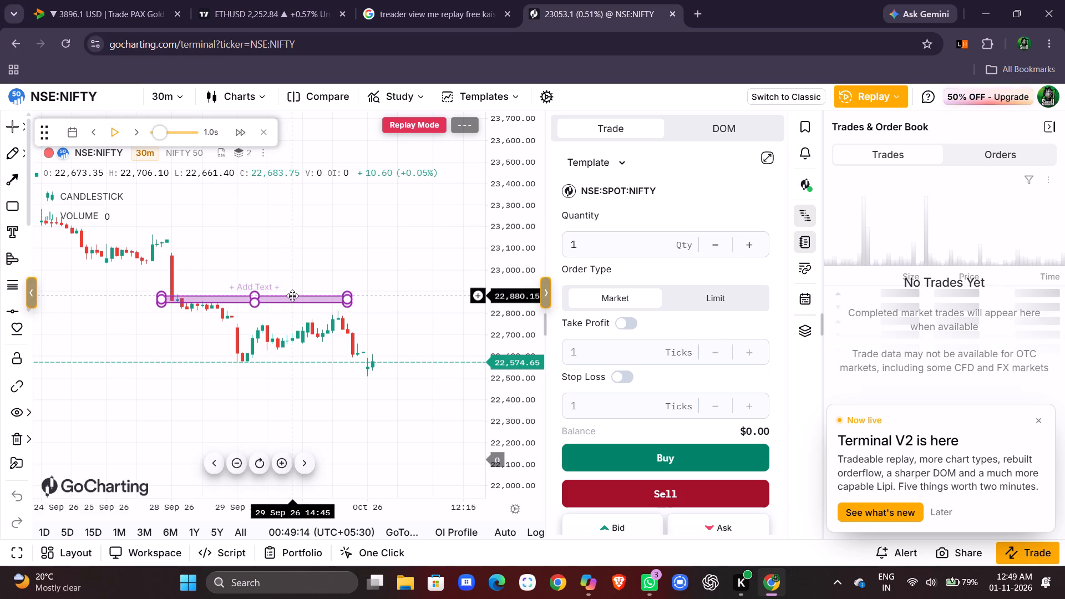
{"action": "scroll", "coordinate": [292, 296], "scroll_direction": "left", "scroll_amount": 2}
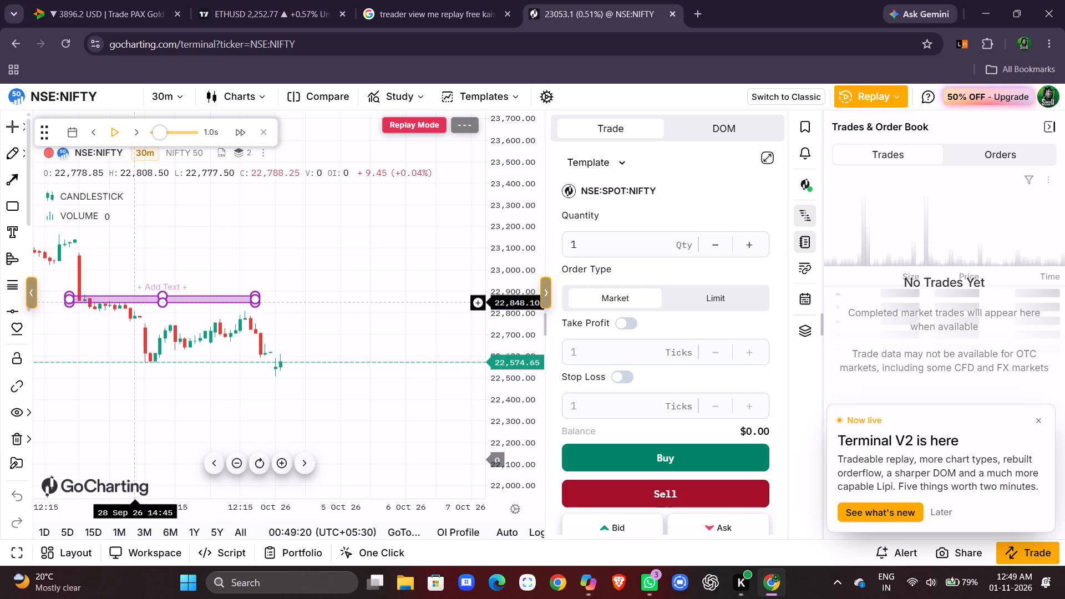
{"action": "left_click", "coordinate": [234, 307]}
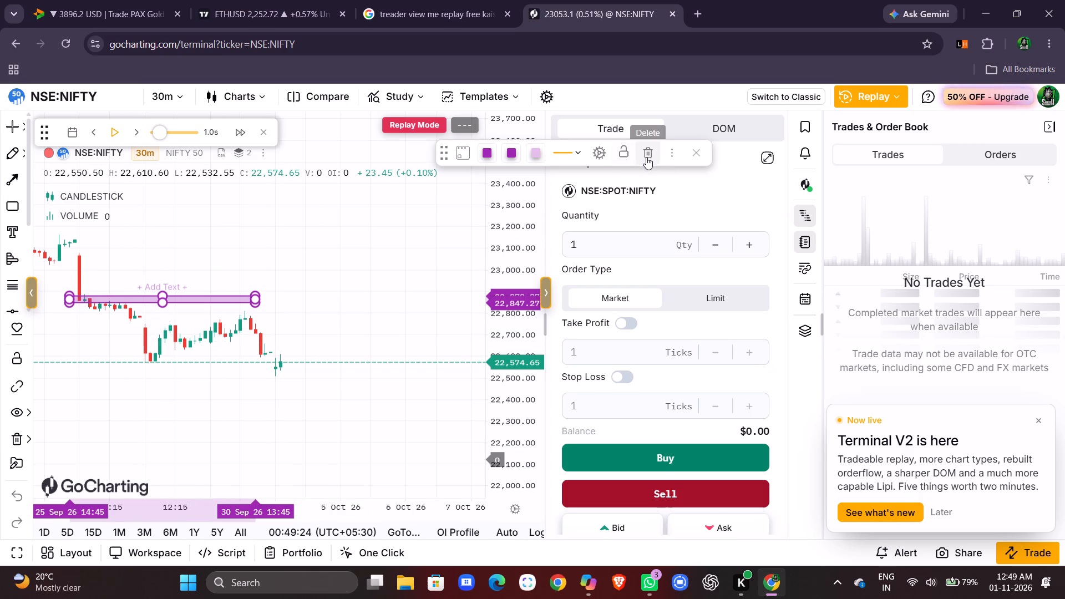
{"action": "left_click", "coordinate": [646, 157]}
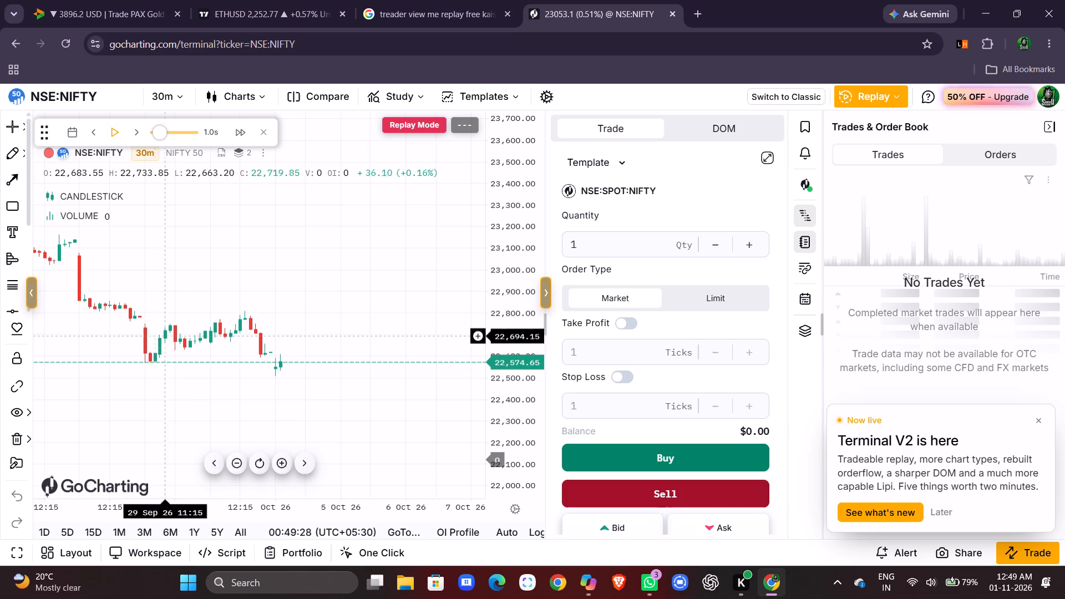
Play the replay further into 1 October and pause at the large red candle near 22,434.
{"action": "scroll", "coordinate": [156, 341], "scroll_direction": "right", "scroll_amount": 1}
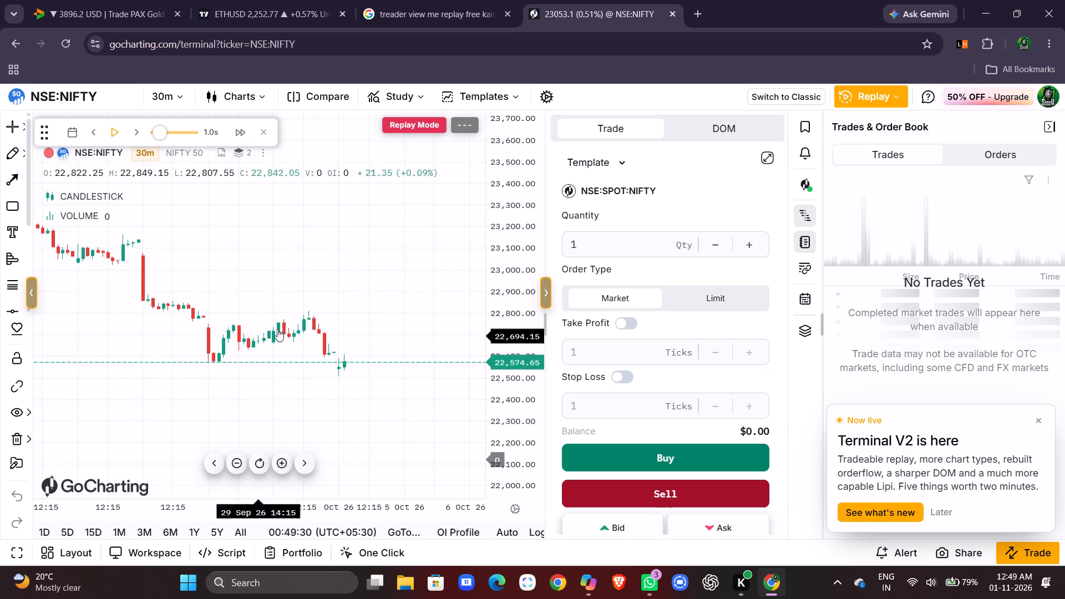
{"action": "scroll", "coordinate": [288, 347], "scroll_direction": "left", "scroll_amount": 1}
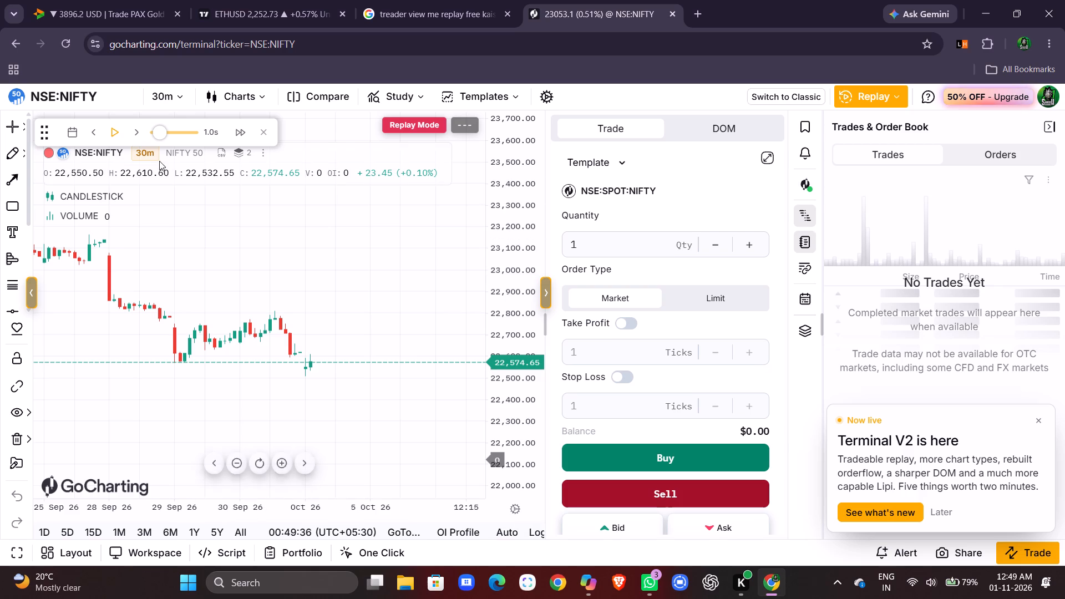
{"action": "left_click", "coordinate": [118, 130]}
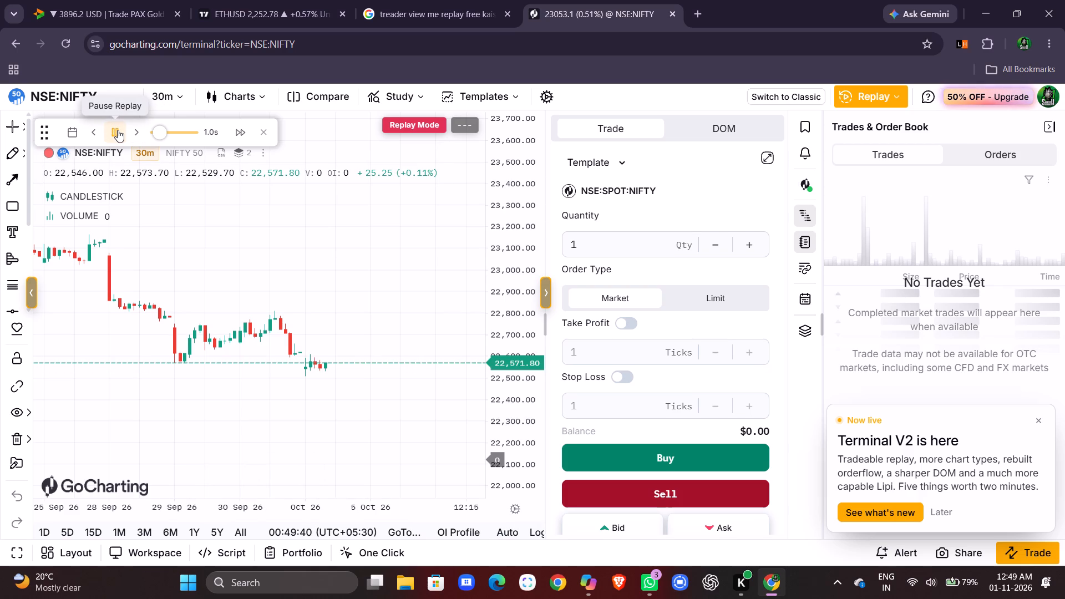
{"action": "left_click", "coordinate": [118, 130]}
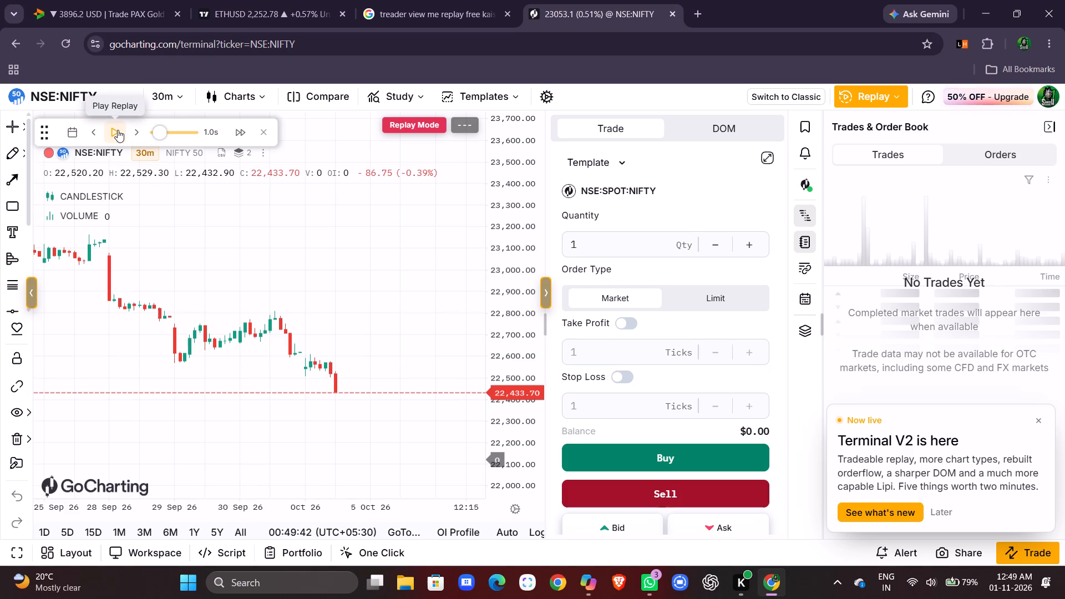
{"action": "scroll", "coordinate": [448, 373], "scroll_direction": "left", "scroll_amount": 1}
{"action": "left_click_drag", "start_coordinate": [513, 382], "coordinate": [518, 355]}
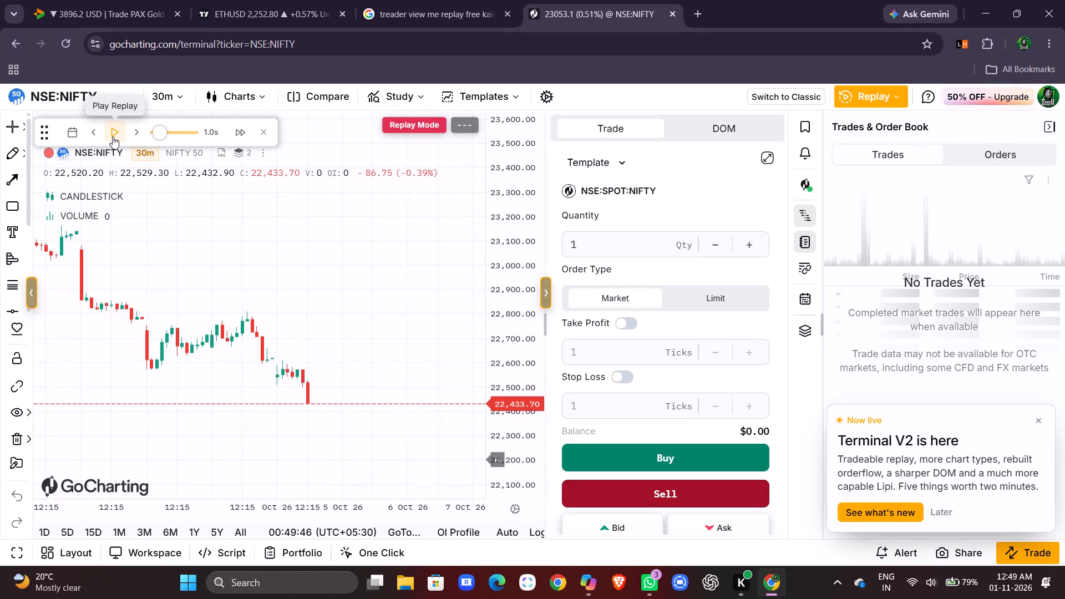
Play the NSE:NIFTY replay past the 1 October low and rebound in two bursts, pausing at the red candle near 22,544.
{"action": "left_click", "coordinate": [113, 136]}
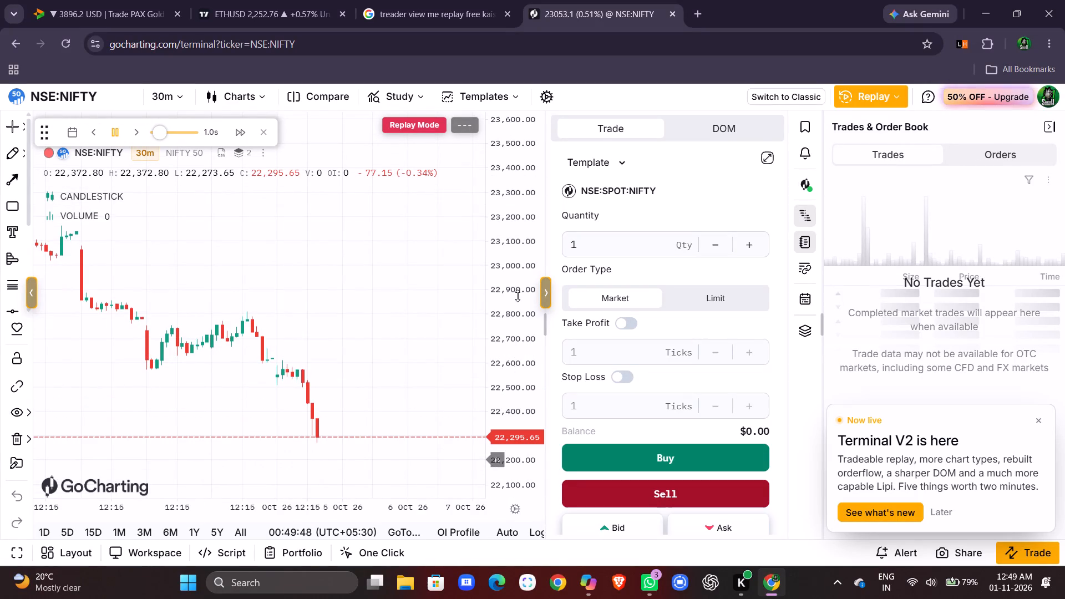
{"action": "left_click_drag", "start_coordinate": [518, 296], "coordinate": [518, 336]}
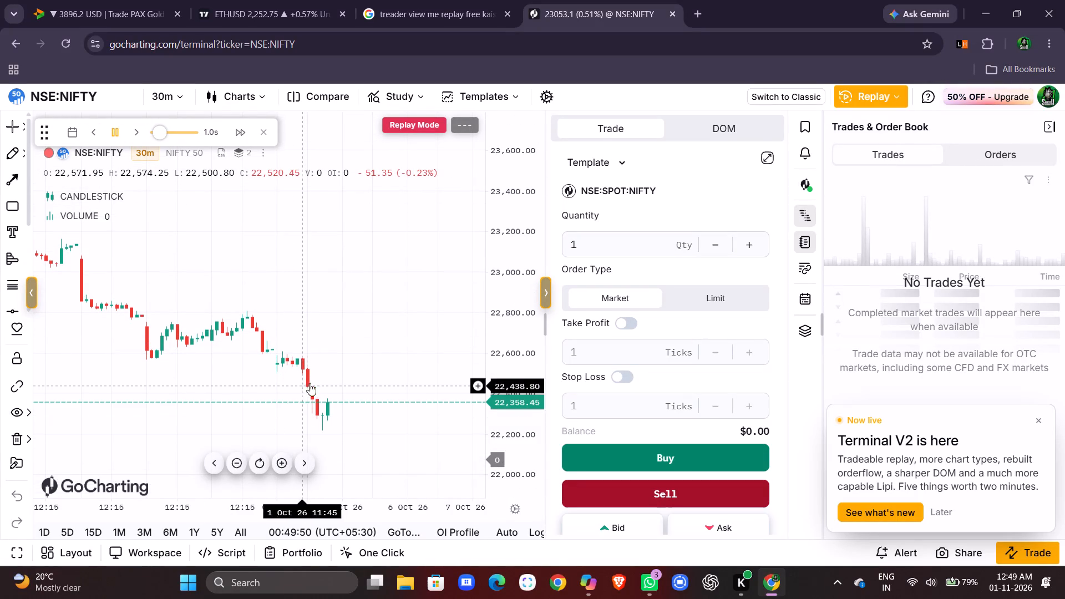
{"action": "left_click", "coordinate": [112, 121]}
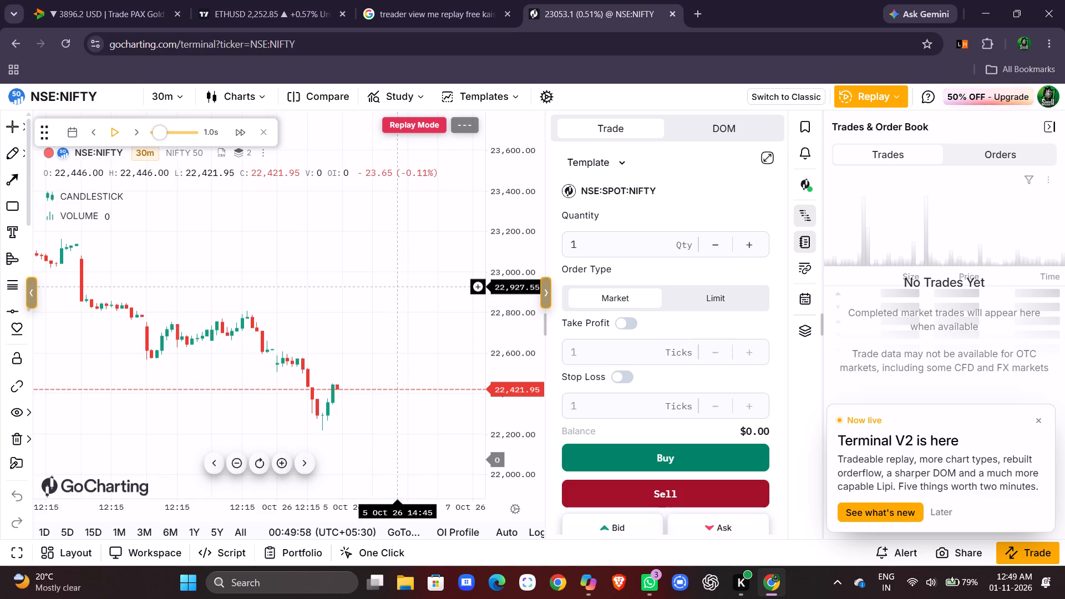
{"action": "key", "text": "space"}
{"action": "key", "text": "space"}
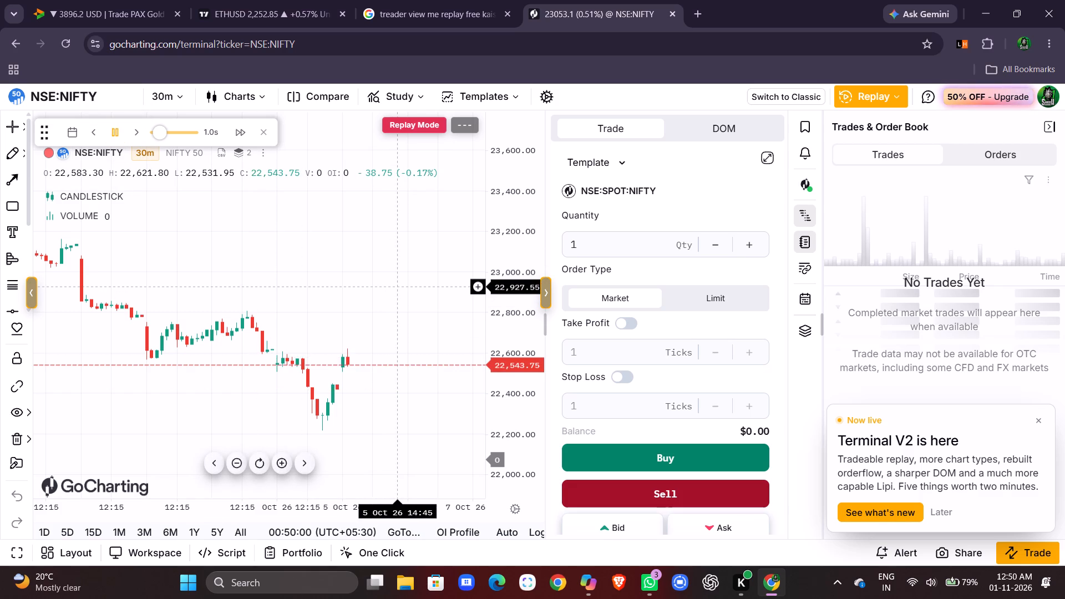
Advance the NIFTY replay a few more 30-minute candles in short bursts, pausing near 22,468.
{"action": "scroll", "coordinate": [395, 287], "scroll_direction": "left", "scroll_amount": 1}
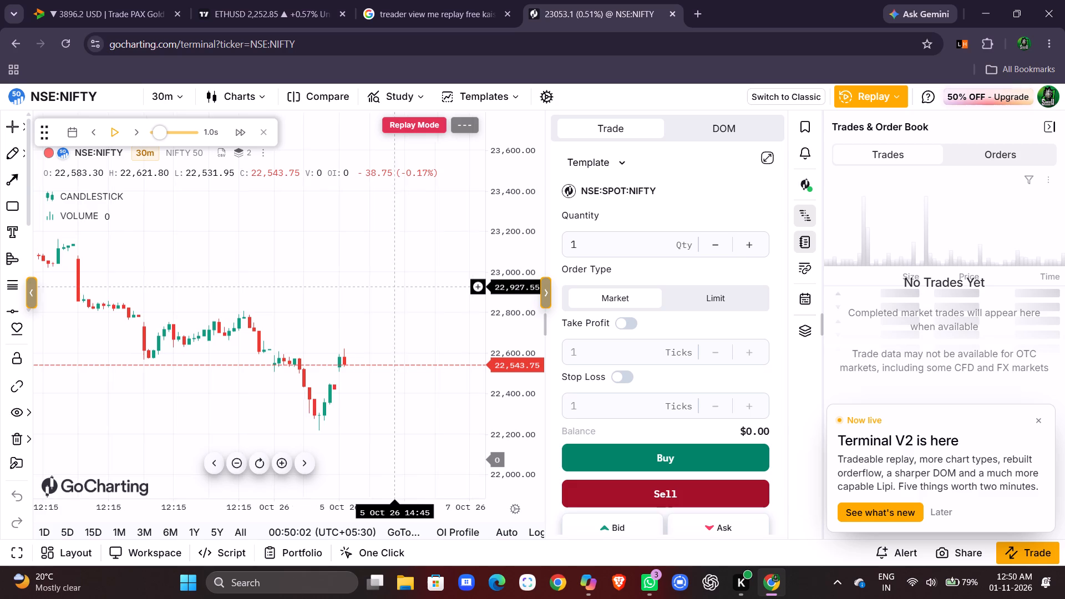
{"action": "scroll", "coordinate": [395, 287], "scroll_direction": "left", "scroll_amount": 1}
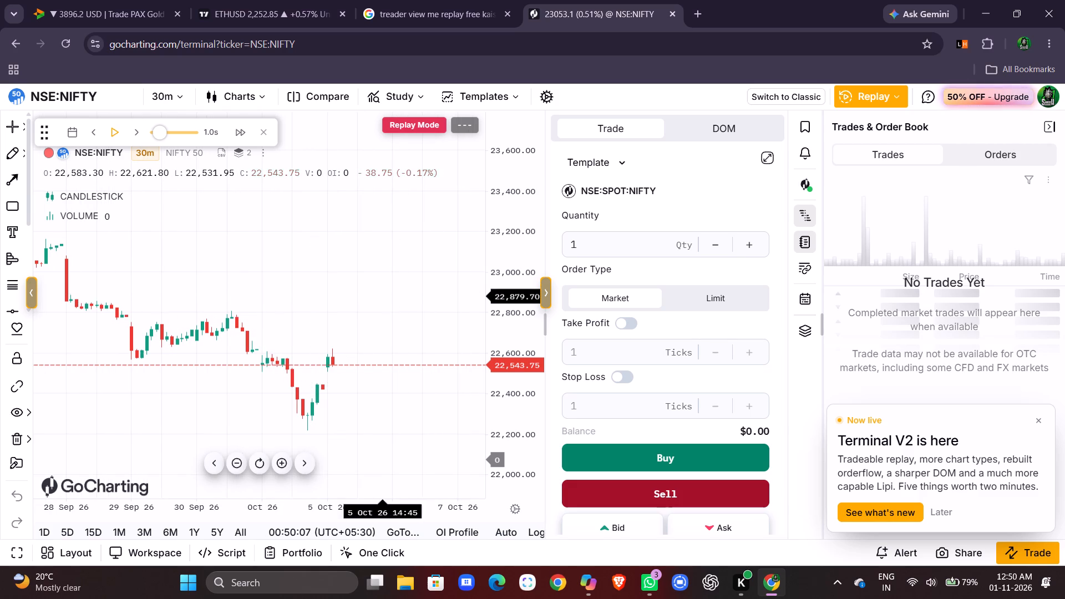
{"action": "left_click_drag", "start_coordinate": [539, 227], "coordinate": [538, 254]}
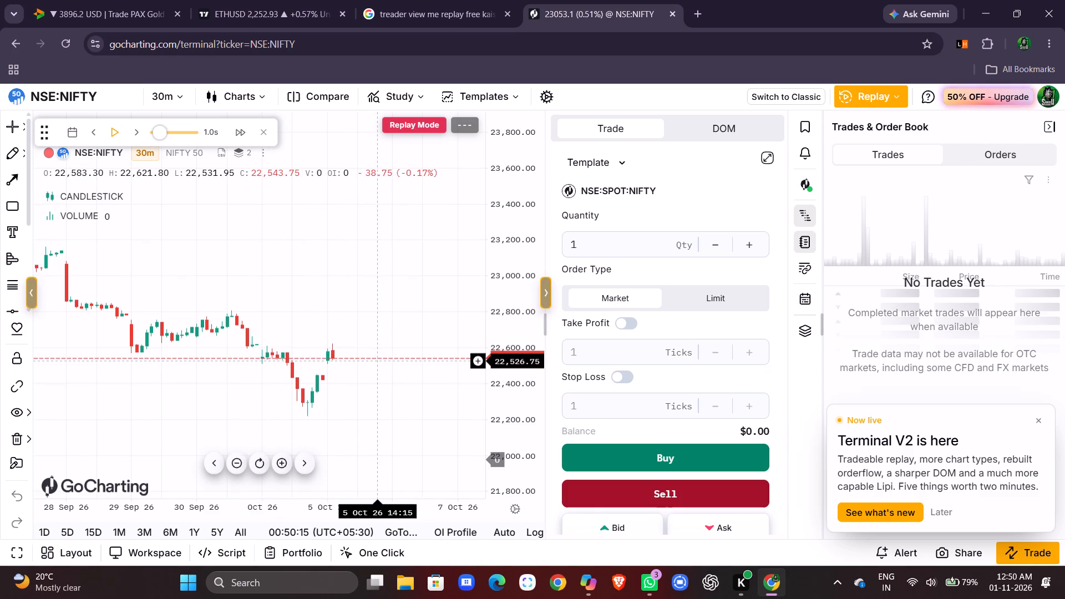
{"action": "scroll", "coordinate": [377, 361], "scroll_direction": "left", "scroll_amount": 1}
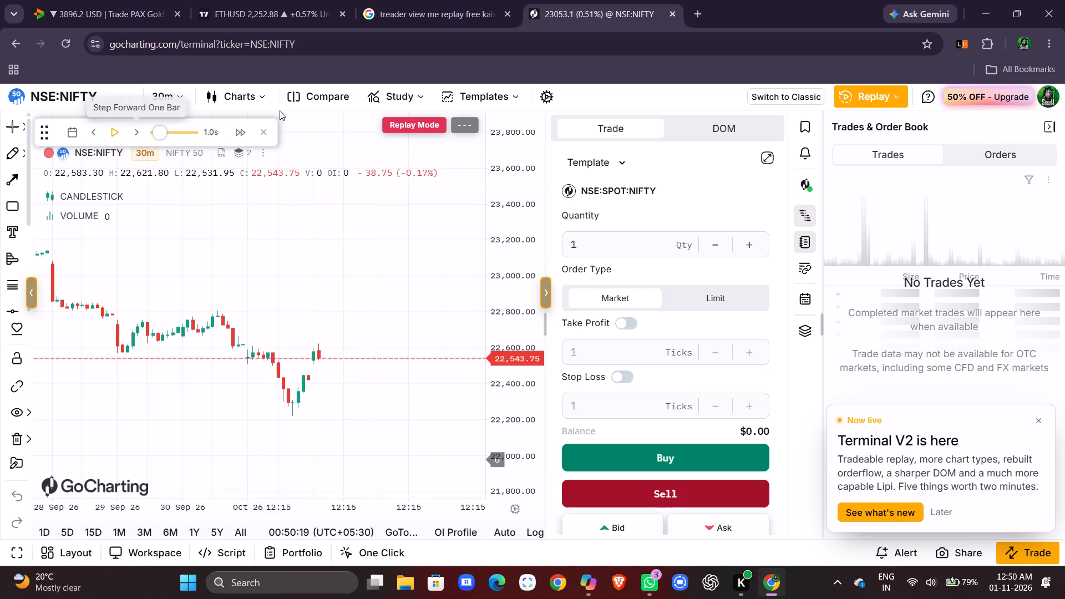
{"action": "key", "text": "space"}
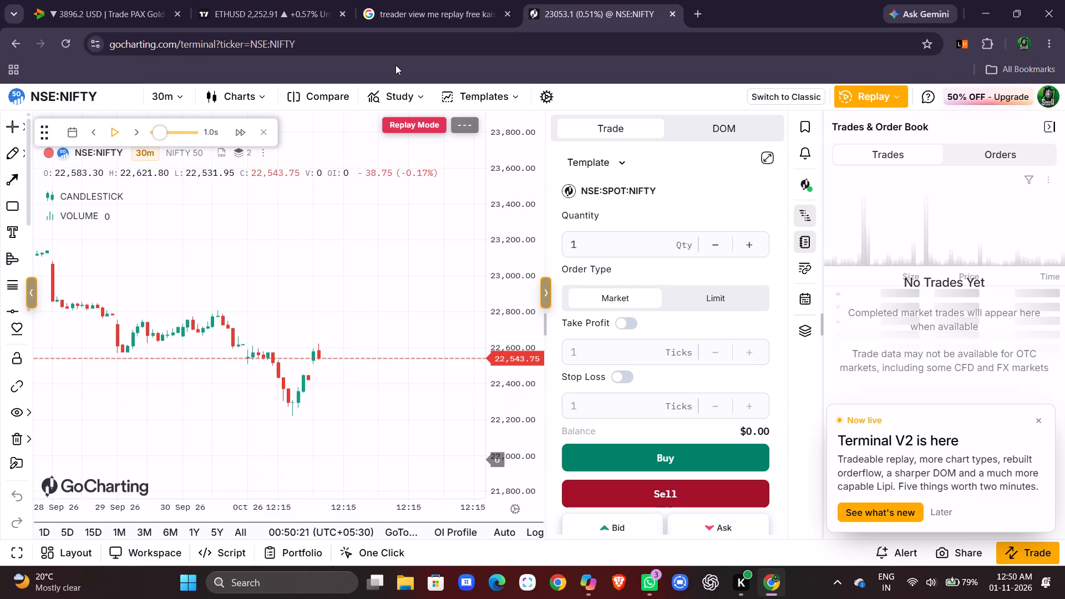
{"action": "key", "text": "space"}
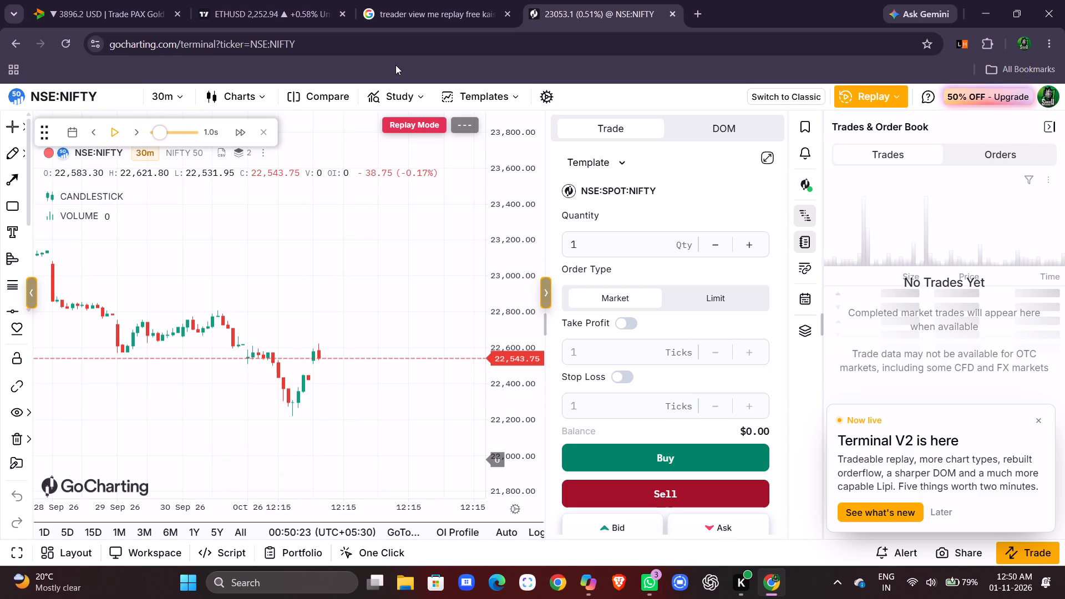
{"action": "left_click", "coordinate": [232, 271]}
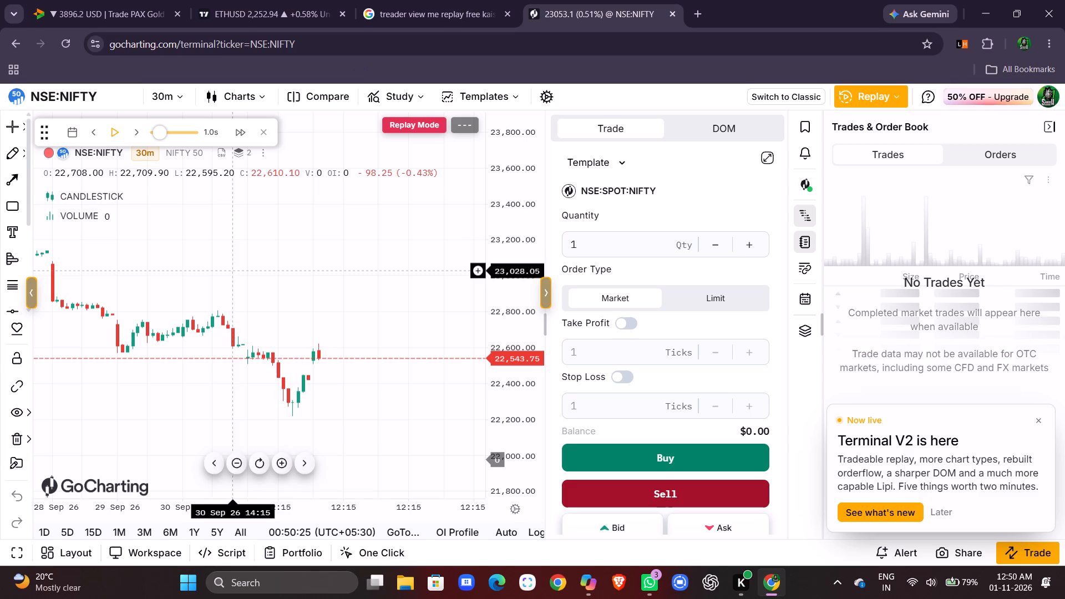
{"action": "key", "text": "space"}
{"action": "key", "text": "space"}
{"action": "key", "text": "space"}
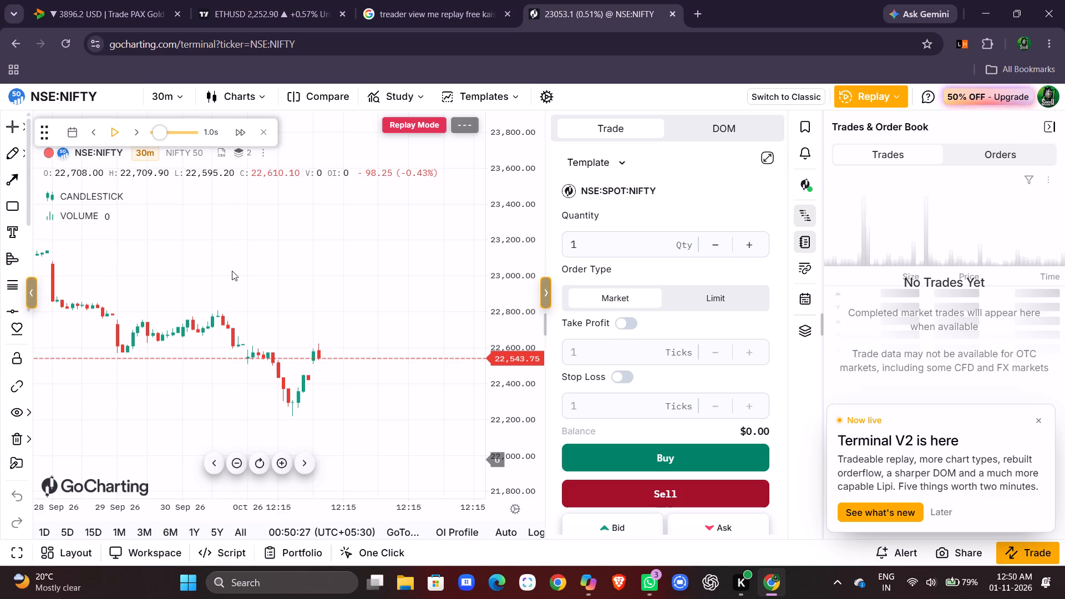
{"action": "left_click", "coordinate": [120, 131]}
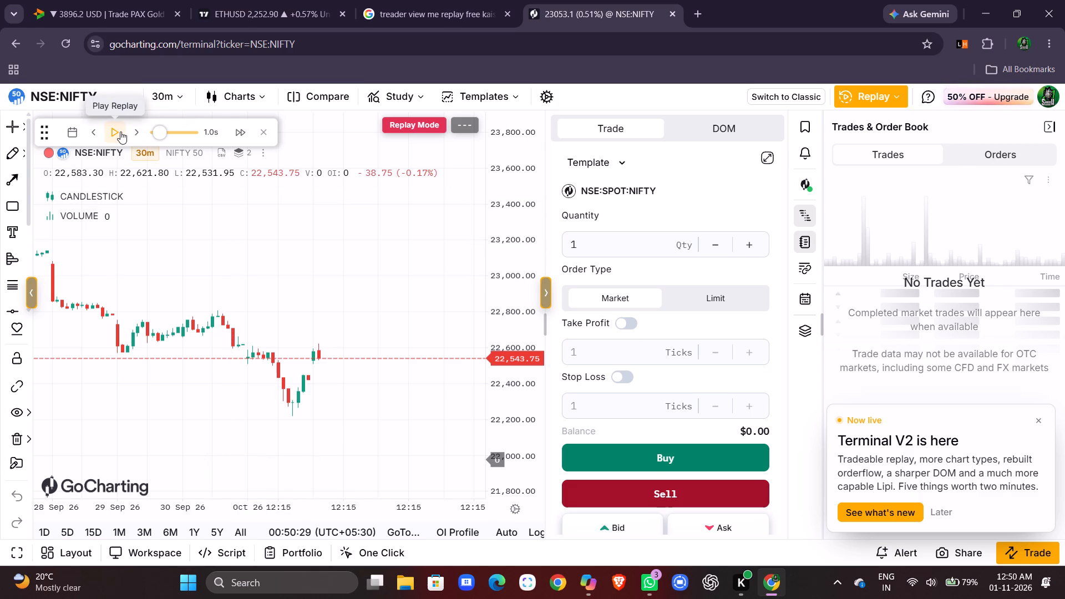
{"action": "left_click", "coordinate": [120, 131]}
{"action": "key", "text": "space"}
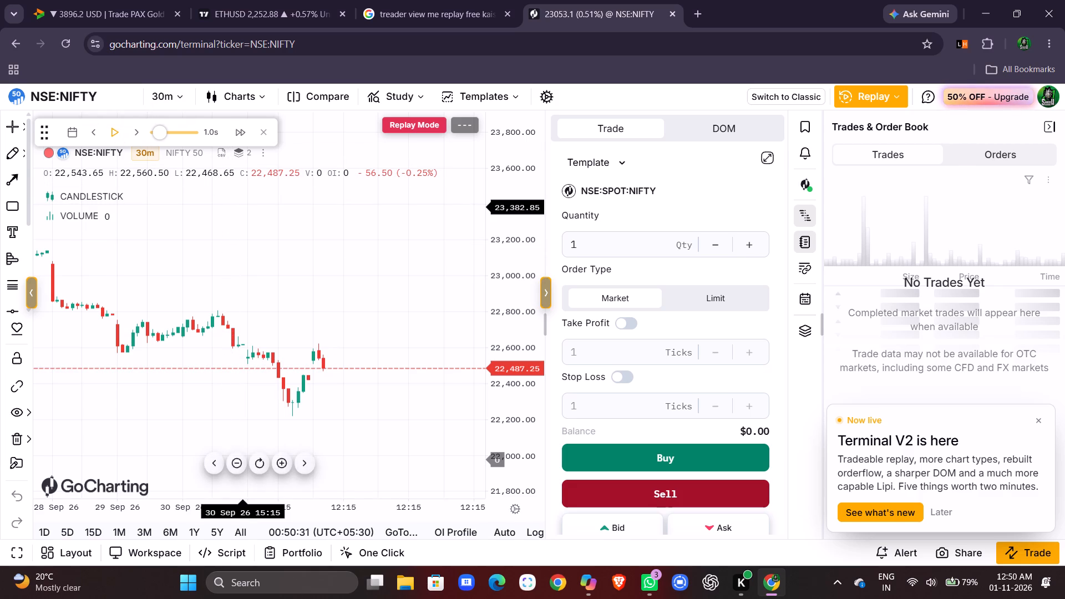
{"action": "key", "text": "space"}
{"action": "key", "text": "space"}
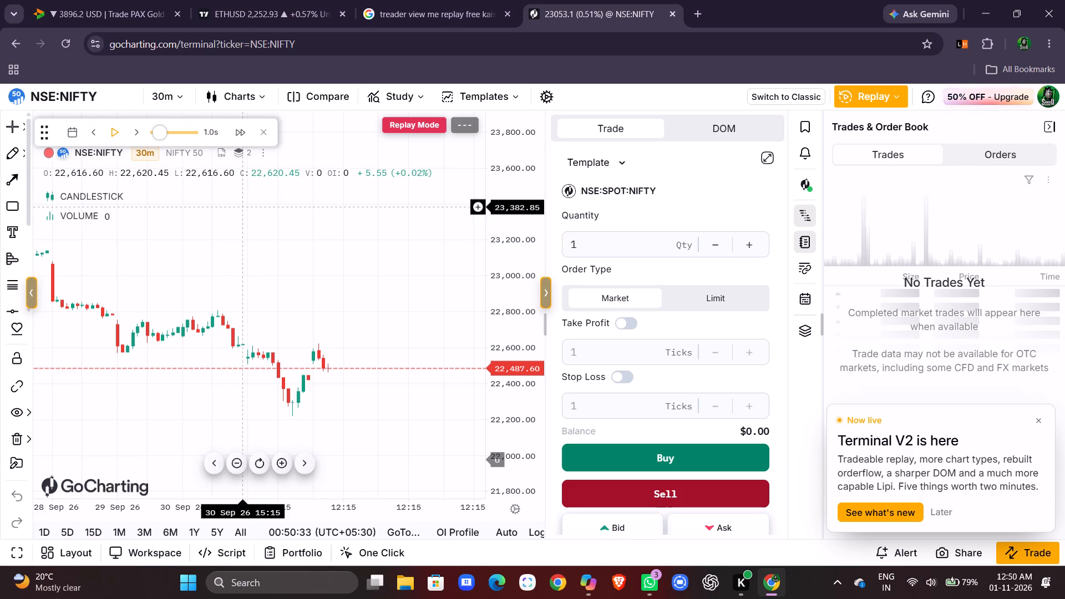
{"action": "key", "text": "space"}
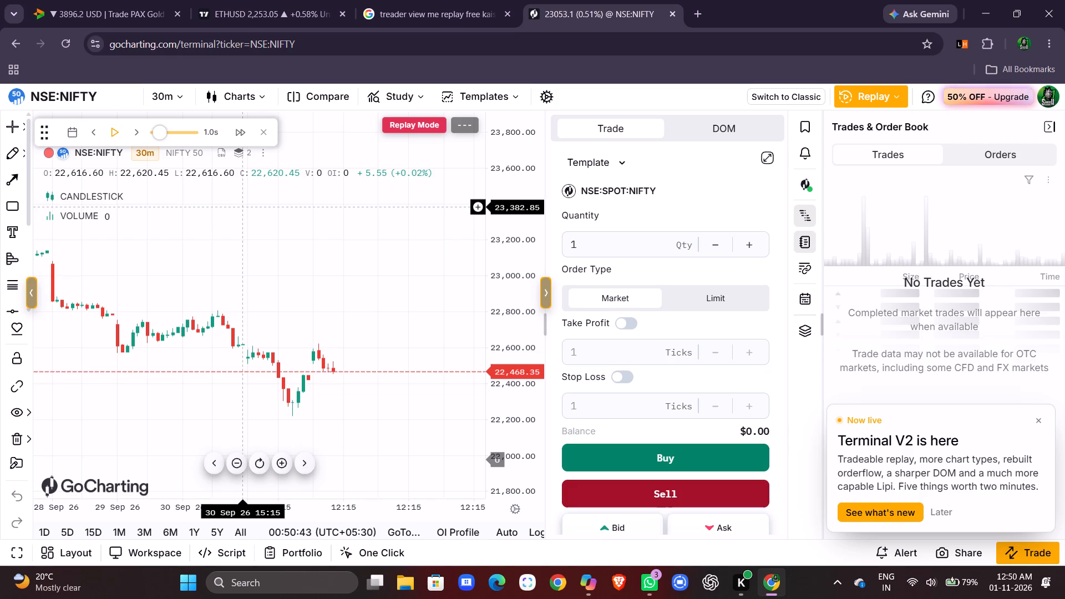
Play the NIFTY replay at 1.0s speed through the following recovery and pause at the candle near 22,723.
{"action": "key", "text": "space"}
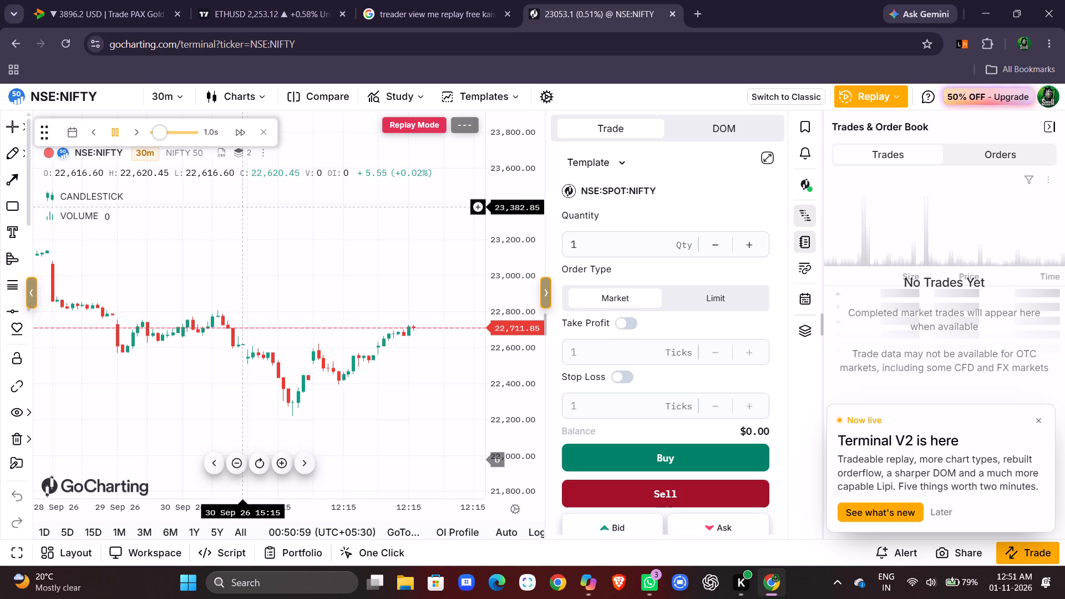
{"action": "key", "text": "space"}
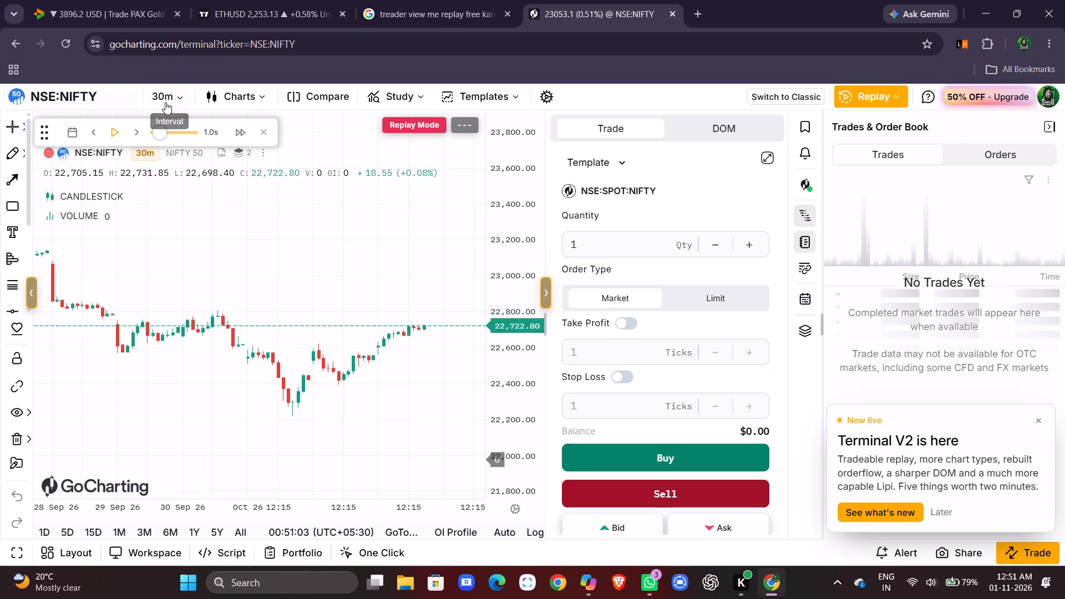
Open the symbol search from the NIFTY chart, try searching for BIT, and clear the query.
{"action": "left_click", "coordinate": [103, 94]}
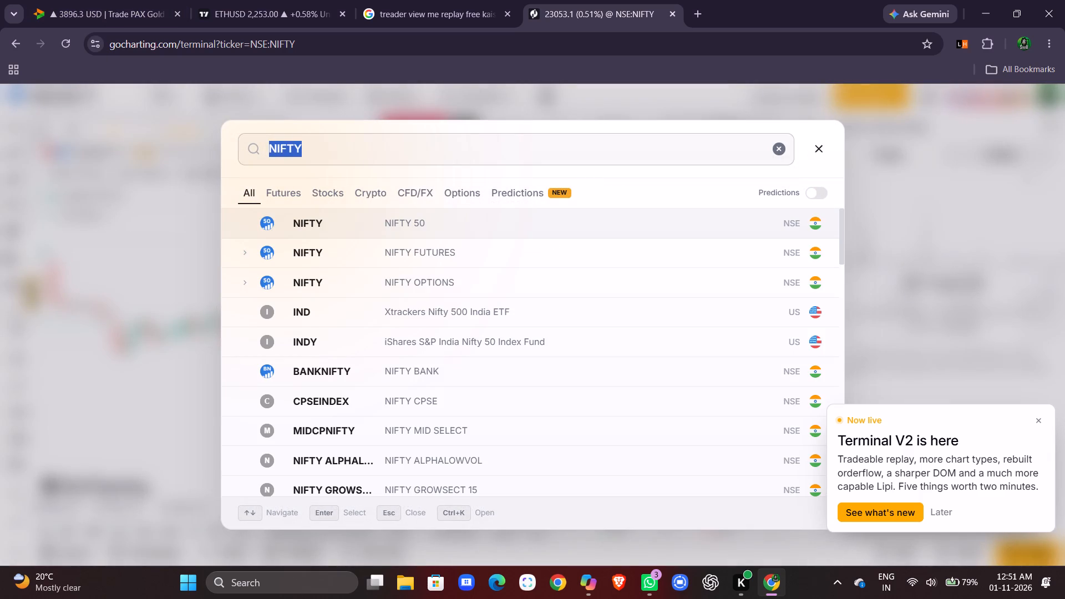
{"action": "left_click_drag", "start_coordinate": [366, 153], "coordinate": [264, 157]}
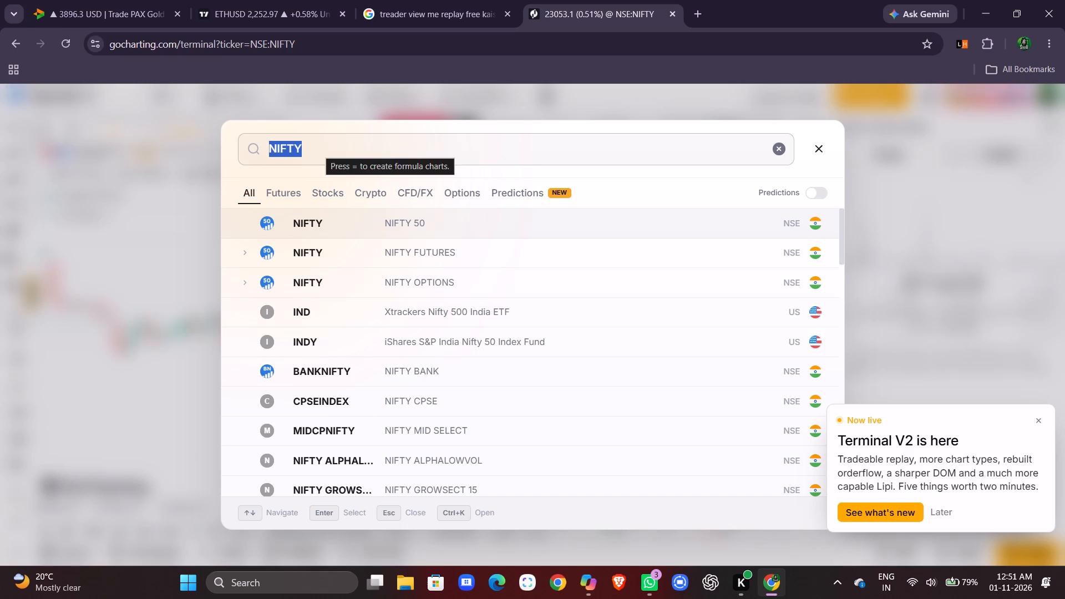
{"action": "key", "text": "BackSpace"}
{"action": "type", "text": "bit"}
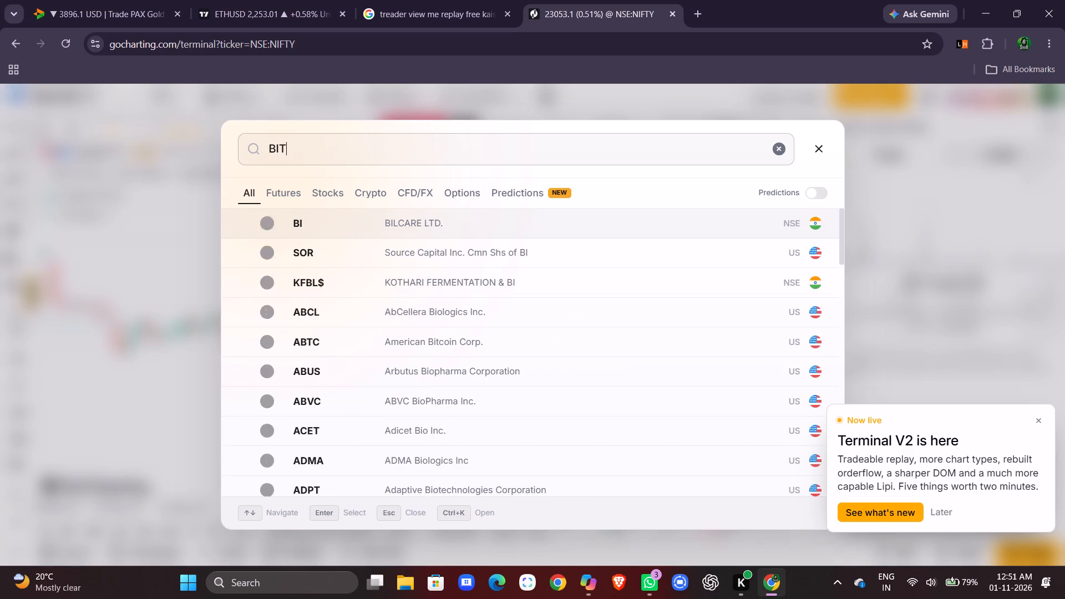
{"action": "key", "text": "BackSpace"}
{"action": "key", "text": "BackSpace"}
{"action": "key", "text": "BackSpace"}
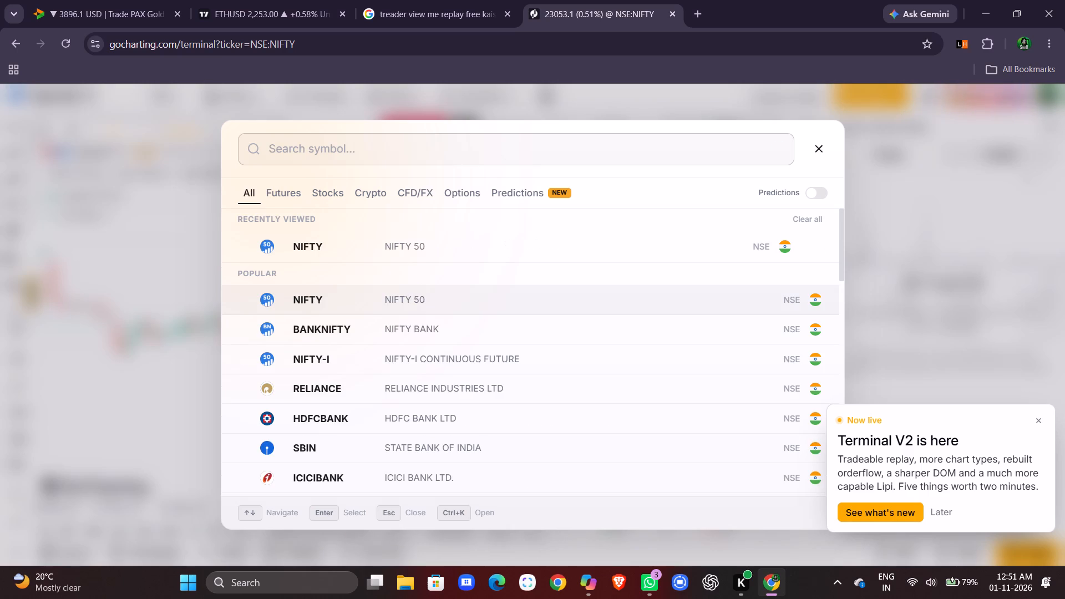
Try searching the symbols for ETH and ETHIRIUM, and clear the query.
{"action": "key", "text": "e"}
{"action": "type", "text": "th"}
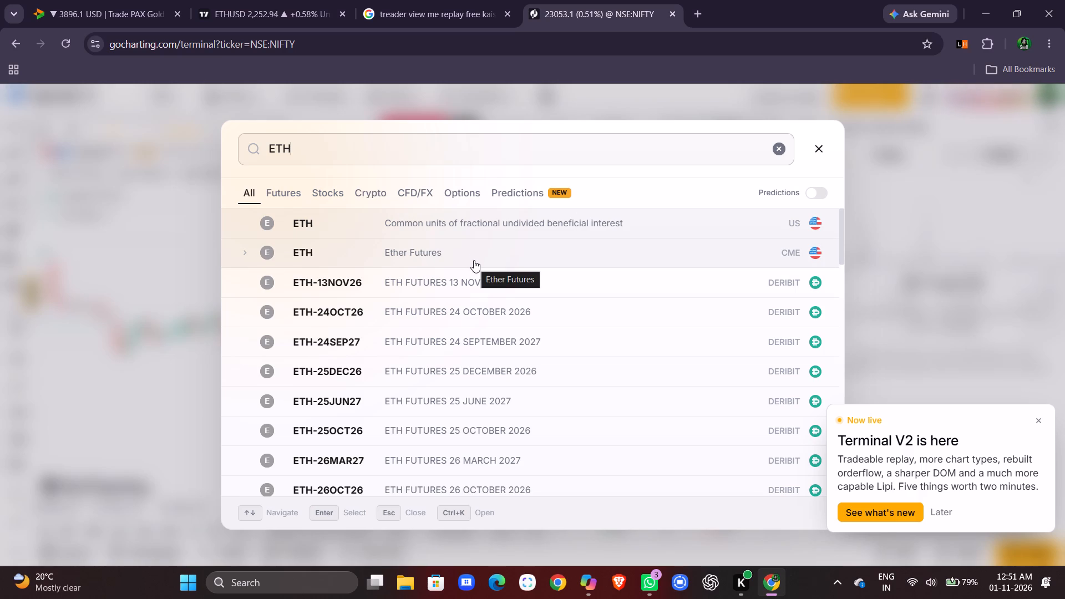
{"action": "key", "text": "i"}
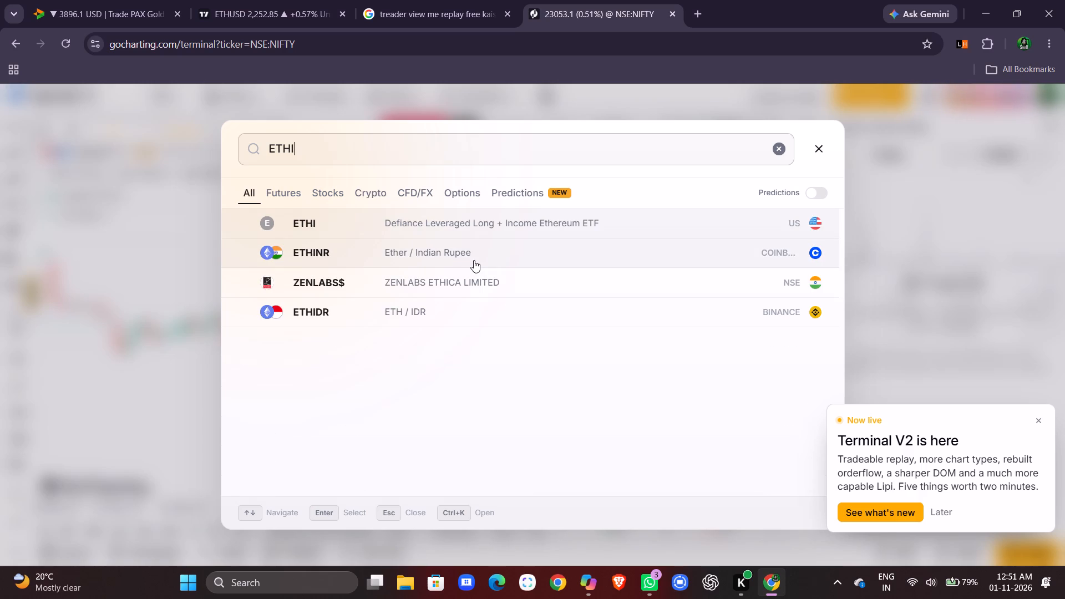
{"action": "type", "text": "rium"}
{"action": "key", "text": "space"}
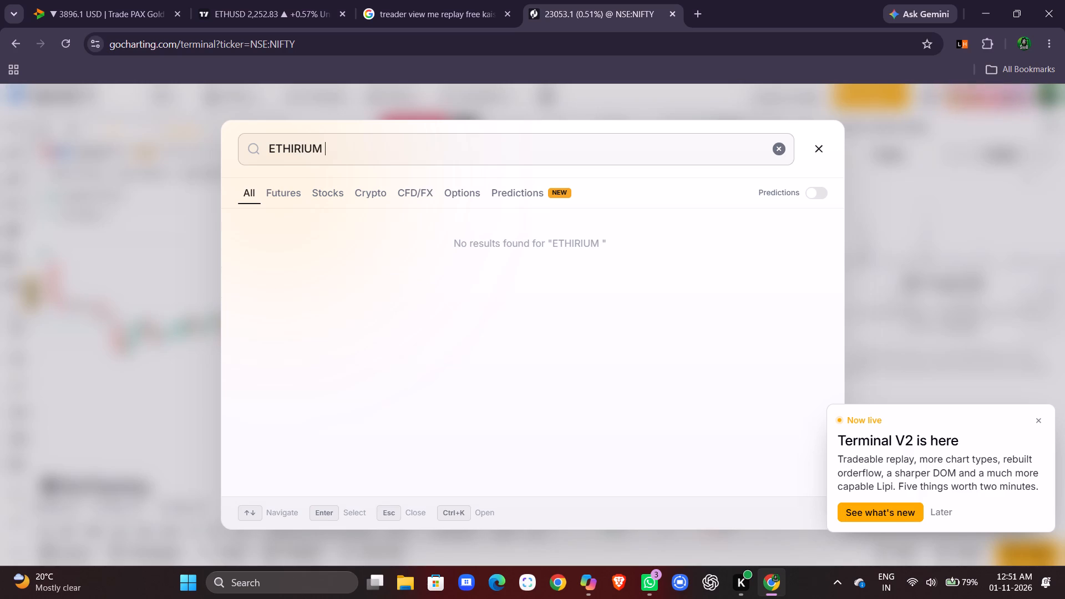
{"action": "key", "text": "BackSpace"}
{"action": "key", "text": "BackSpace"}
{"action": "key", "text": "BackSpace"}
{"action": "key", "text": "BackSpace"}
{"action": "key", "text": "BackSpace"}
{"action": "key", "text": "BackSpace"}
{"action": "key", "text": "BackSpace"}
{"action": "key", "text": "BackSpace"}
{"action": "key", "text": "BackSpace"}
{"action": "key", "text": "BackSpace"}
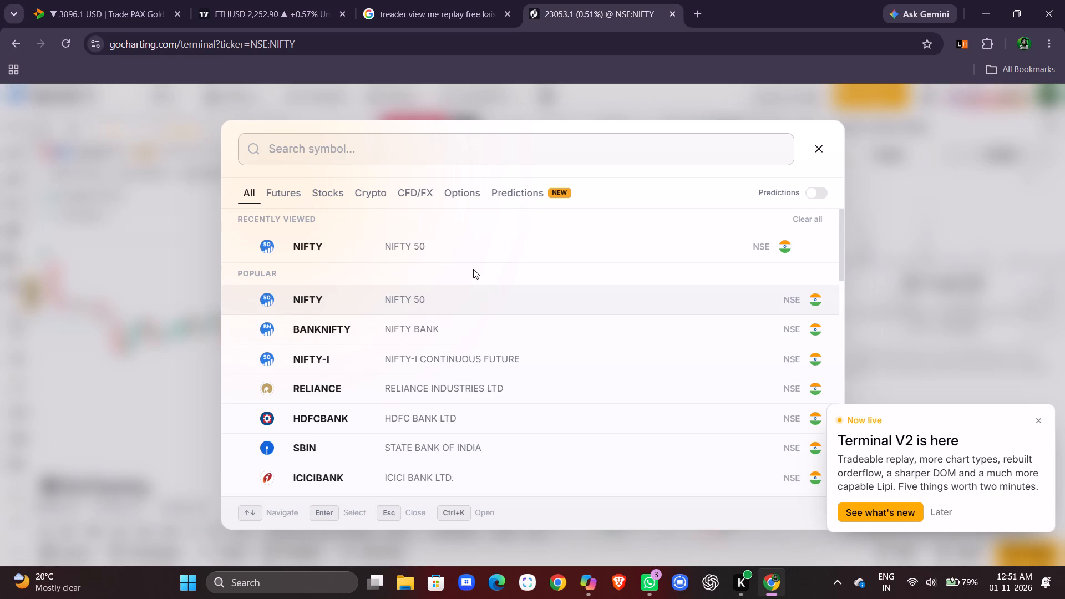
Browse the popular crypto symbols and load the Binance BTC / USDT spot pair, BTCUSDT, on the chart.
{"action": "left_click", "coordinate": [290, 192]}
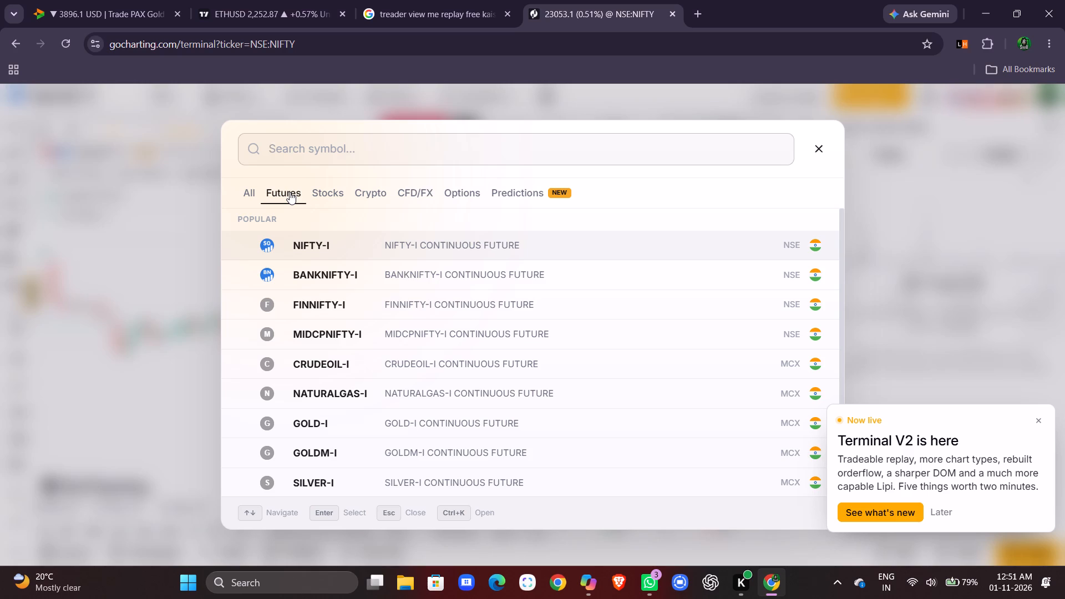
{"action": "left_click", "coordinate": [254, 192]}
{"action": "left_click", "coordinate": [368, 192]}
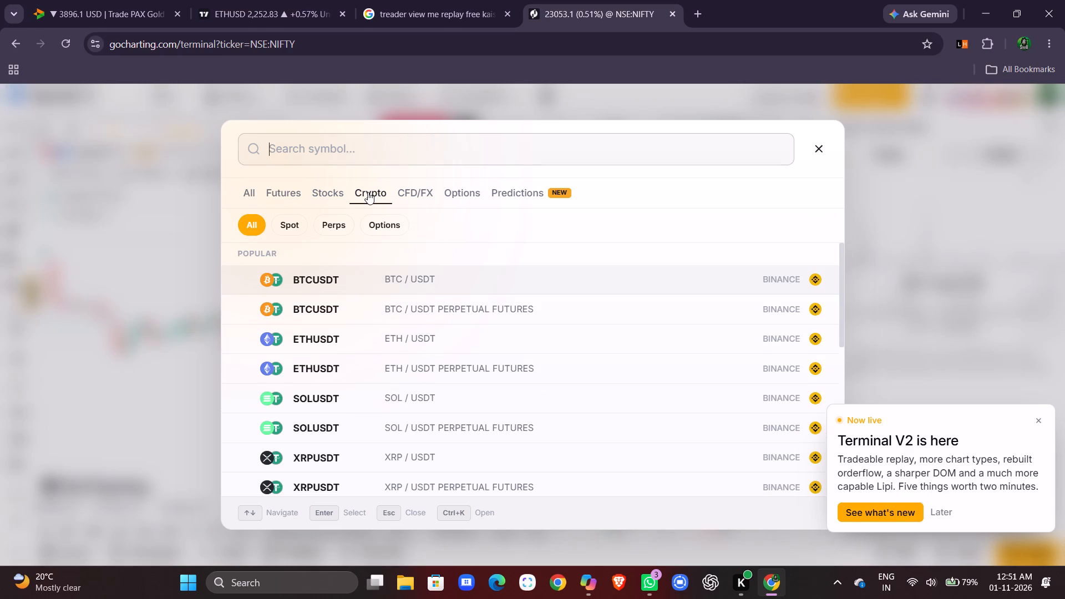
{"action": "scroll", "coordinate": [420, 387], "scroll_direction": "down", "scroll_amount": 2}
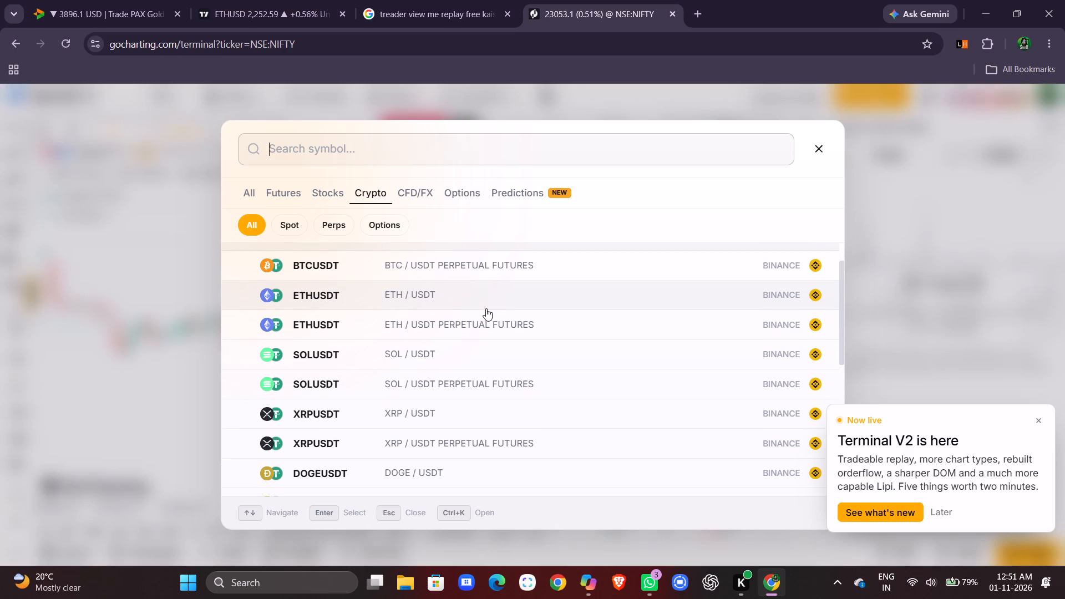
{"action": "scroll", "coordinate": [486, 308], "scroll_direction": "down", "scroll_amount": 2}
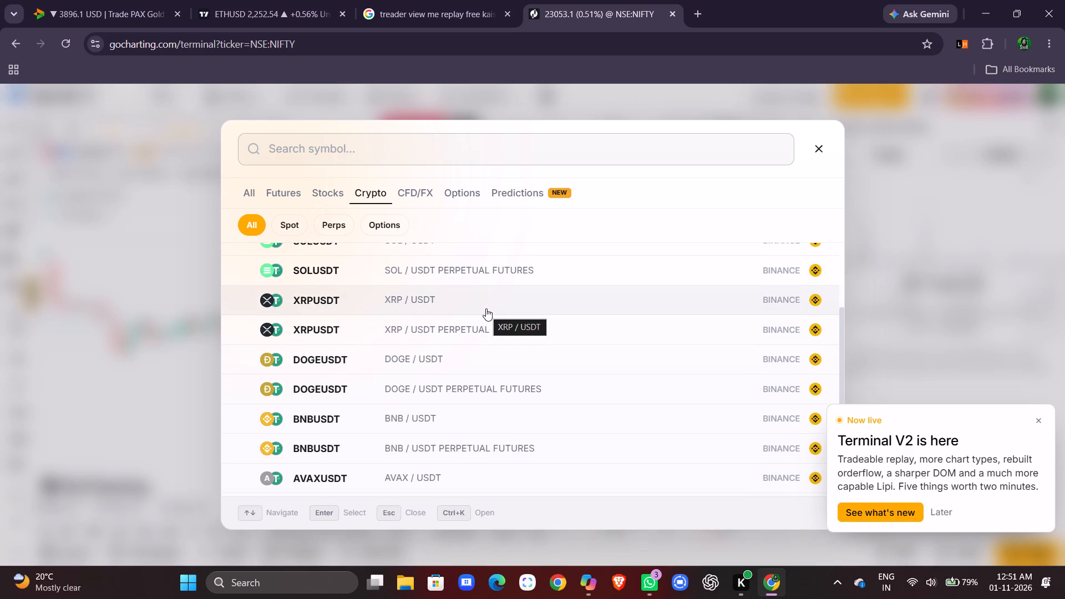
{"action": "scroll", "coordinate": [486, 308], "scroll_direction": "up", "scroll_amount": 3}
{"action": "scroll", "coordinate": [486, 308], "scroll_direction": "down", "scroll_amount": 6}
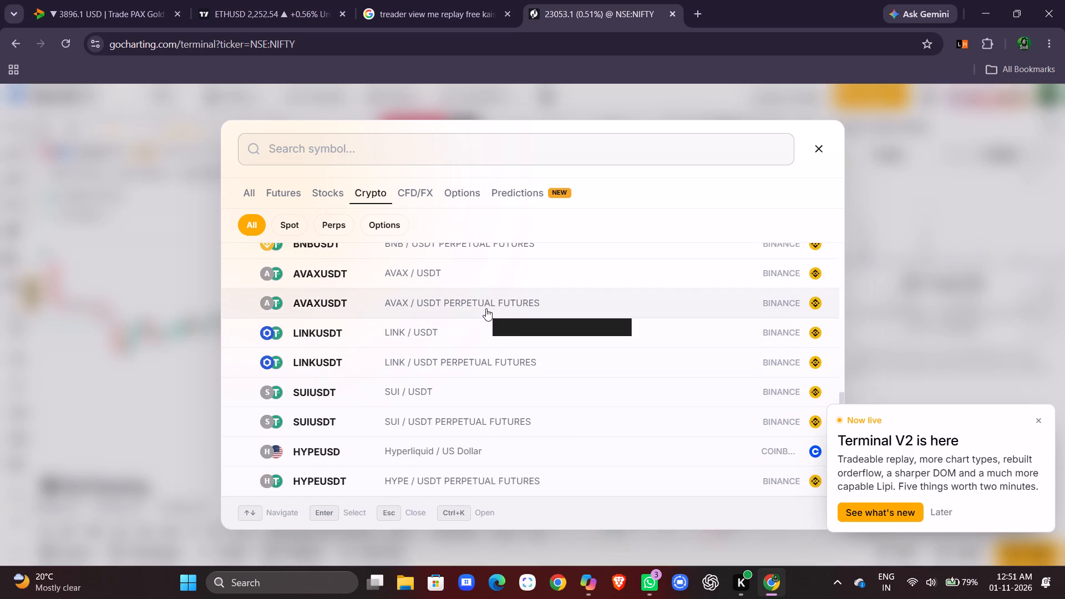
{"action": "scroll", "coordinate": [486, 308], "scroll_direction": "up", "scroll_amount": 7}
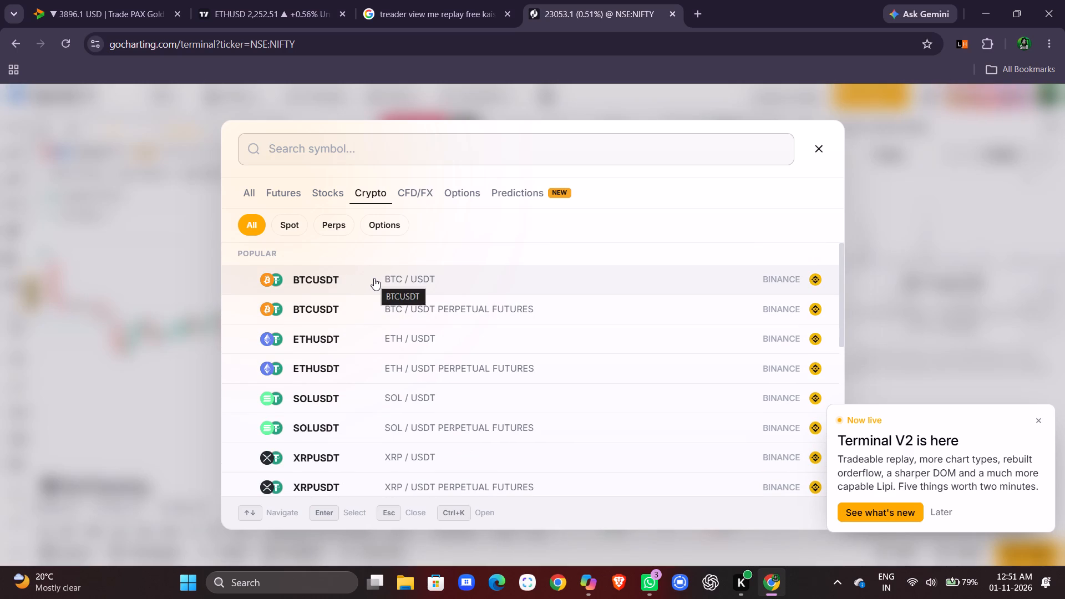
{"action": "left_click", "coordinate": [374, 278]}
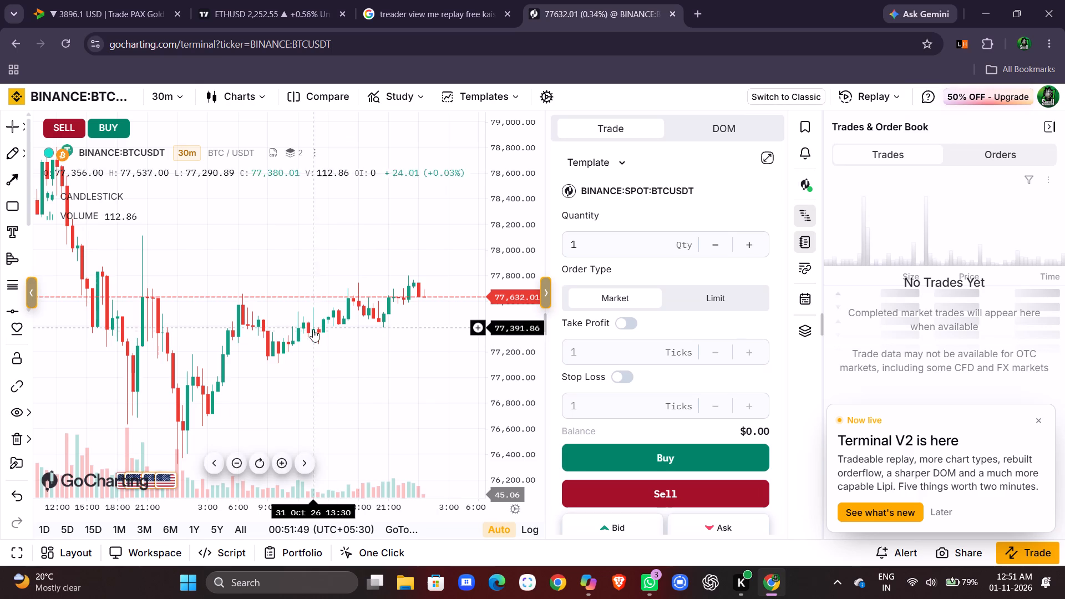
Look back through the BTCUSDT 30-minute candles to late October, adjusting the price scale to fit them.
{"action": "left_click_drag", "start_coordinate": [516, 208], "coordinate": [523, 301]}
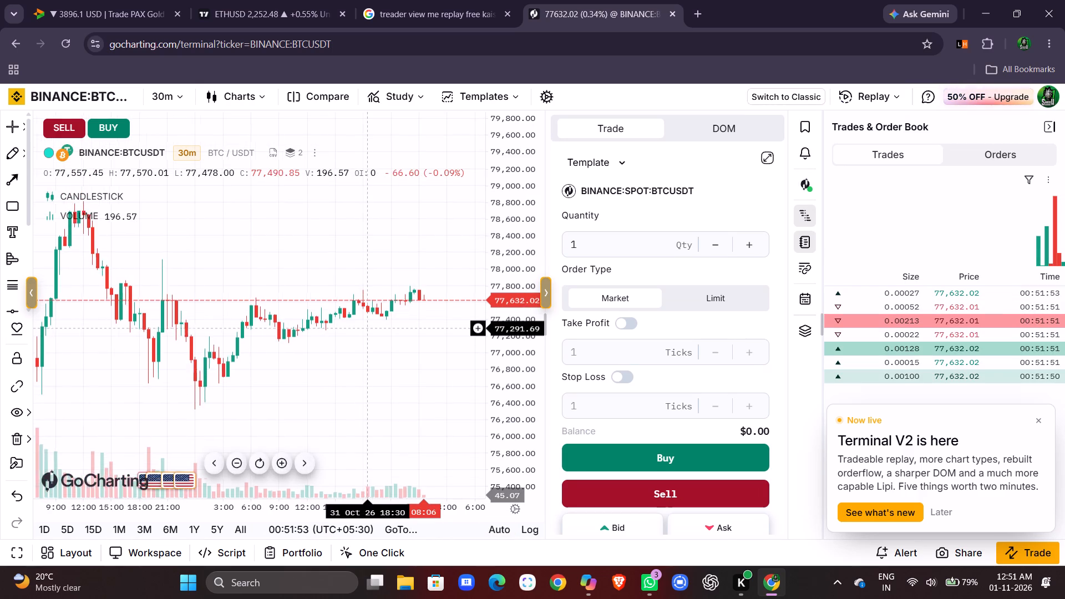
{"action": "scroll", "coordinate": [331, 322], "scroll_direction": "right", "scroll_amount": 4}
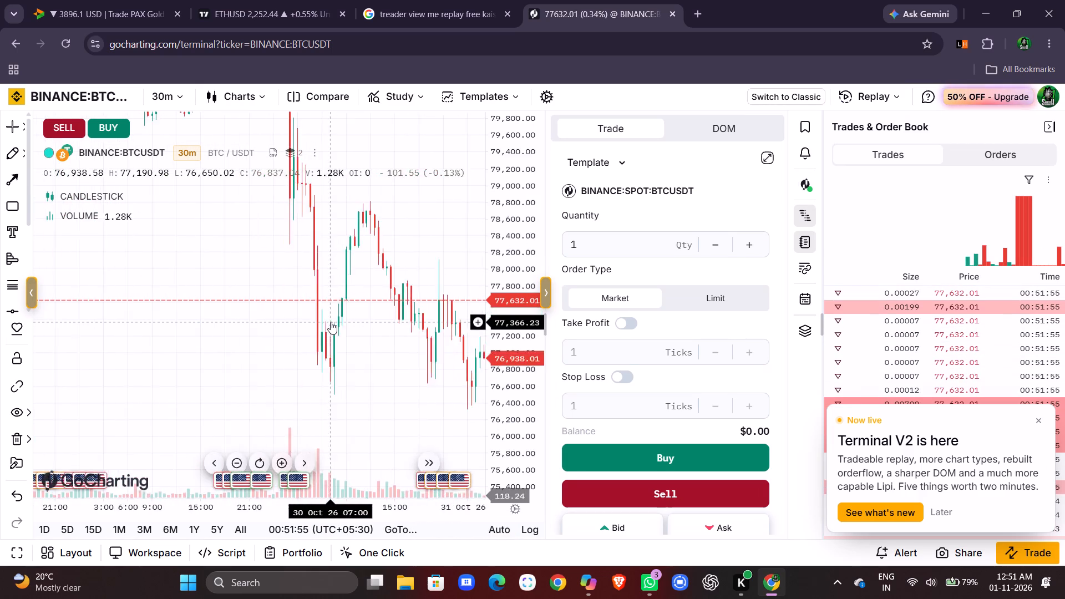
{"action": "scroll", "coordinate": [331, 322], "scroll_direction": "right", "scroll_amount": 4}
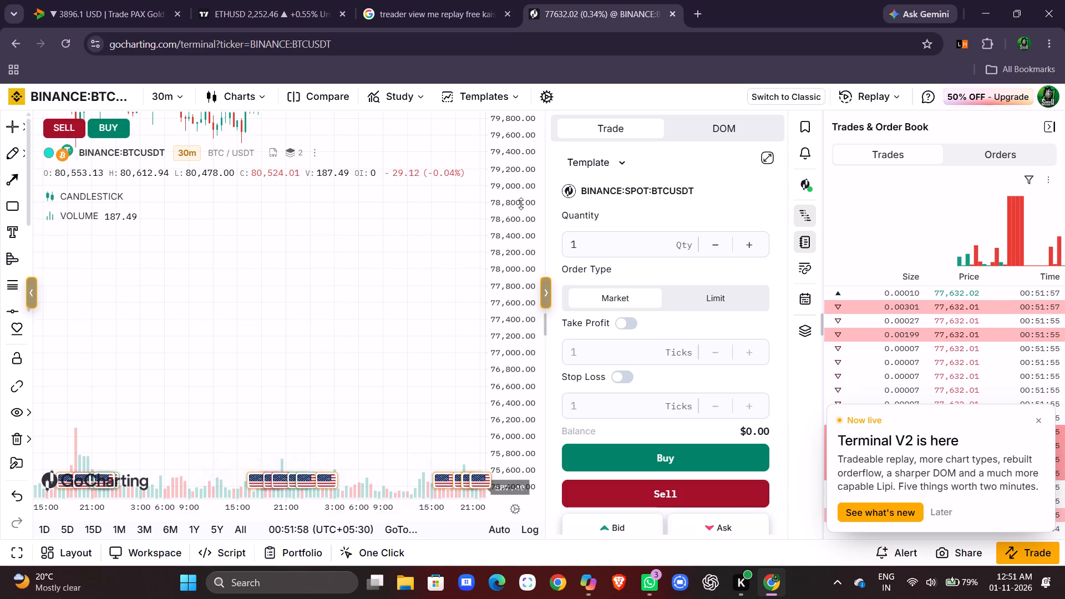
{"action": "left_click_drag", "start_coordinate": [521, 204], "coordinate": [519, 362]}
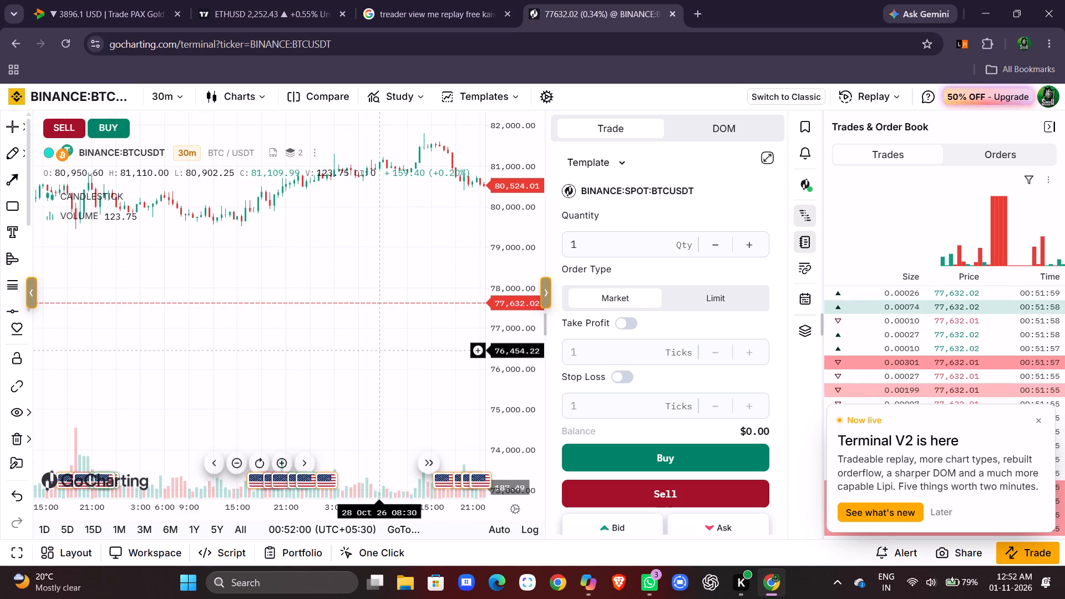
{"action": "scroll", "coordinate": [378, 351], "scroll_direction": "right", "scroll_amount": 2}
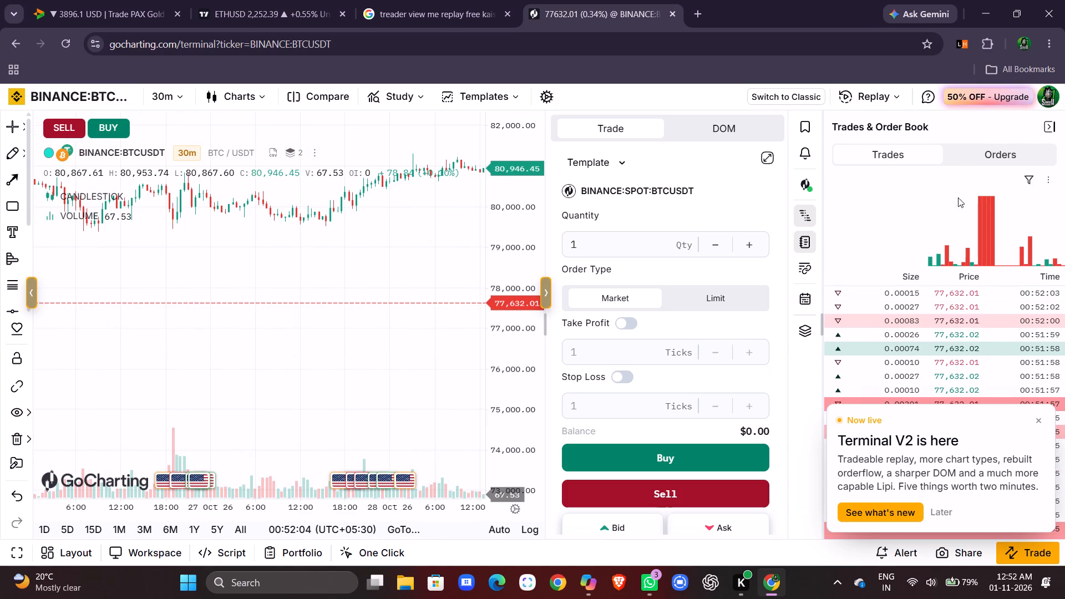
View the BTCUSDT order book and return to the list of executed trades.
{"action": "left_click", "coordinate": [1002, 153]}
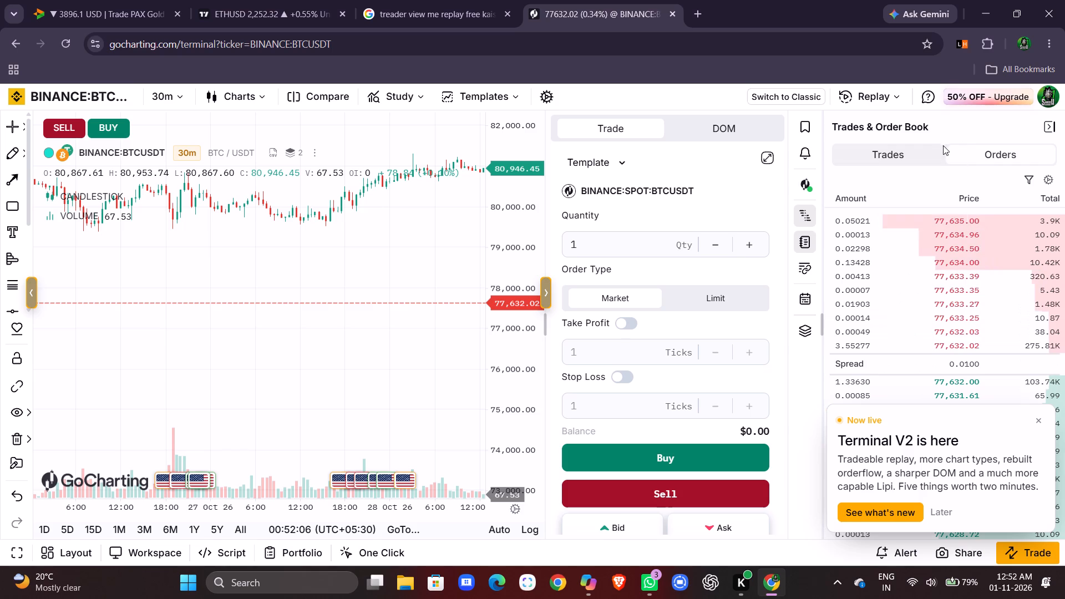
{"action": "left_click", "coordinate": [896, 147]}
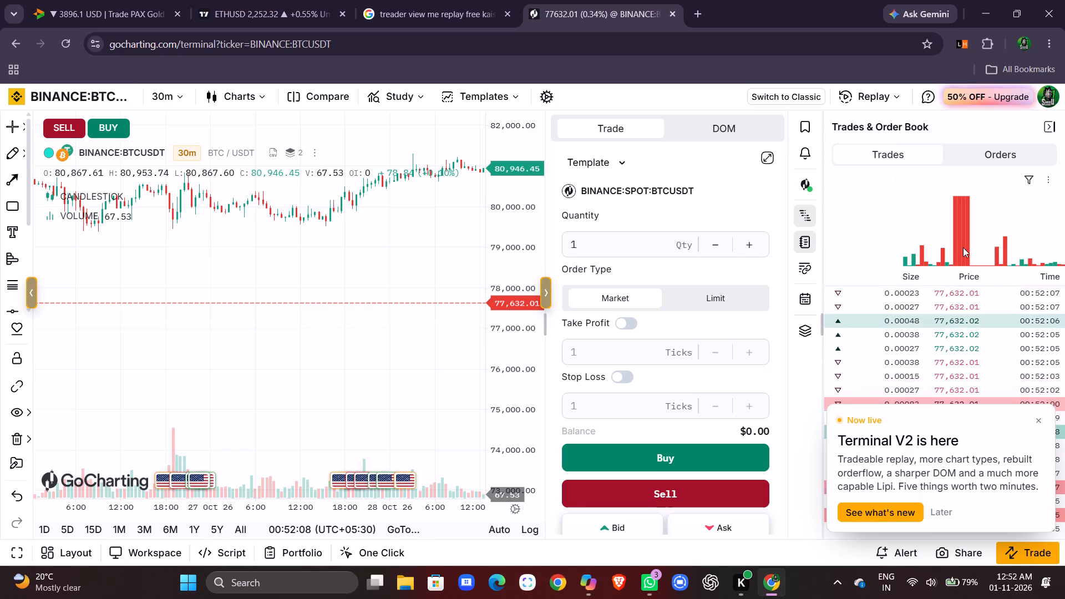
Examine the latest BTCUSDT 30-minute candles around the current price at a readable price scale.
{"action": "scroll", "coordinate": [963, 247], "scroll_direction": "left", "scroll_amount": 2}
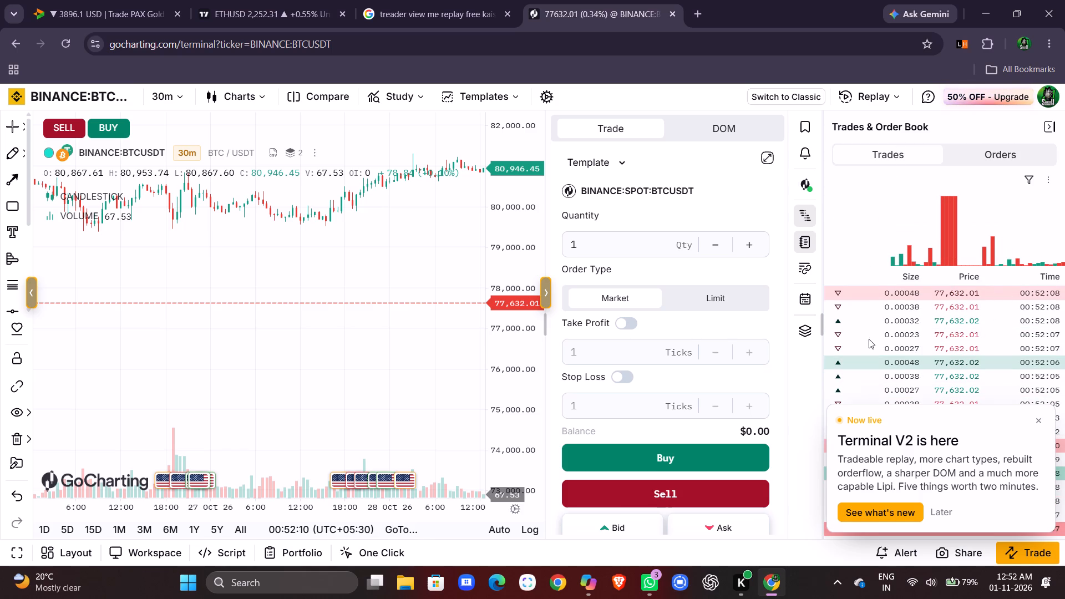
{"action": "scroll", "coordinate": [301, 321], "scroll_direction": "left", "scroll_amount": 12}
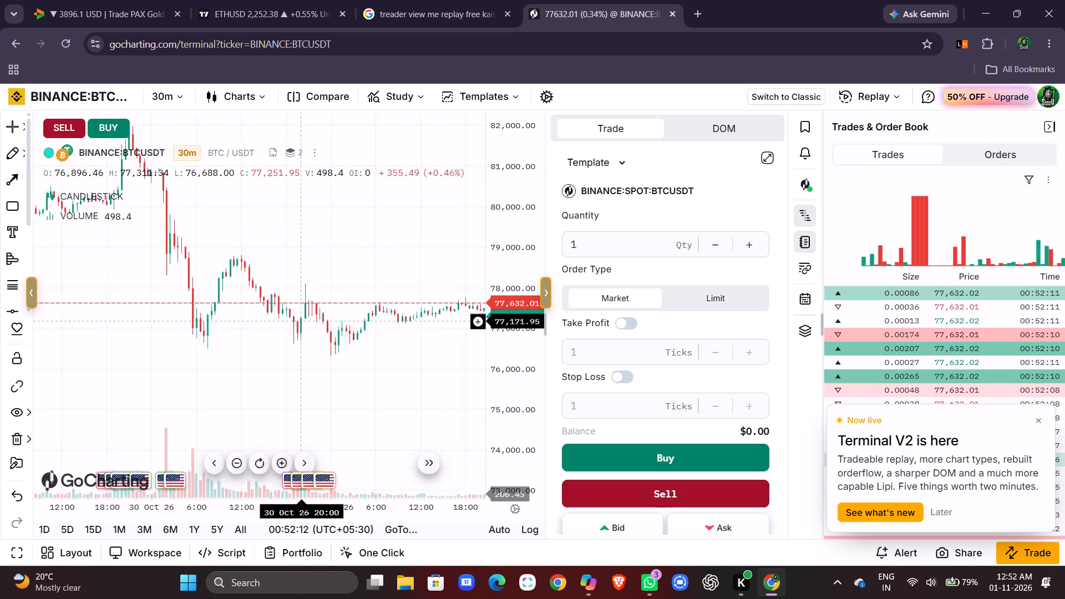
{"action": "scroll", "coordinate": [301, 321], "scroll_direction": "left", "scroll_amount": 1}
{"action": "scroll", "coordinate": [301, 321], "scroll_direction": "right", "scroll_amount": 7}
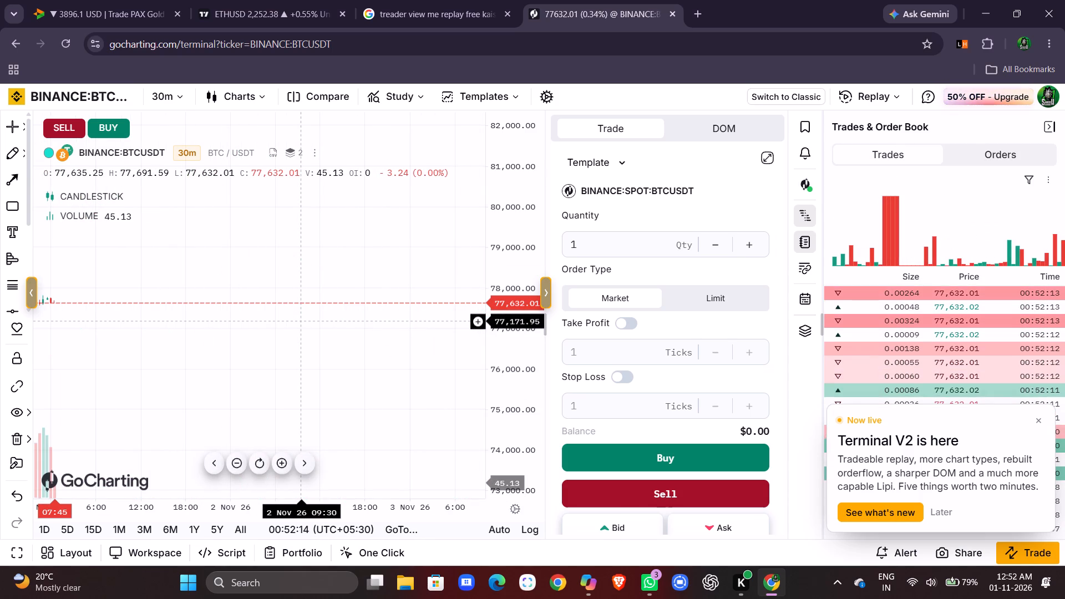
{"action": "left_click_drag", "start_coordinate": [521, 208], "coordinate": [521, 213]}
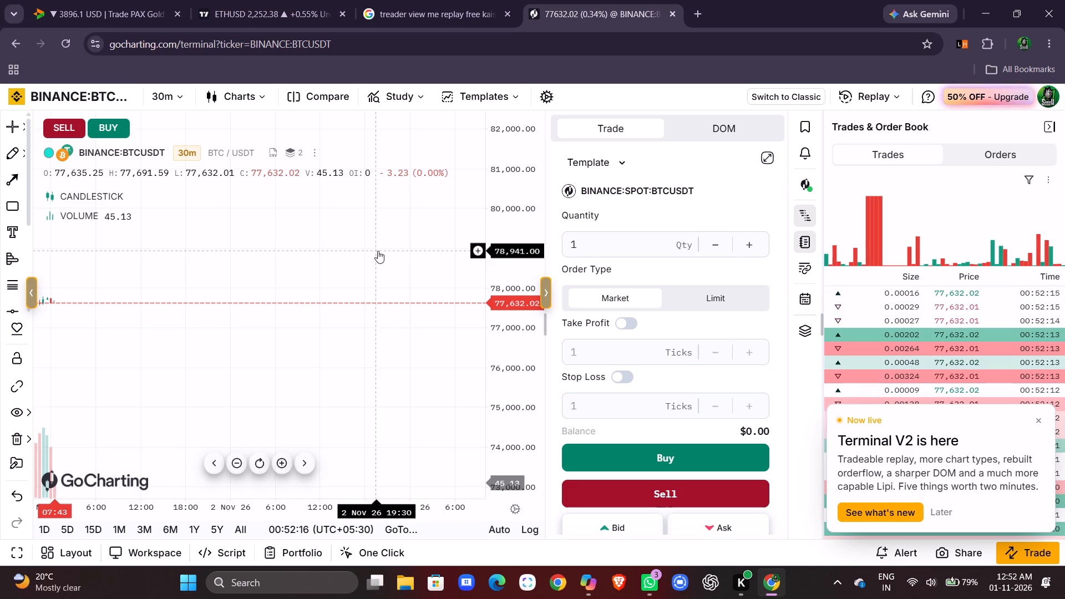
{"action": "scroll", "coordinate": [246, 251], "scroll_direction": "right", "scroll_amount": 4}
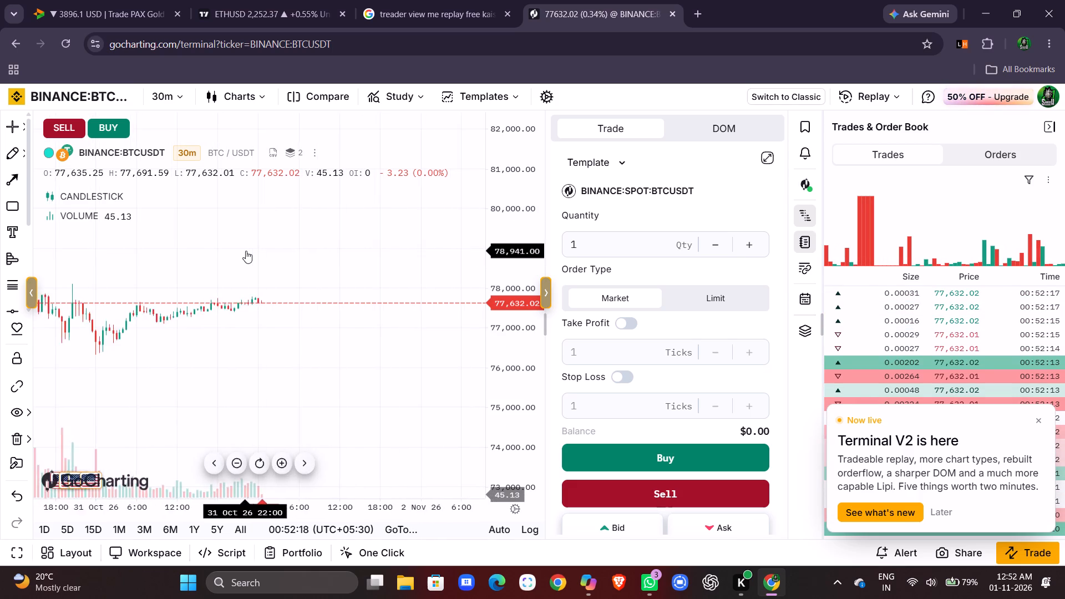
{"action": "scroll", "coordinate": [246, 251], "scroll_direction": "right", "scroll_amount": 1}
{"action": "left_click_drag", "start_coordinate": [512, 336], "coordinate": [523, 60]}
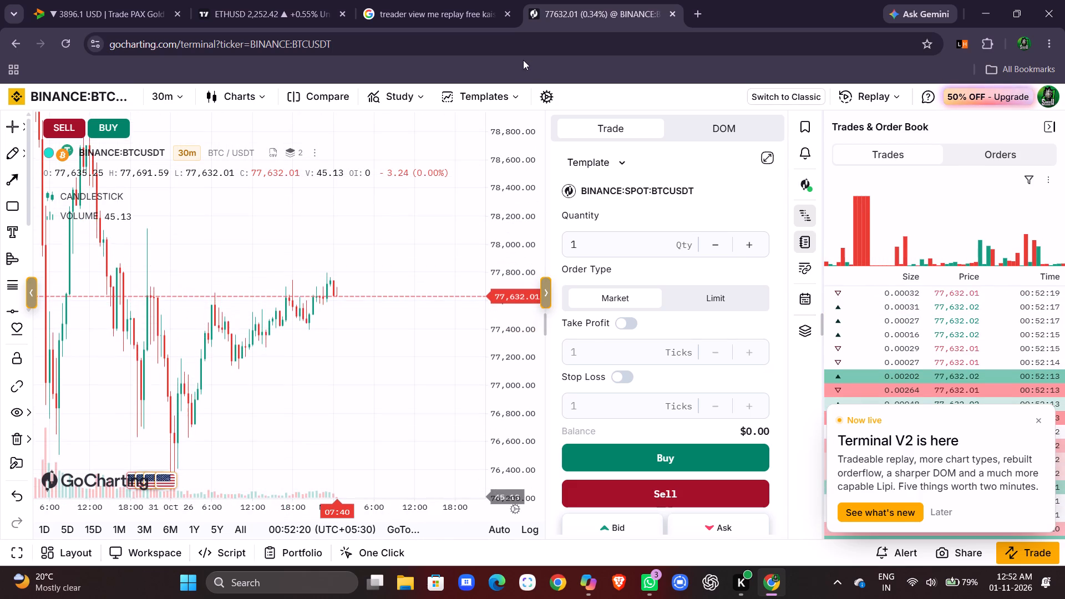
{"action": "left_click_drag", "start_coordinate": [513, 238], "coordinate": [513, 301]}
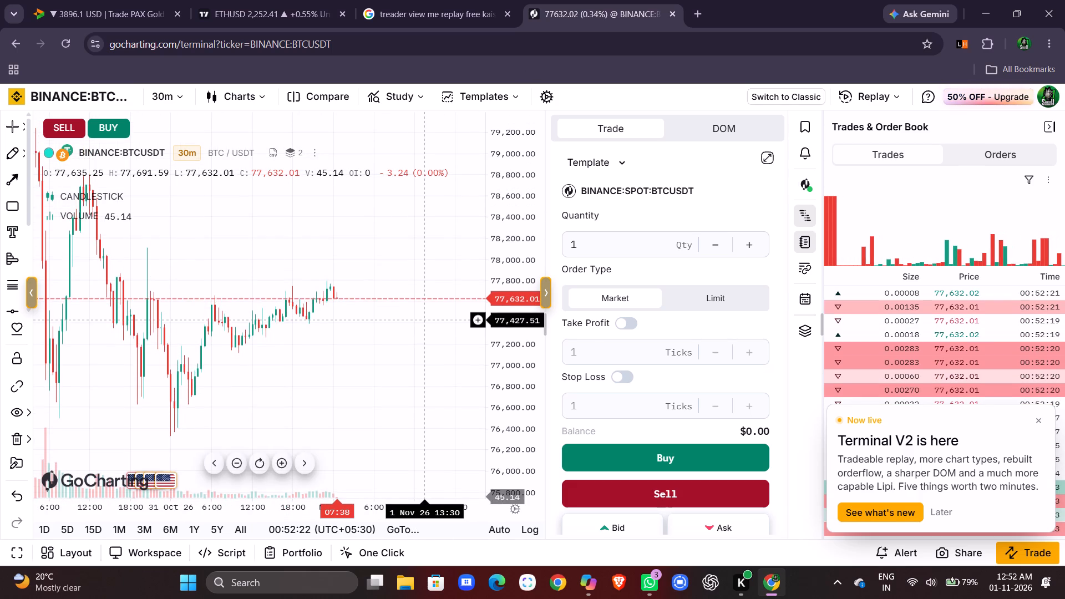
{"action": "scroll", "coordinate": [424, 320], "scroll_direction": "left", "scroll_amount": 1}
{"action": "left_click_drag", "start_coordinate": [520, 311], "coordinate": [554, 219]}
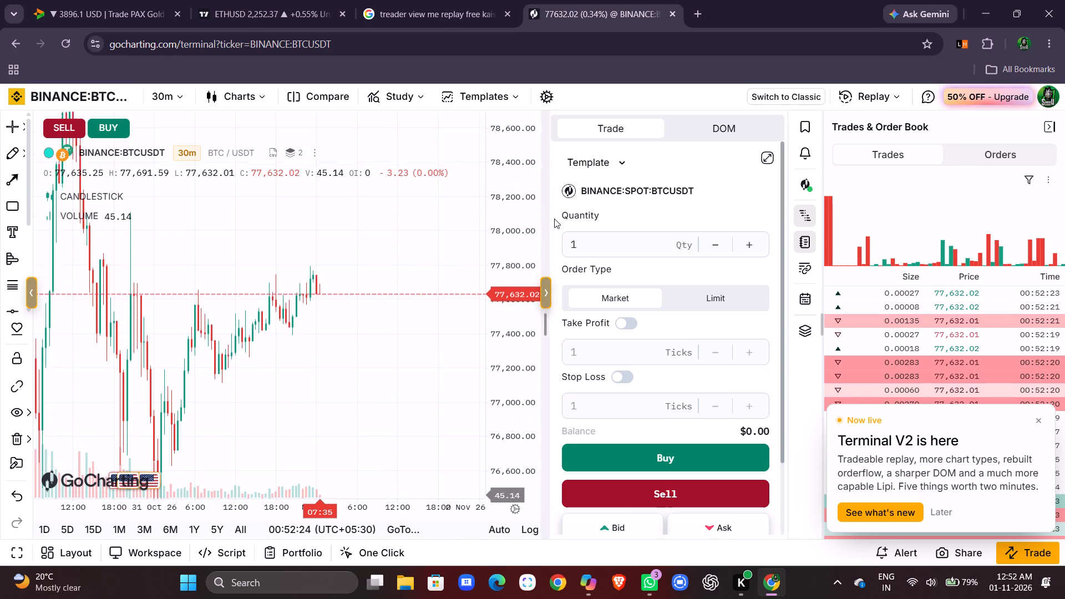
{"action": "left_click_drag", "start_coordinate": [554, 219], "coordinate": [548, 289]}
Examine the older BTCUSDT price action back to around 24 October 2026 for a possible replay period.
{"action": "scroll", "coordinate": [306, 352], "scroll_direction": "right", "scroll_amount": 5}
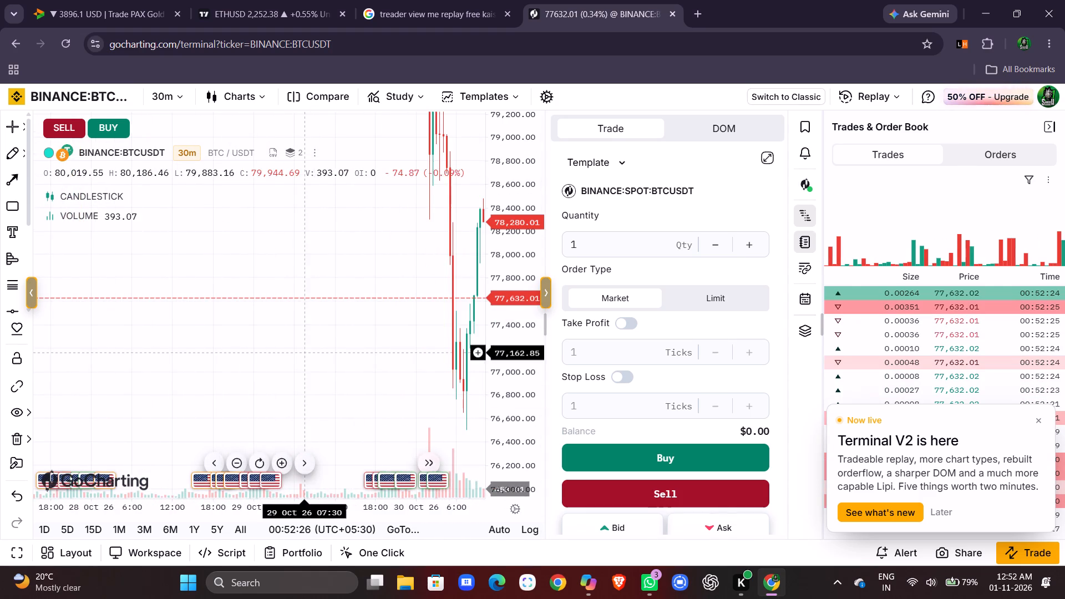
{"action": "left_click_drag", "start_coordinate": [513, 189], "coordinate": [515, 471]}
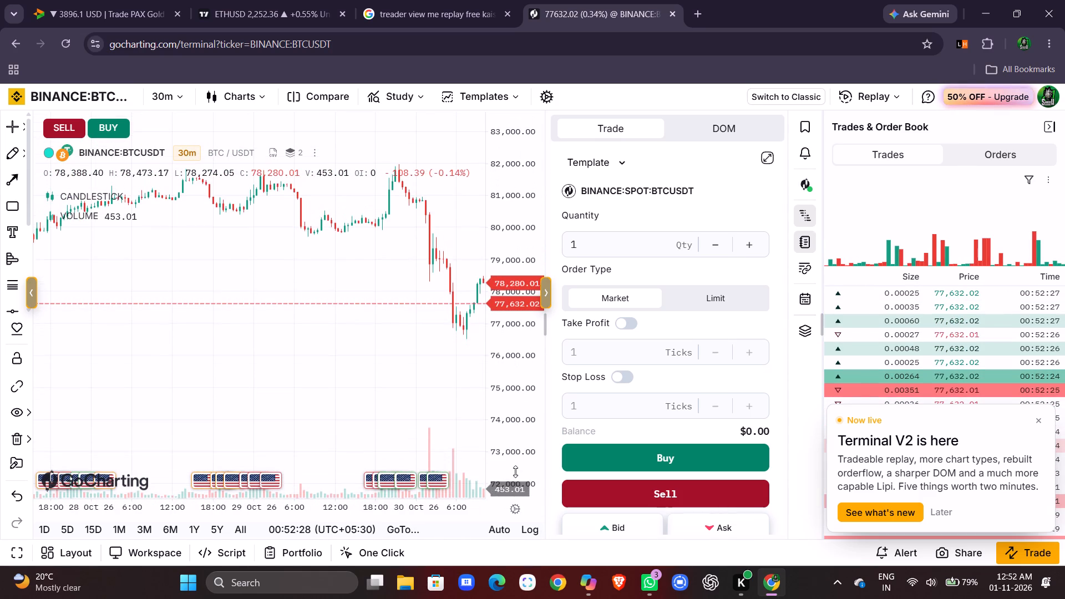
{"action": "scroll", "coordinate": [285, 408], "scroll_direction": "right", "scroll_amount": 5}
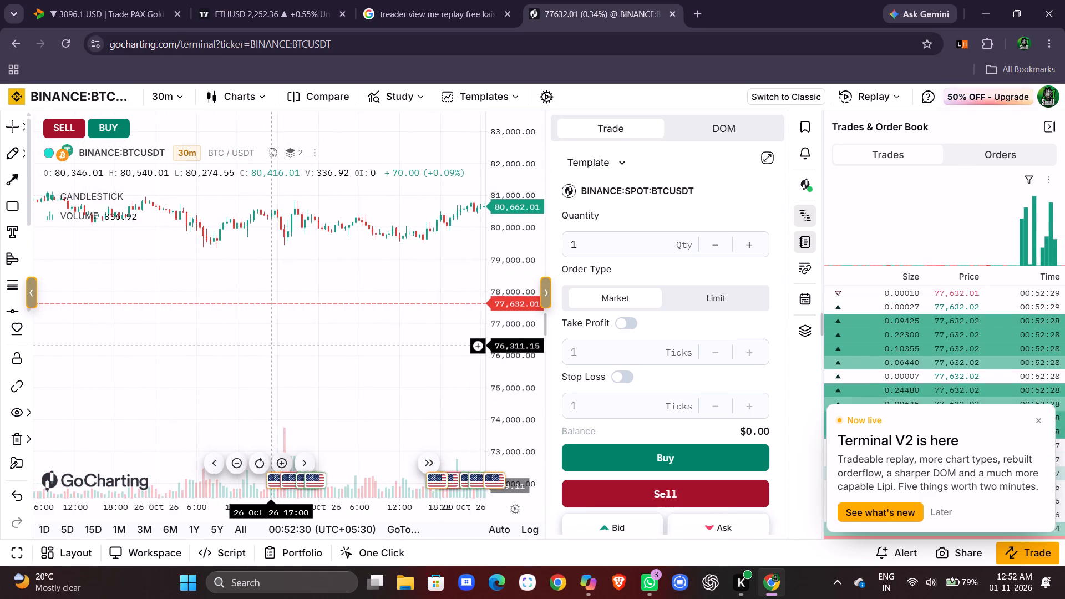
{"action": "scroll", "coordinate": [271, 346], "scroll_direction": "right", "scroll_amount": 3}
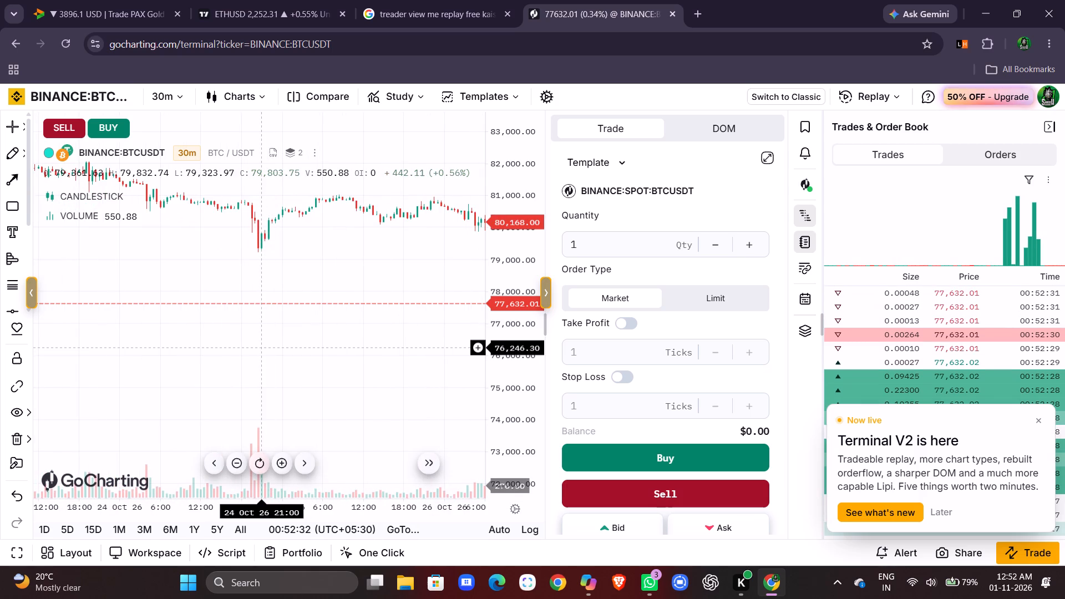
{"action": "left_click", "coordinate": [261, 349]}
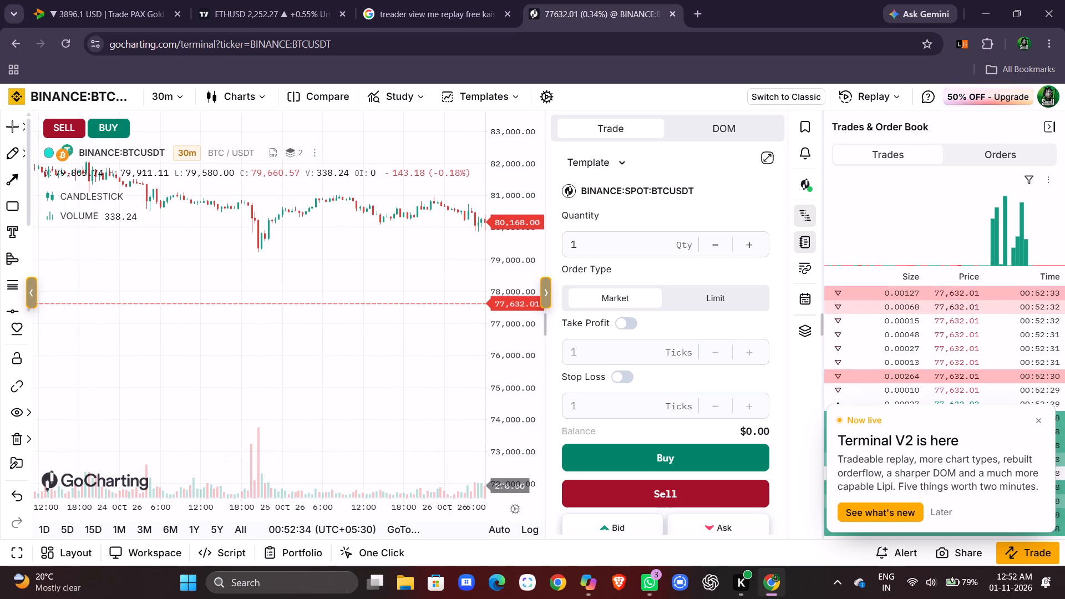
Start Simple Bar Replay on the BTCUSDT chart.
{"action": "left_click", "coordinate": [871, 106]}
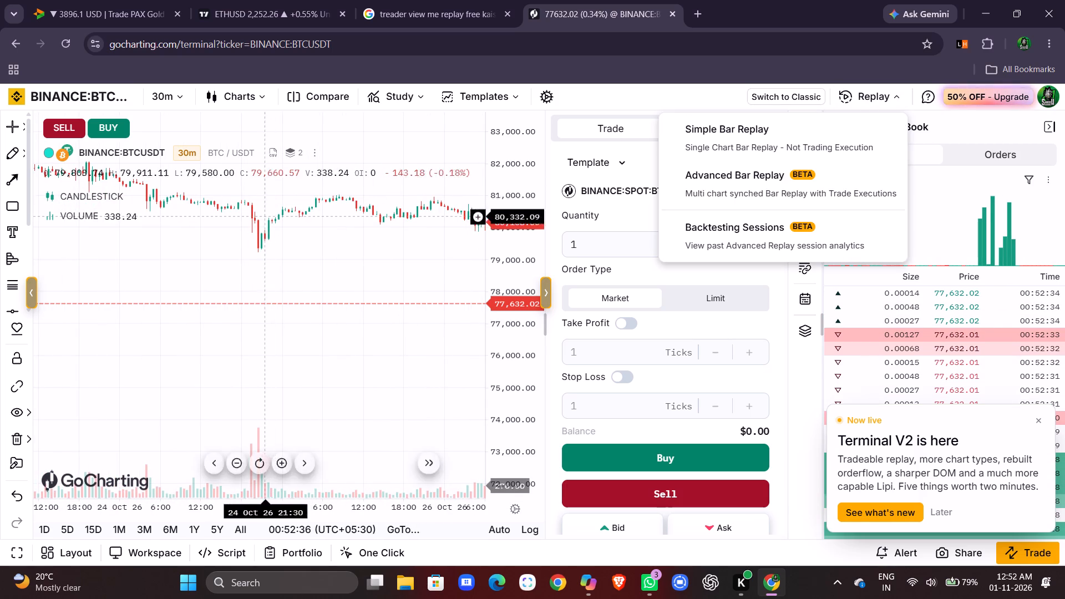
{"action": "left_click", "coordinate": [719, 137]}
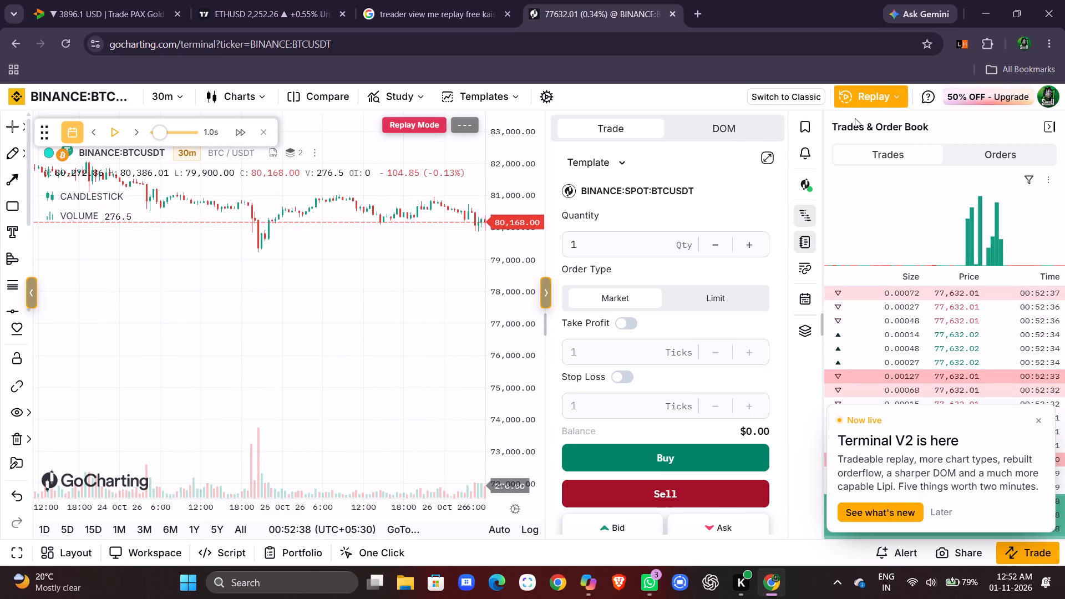
Switch the BTCUSDT chart to Advanced Bar Replay, ending the simple replay session.
{"action": "left_click", "coordinate": [870, 97]}
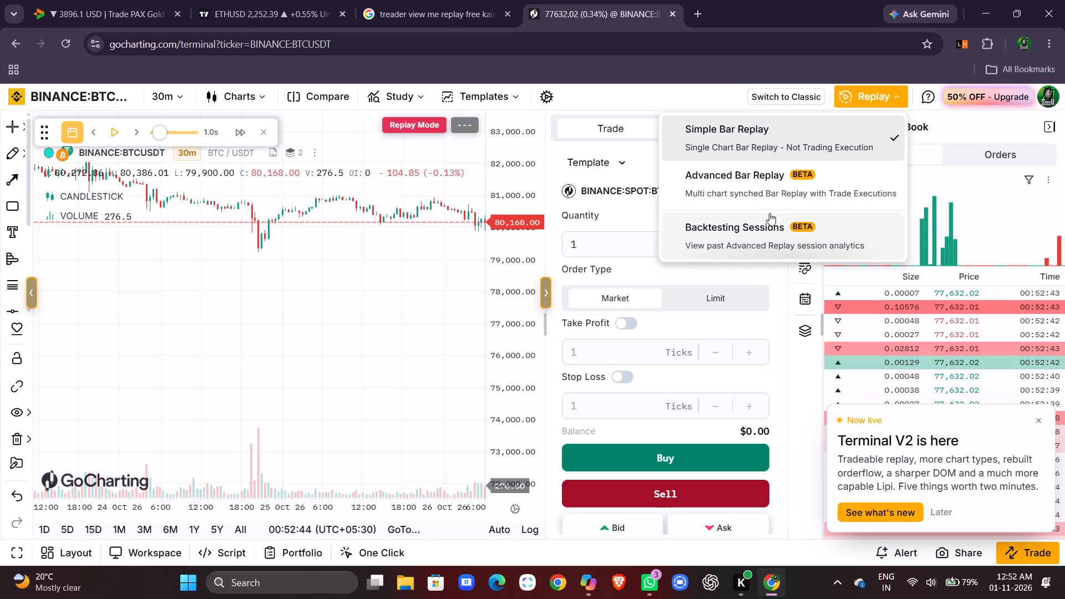
{"action": "left_click", "coordinate": [839, 199]}
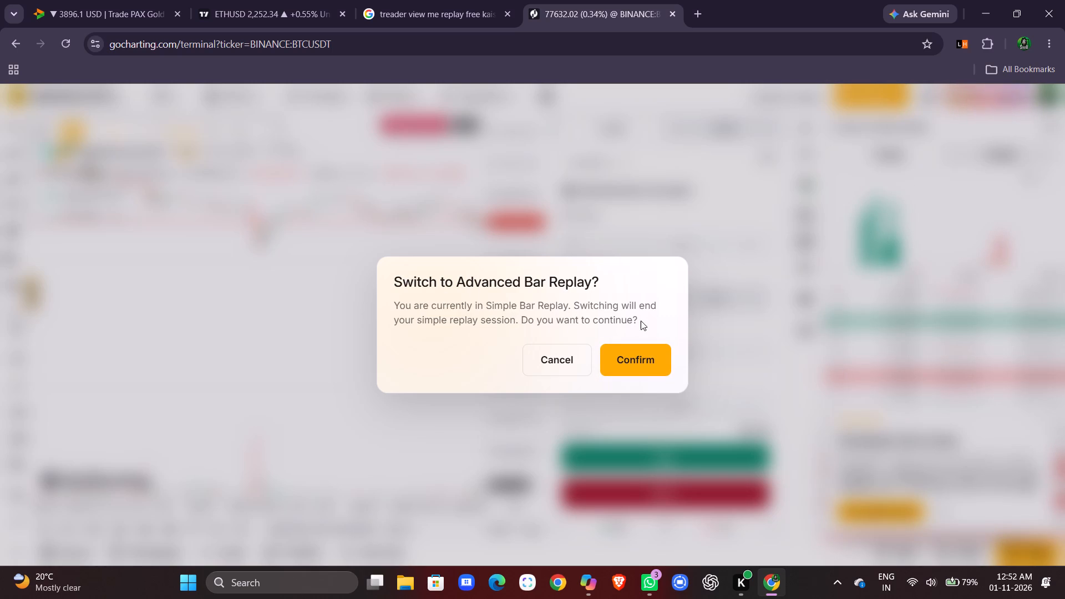
{"action": "left_click", "coordinate": [635, 361]}
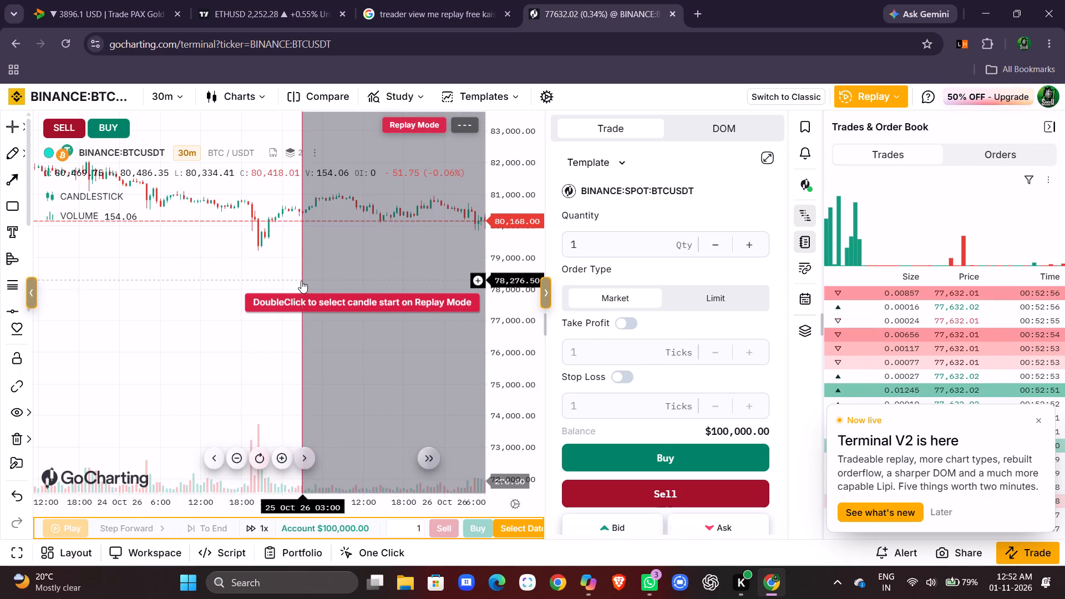
Set the Advanced Bar Replay starting point at the BTCUSDT candle around 13:30 on 27 October 2026.
{"action": "scroll", "coordinate": [301, 281], "scroll_direction": "left", "scroll_amount": 8}
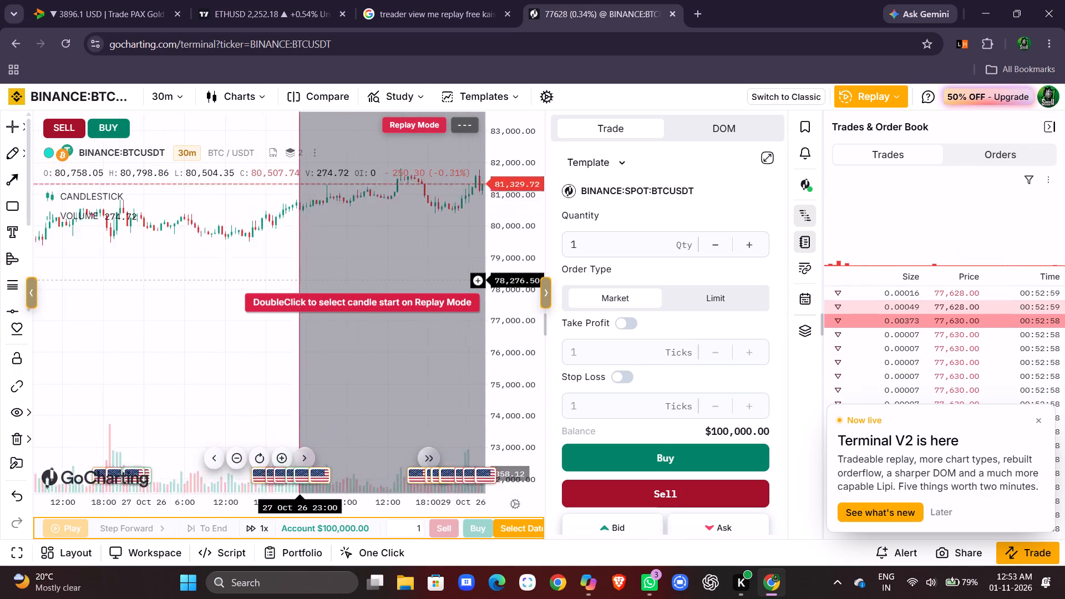
{"action": "scroll", "coordinate": [301, 281], "scroll_direction": "right", "scroll_amount": 7}
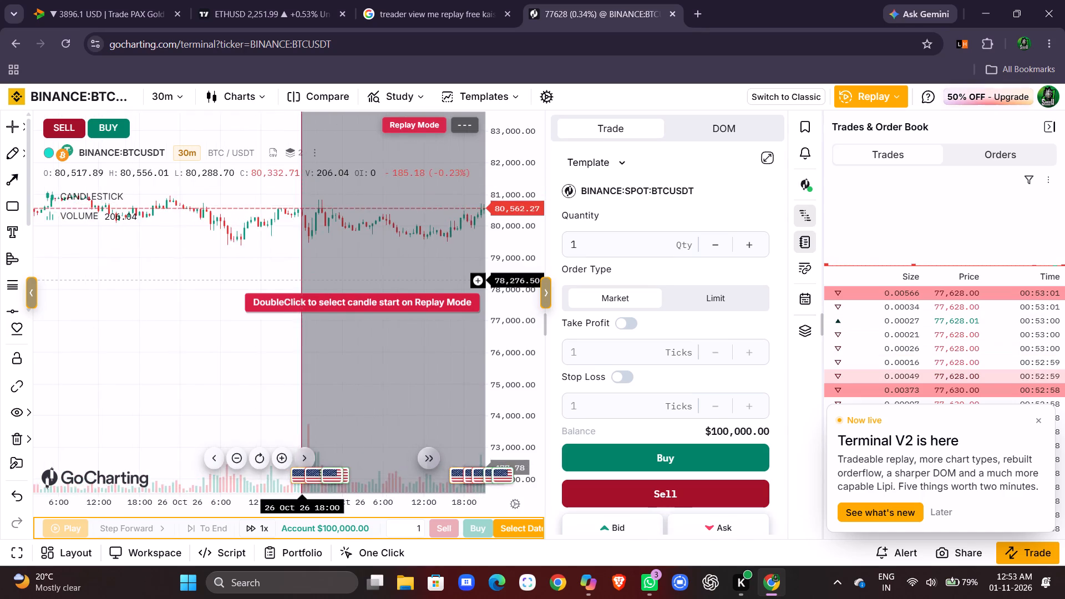
{"action": "scroll", "coordinate": [301, 281], "scroll_direction": "left", "scroll_amount": 3}
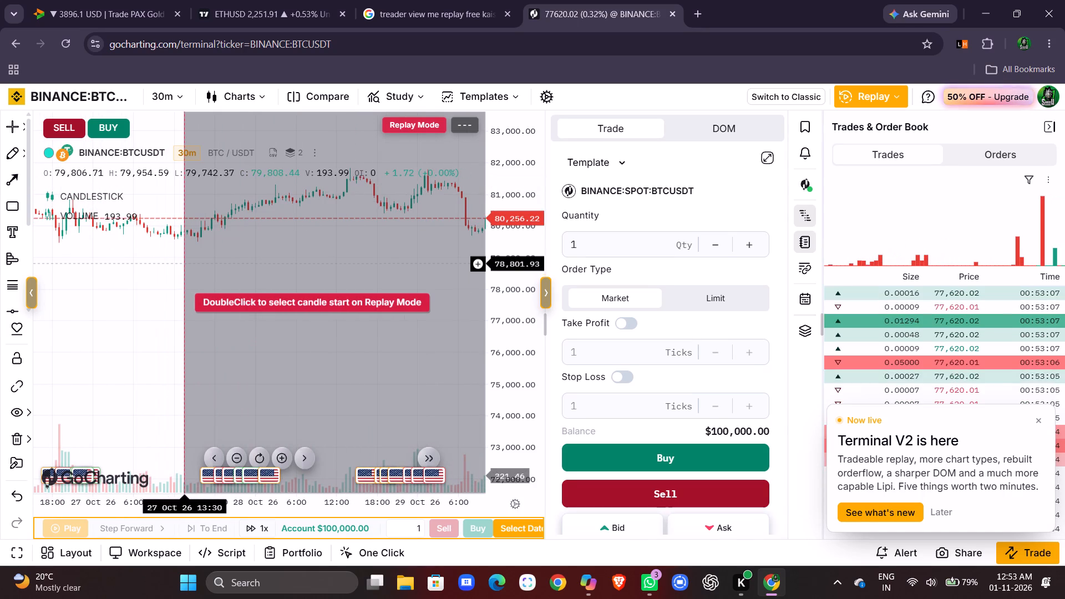
{"action": "double_click", "coordinate": [186, 263]}
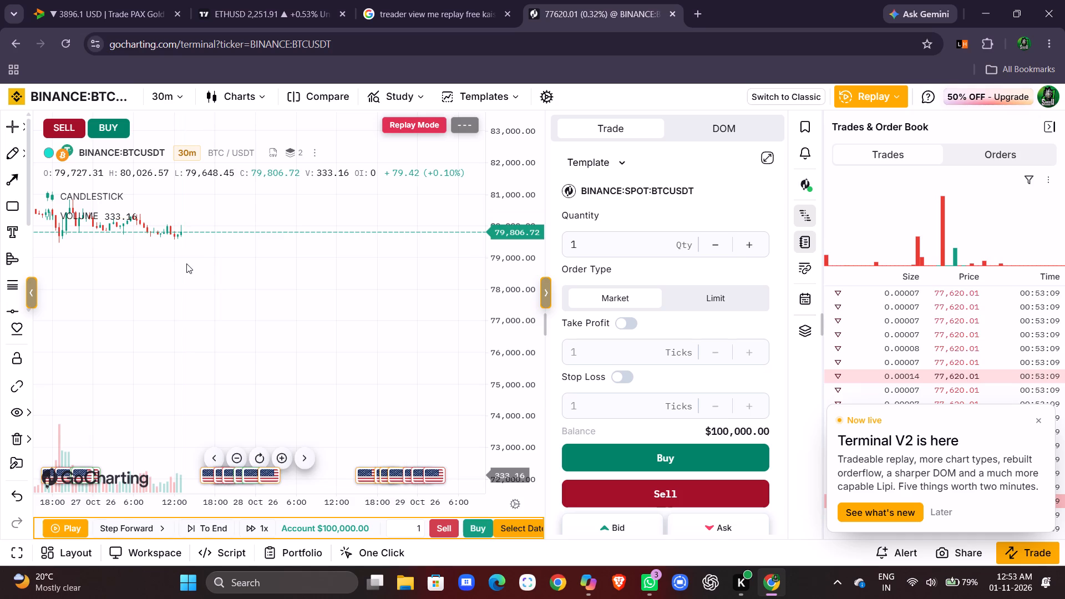
Enlarge the replay candles for reading and change the BTCUSDT chart interval to 15 Minutes.
{"action": "scroll", "coordinate": [212, 270], "scroll_direction": "right", "scroll_amount": 2}
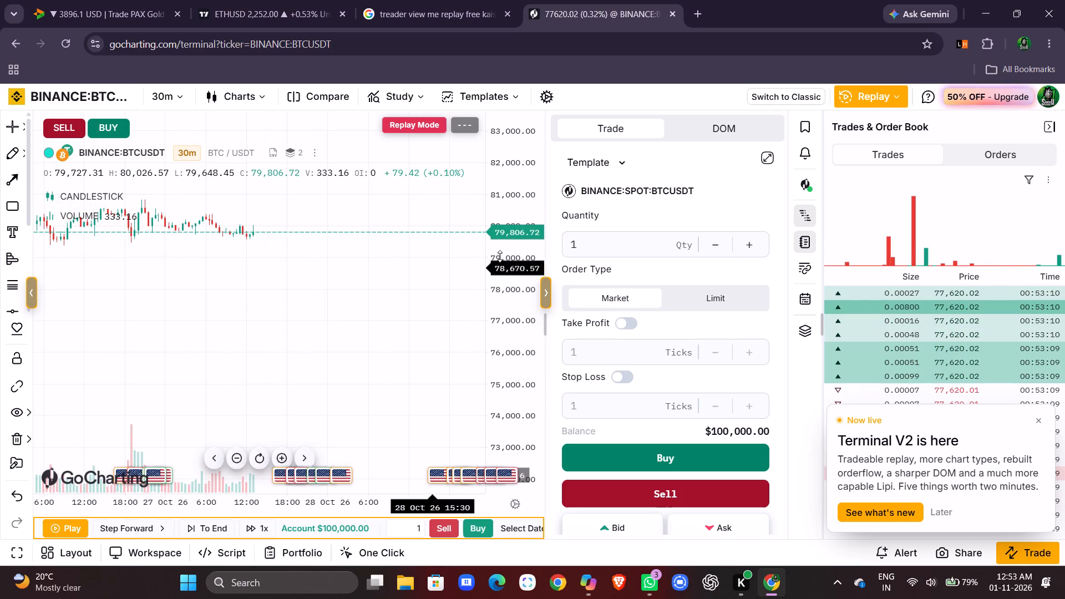
{"action": "left_click_drag", "start_coordinate": [529, 227], "coordinate": [576, 27]}
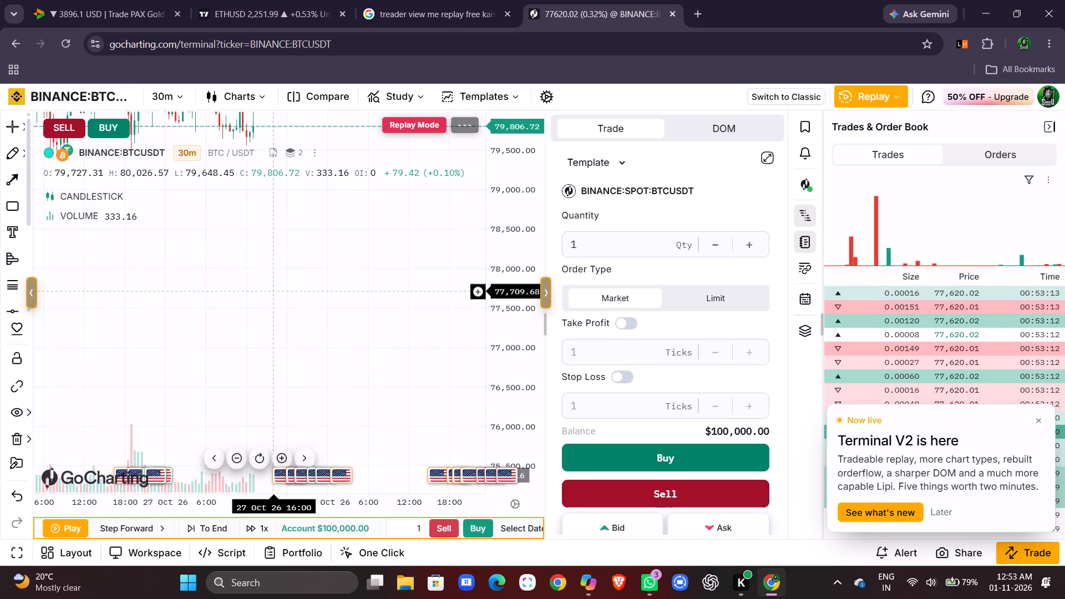
{"action": "left_click_drag", "start_coordinate": [274, 291], "coordinate": [331, 409]}
{"action": "left_click_drag", "start_coordinate": [516, 242], "coordinate": [524, 193]}
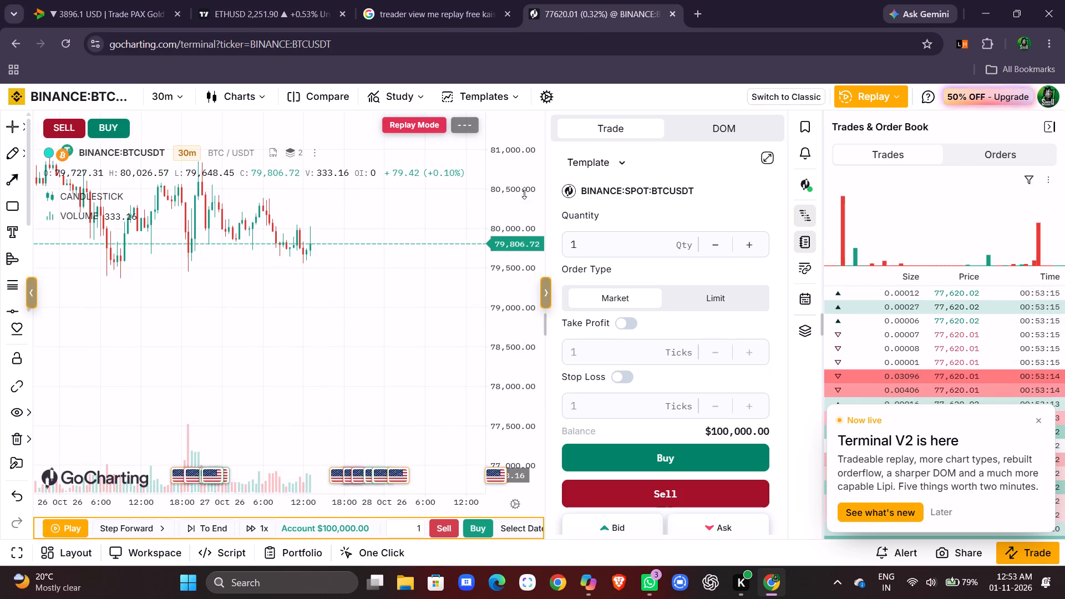
{"action": "left_click_drag", "start_coordinate": [524, 193], "coordinate": [530, 166]}
{"action": "left_click_drag", "start_coordinate": [350, 307], "coordinate": [393, 401]}
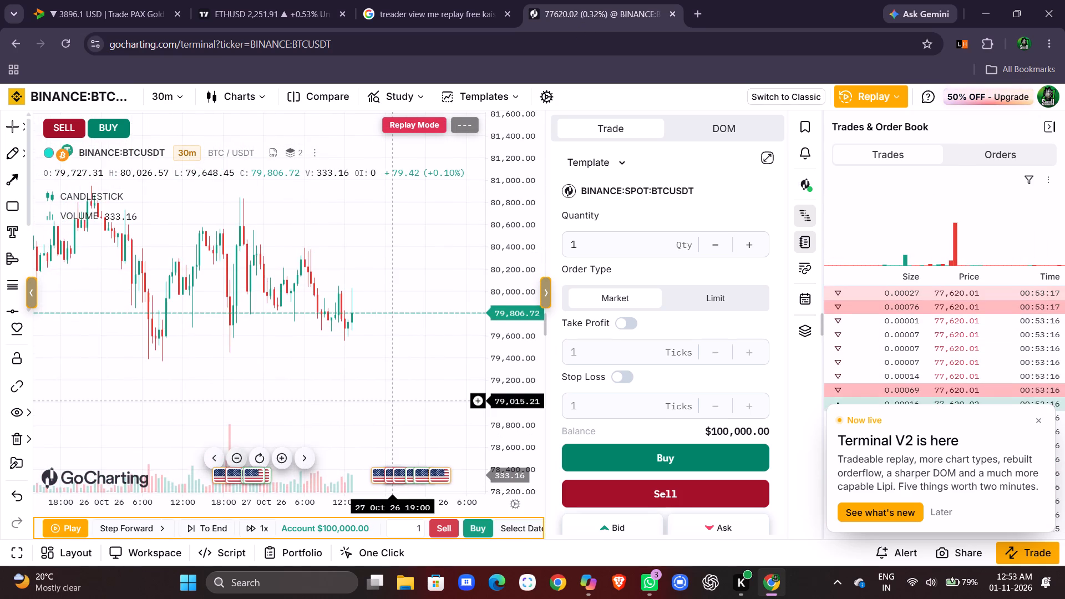
{"action": "left_click", "coordinate": [150, 101]}
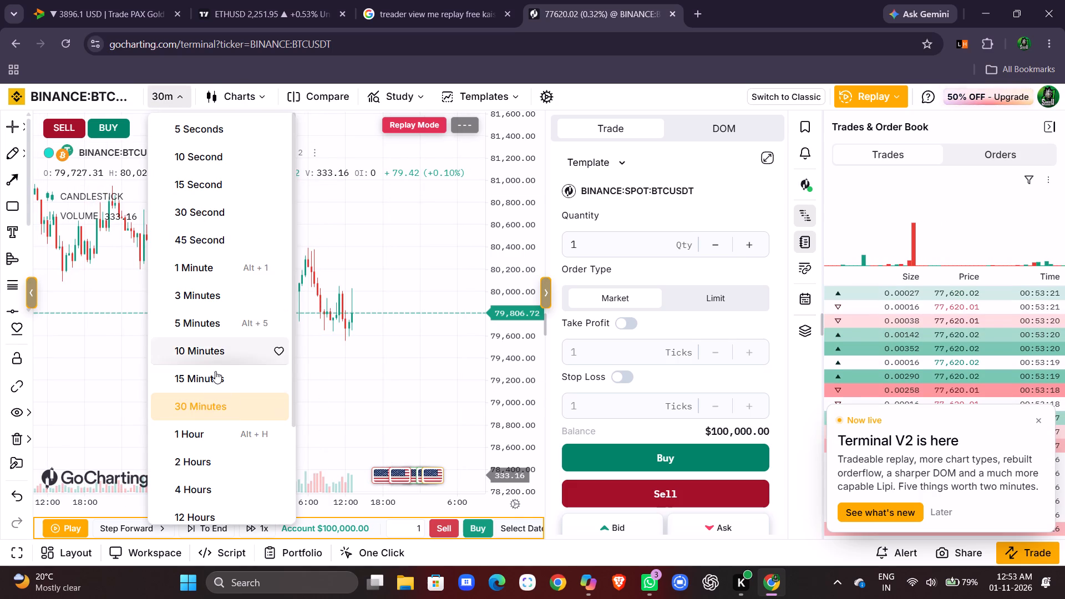
{"action": "left_click", "coordinate": [215, 378]}
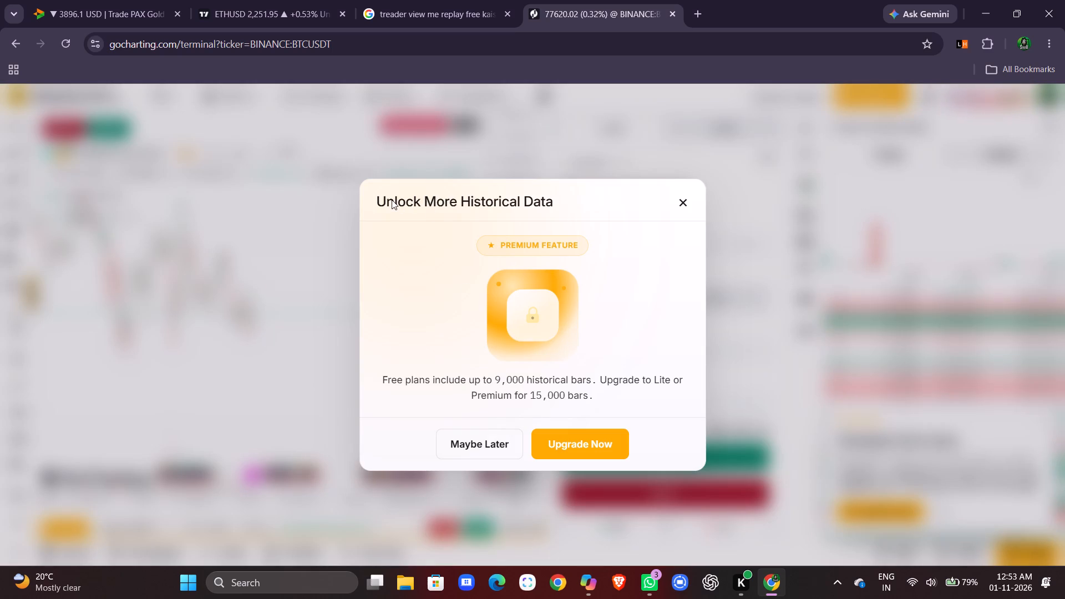
Dismiss the historical-data upgrade offer and examine the 15-minute candles leading up to the replay starting point.
{"action": "left_click", "coordinate": [485, 454]}
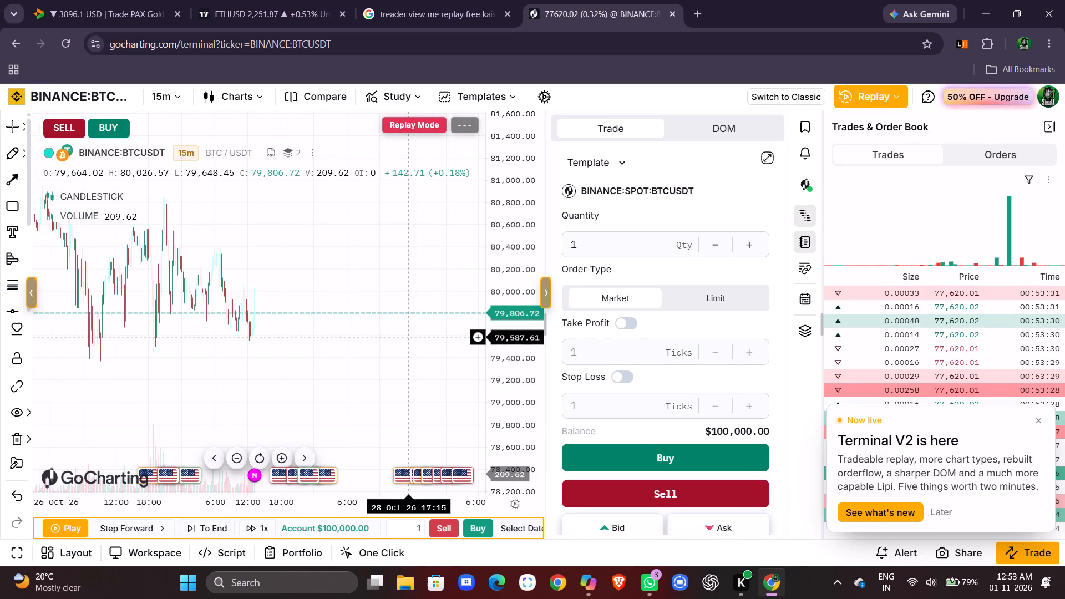
{"action": "scroll", "coordinate": [348, 354], "scroll_direction": "right", "scroll_amount": 1}
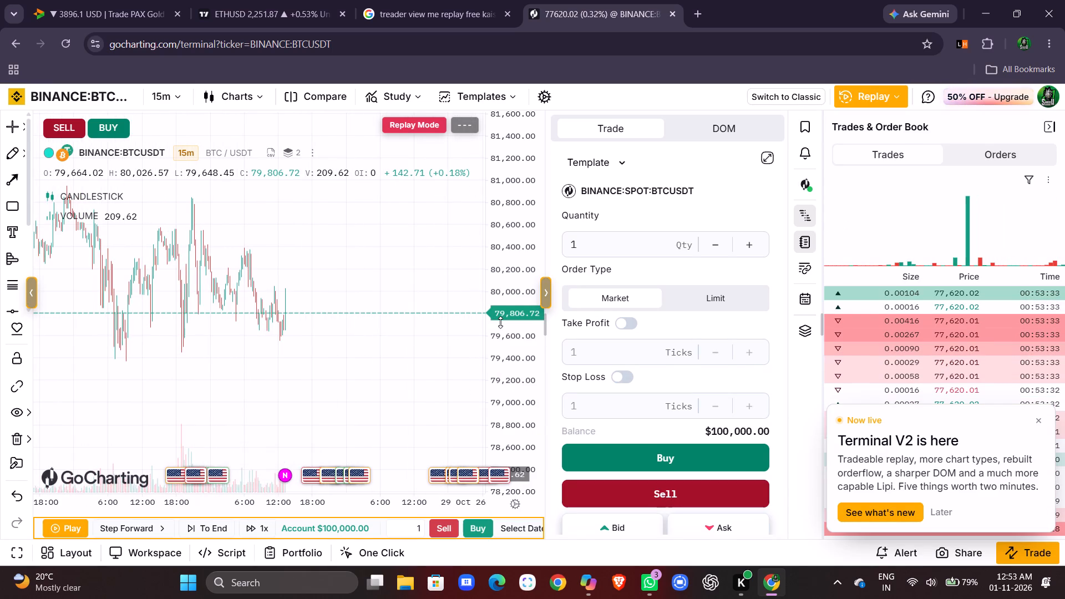
{"action": "left_click_drag", "start_coordinate": [500, 322], "coordinate": [492, 385]}
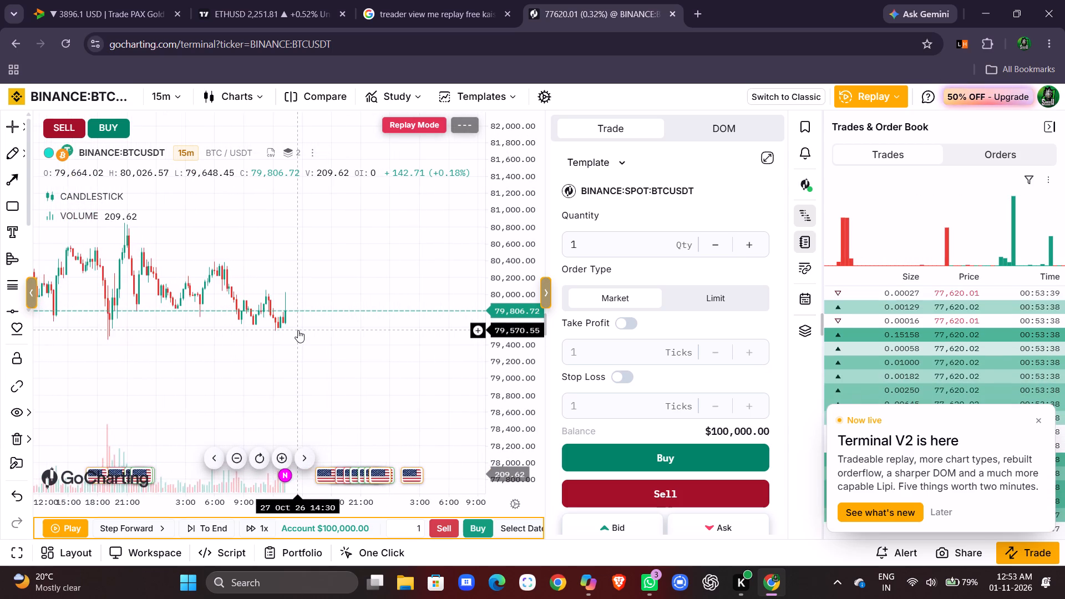
{"action": "scroll", "coordinate": [212, 337], "scroll_direction": "right", "scroll_amount": 2}
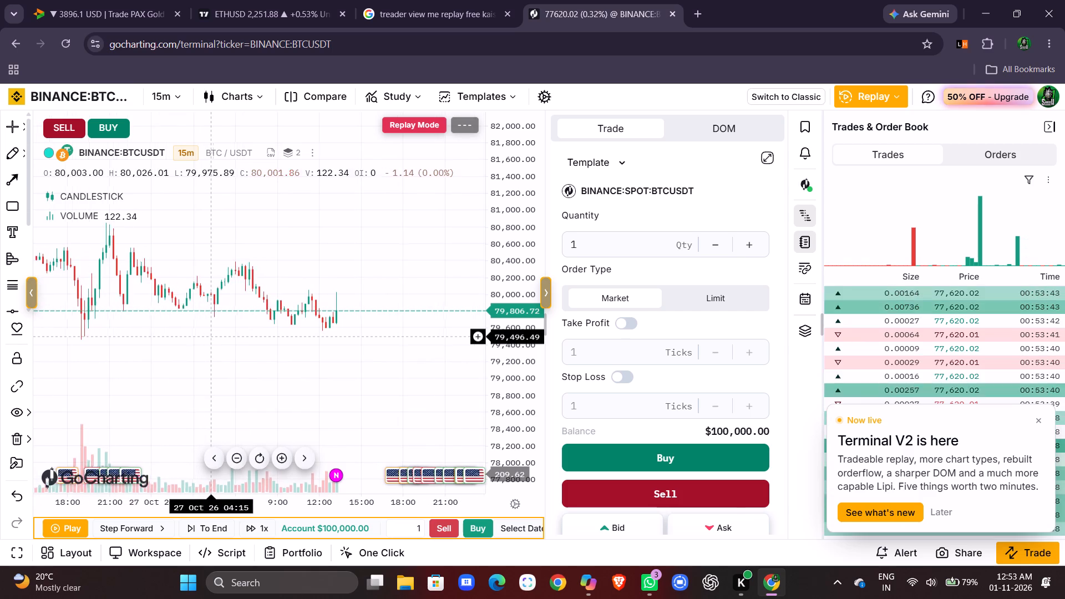
{"action": "left_click_drag", "start_coordinate": [511, 311], "coordinate": [525, 241]}
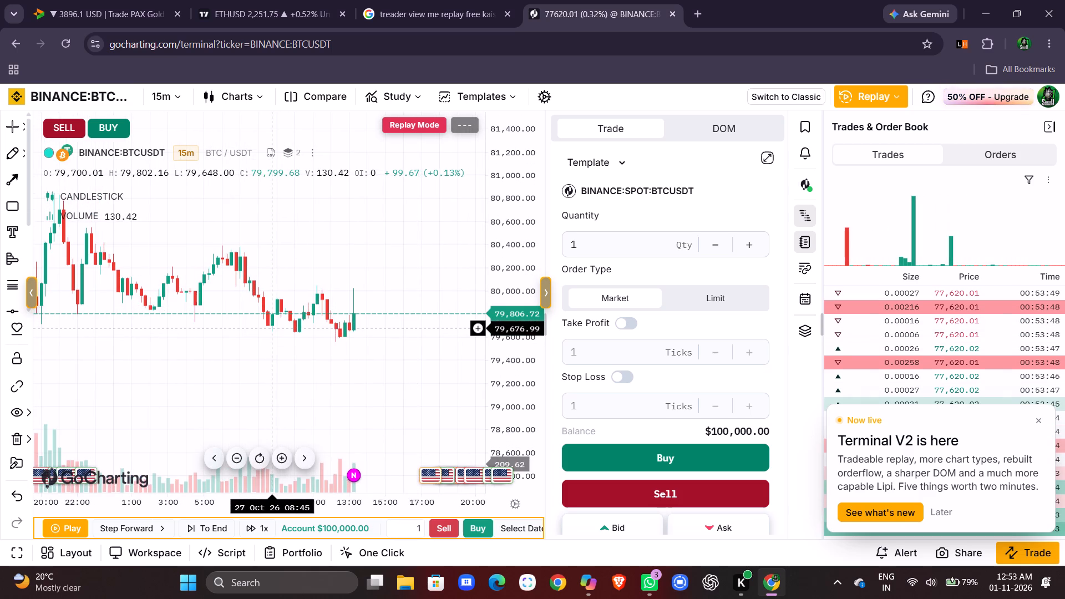
{"action": "scroll", "coordinate": [273, 328], "scroll_direction": "right", "scroll_amount": 3}
{"action": "scroll", "coordinate": [285, 342], "scroll_direction": "left", "scroll_amount": 1}
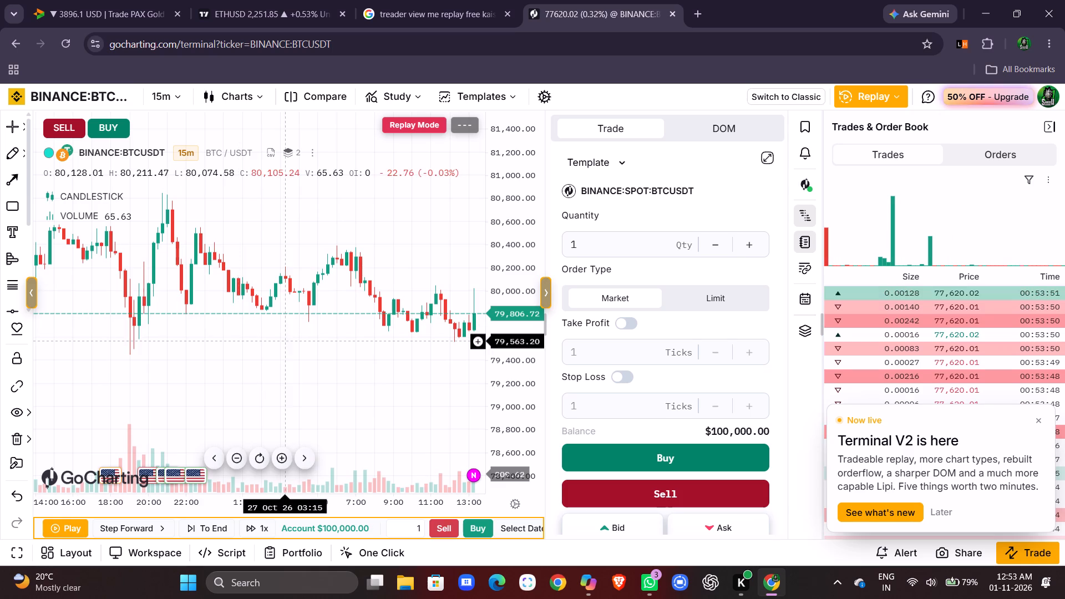
{"action": "scroll", "coordinate": [285, 342], "scroll_direction": "left", "scroll_amount": 2}
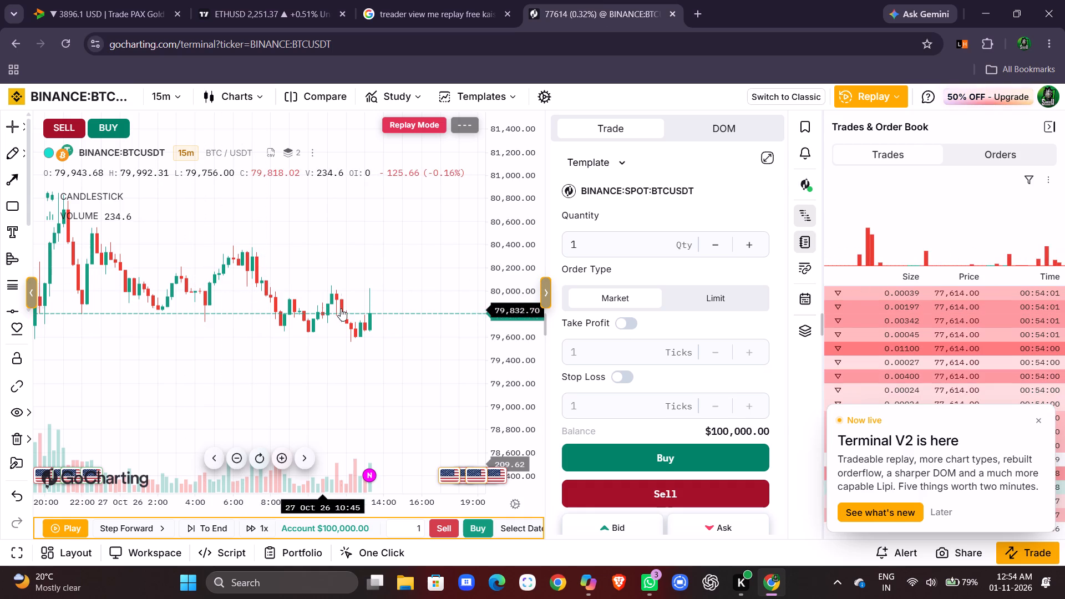
{"action": "scroll", "coordinate": [341, 308], "scroll_direction": "left", "scroll_amount": 2}
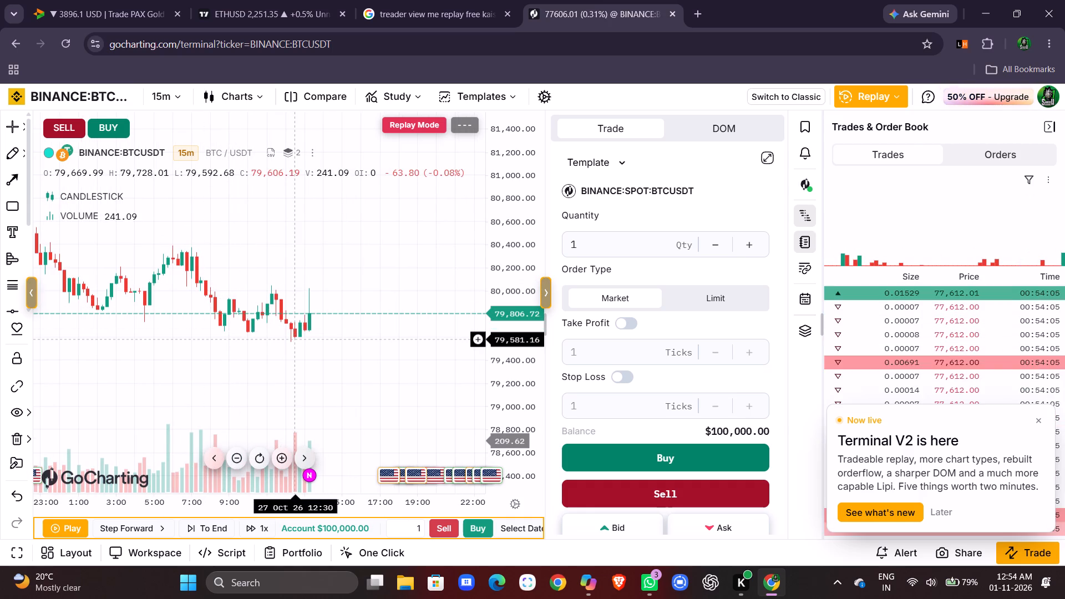
{"action": "scroll", "coordinate": [295, 339], "scroll_direction": "left", "scroll_amount": 1}
{"action": "left_click_drag", "start_coordinate": [505, 297], "coordinate": [527, 247]}
{"action": "scroll", "coordinate": [332, 278], "scroll_direction": "left", "scroll_amount": 1}
{"action": "scroll", "coordinate": [332, 278], "scroll_direction": "right", "scroll_amount": 1}
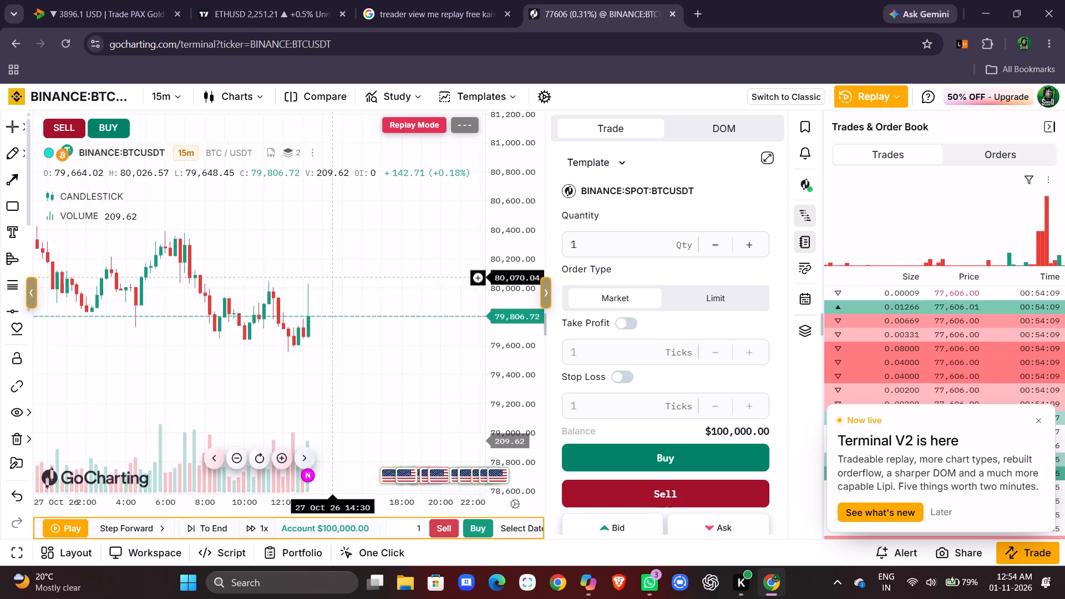
{"action": "scroll", "coordinate": [332, 278], "scroll_direction": "right", "scroll_amount": 1}
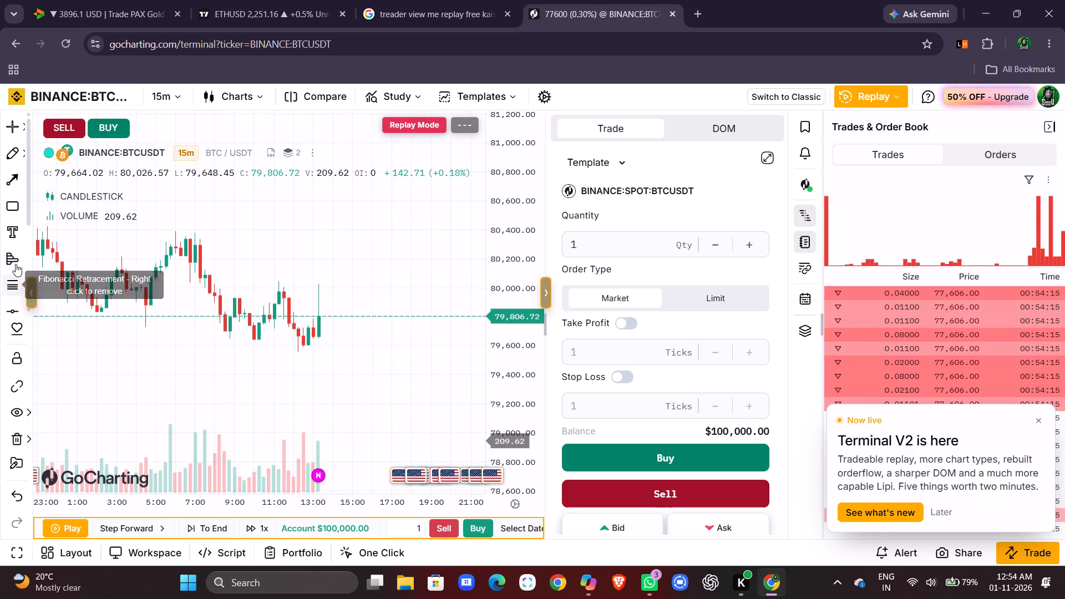
Show the floating favourites set of drawing tools over the chart.
{"action": "left_click", "coordinate": [6, 257]}
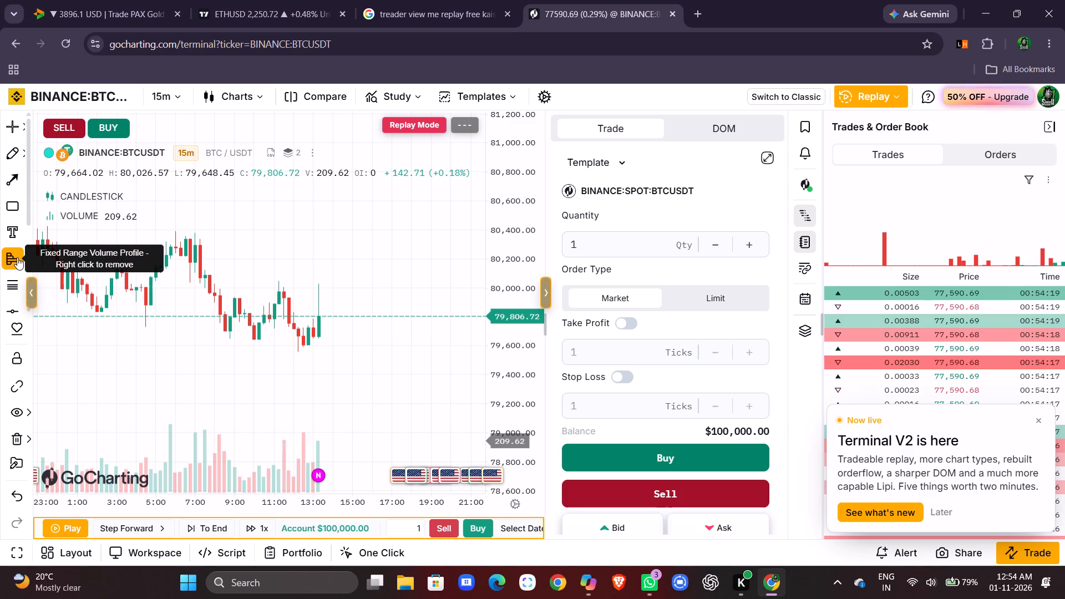
{"action": "left_click", "coordinate": [17, 257]}
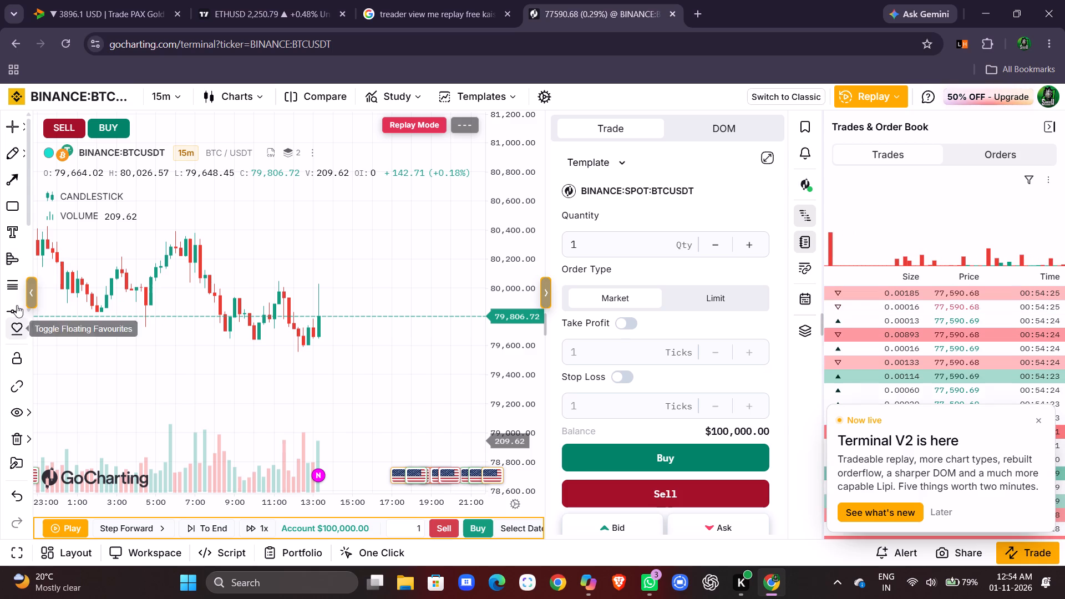
{"action": "left_click", "coordinate": [16, 333]}
{"action": "left_click", "coordinate": [16, 333]}
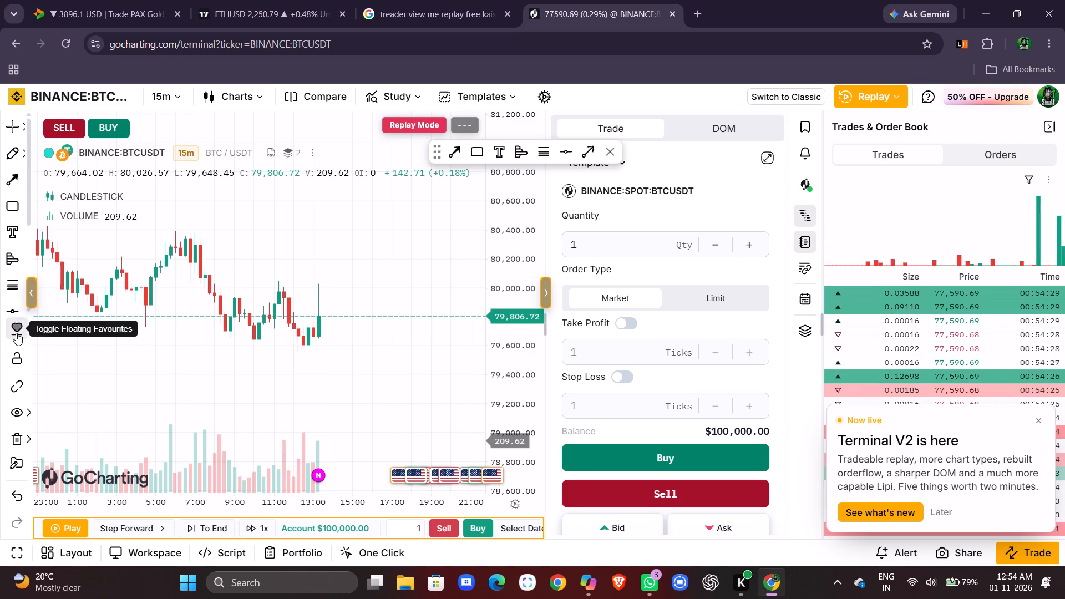
{"action": "left_click", "coordinate": [16, 333]}
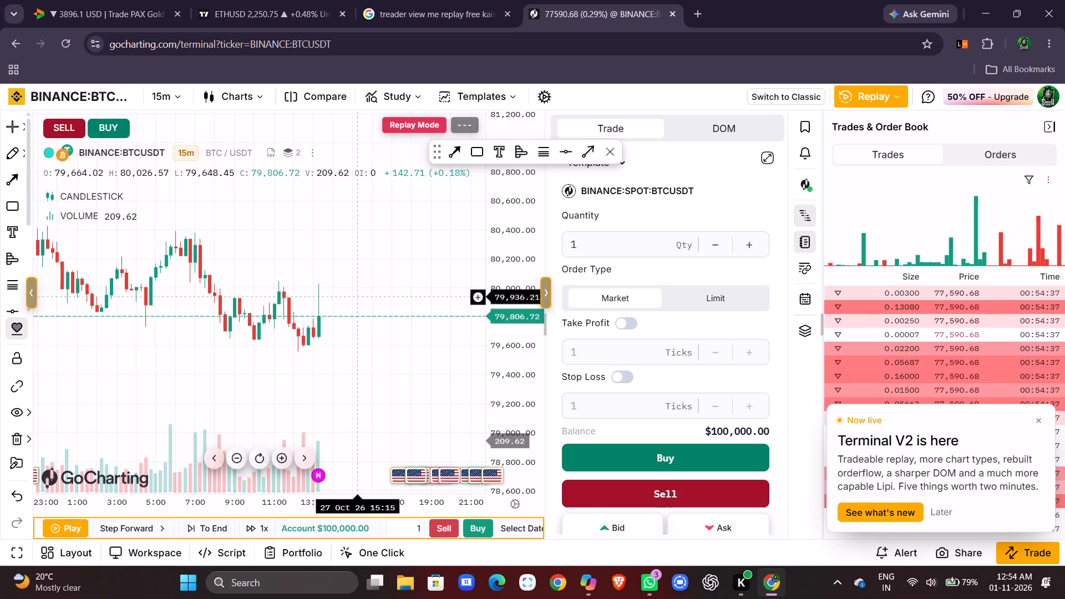
Draw a rectangle zone over the 27 October swing high, from 11:00 to about 19:00, between about 80,032 and 79,885.
{"action": "scroll", "coordinate": [251, 282], "scroll_direction": "right", "scroll_amount": 1}
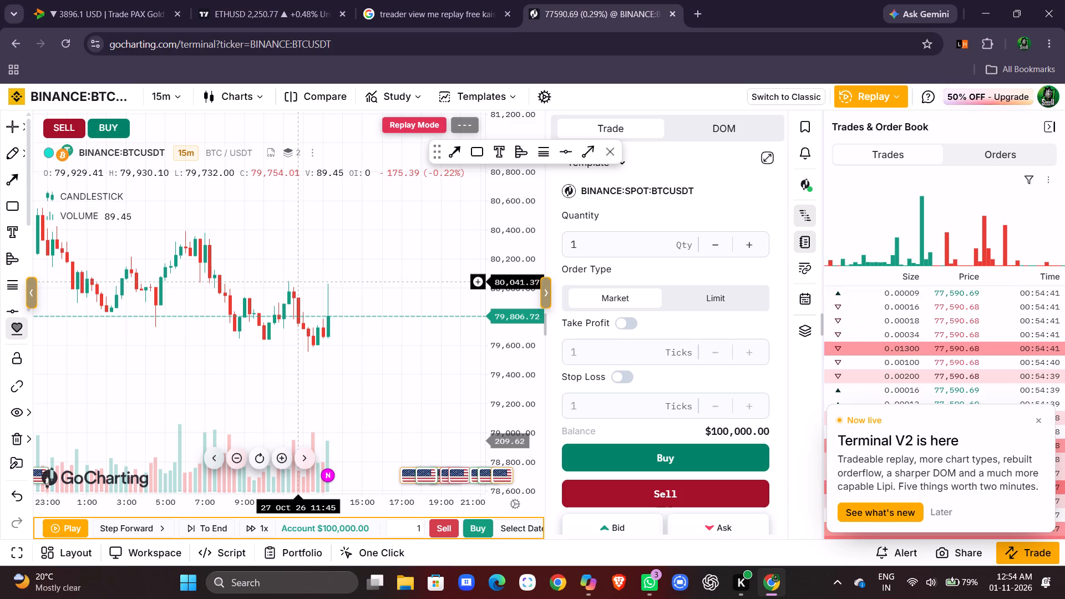
{"action": "left_click_drag", "start_coordinate": [286, 281], "coordinate": [286, 292]}
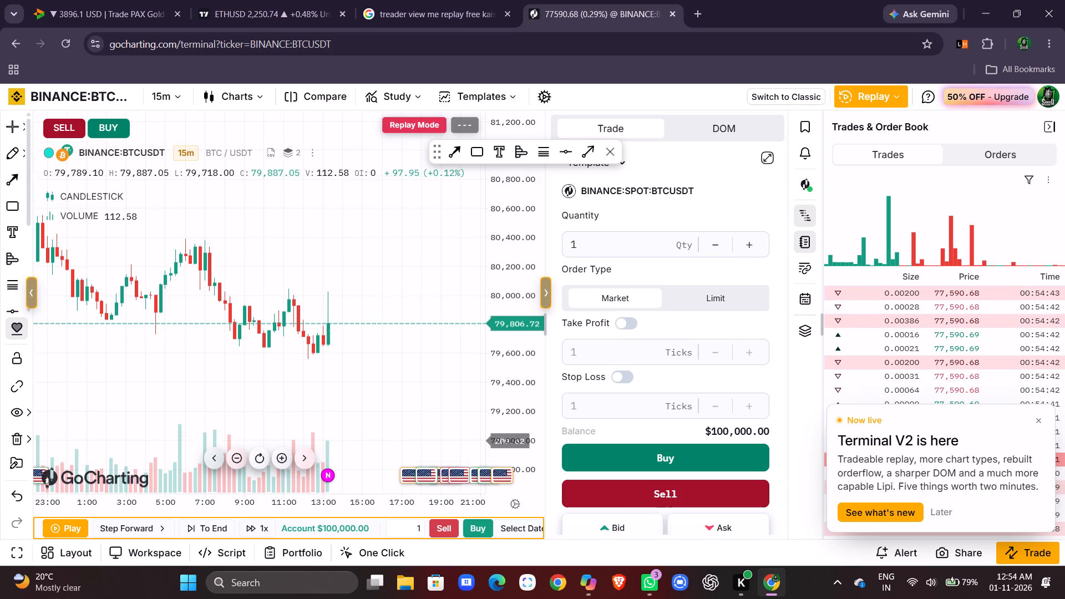
{"action": "left_click_drag", "start_coordinate": [286, 292], "coordinate": [285, 273]}
{"action": "left_click", "coordinate": [470, 152]}
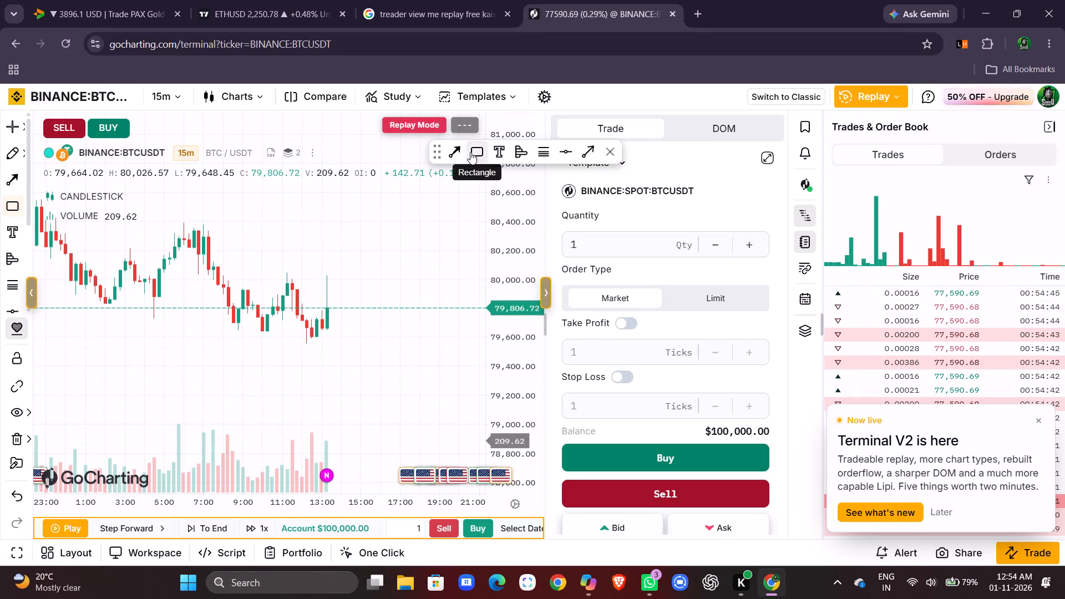
{"action": "left_click_drag", "start_coordinate": [285, 275], "coordinate": [283, 295]}
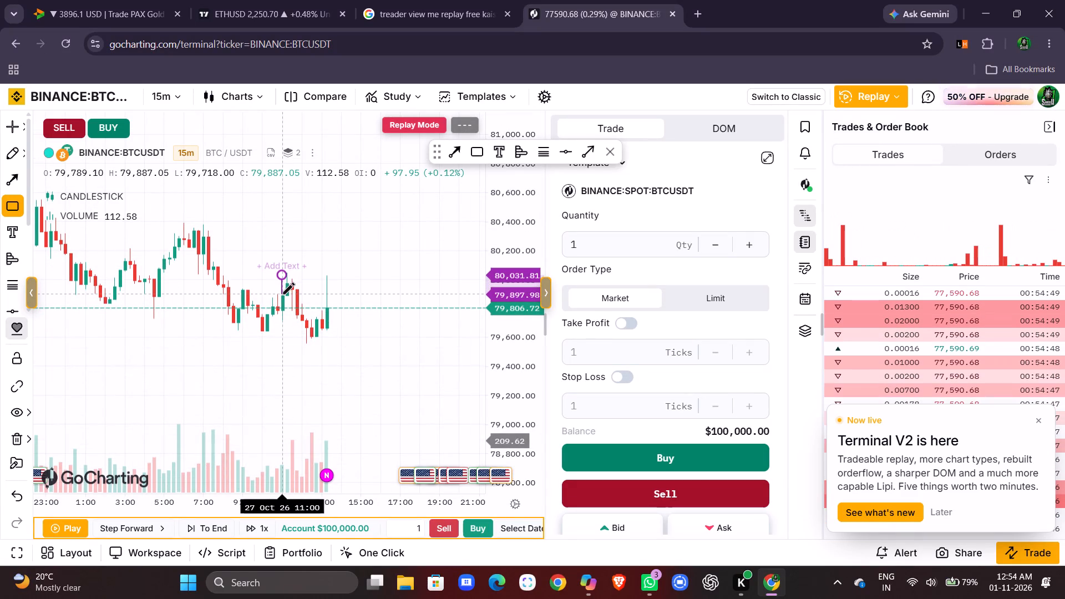
{"action": "left_click_drag", "start_coordinate": [283, 295], "coordinate": [319, 295]}
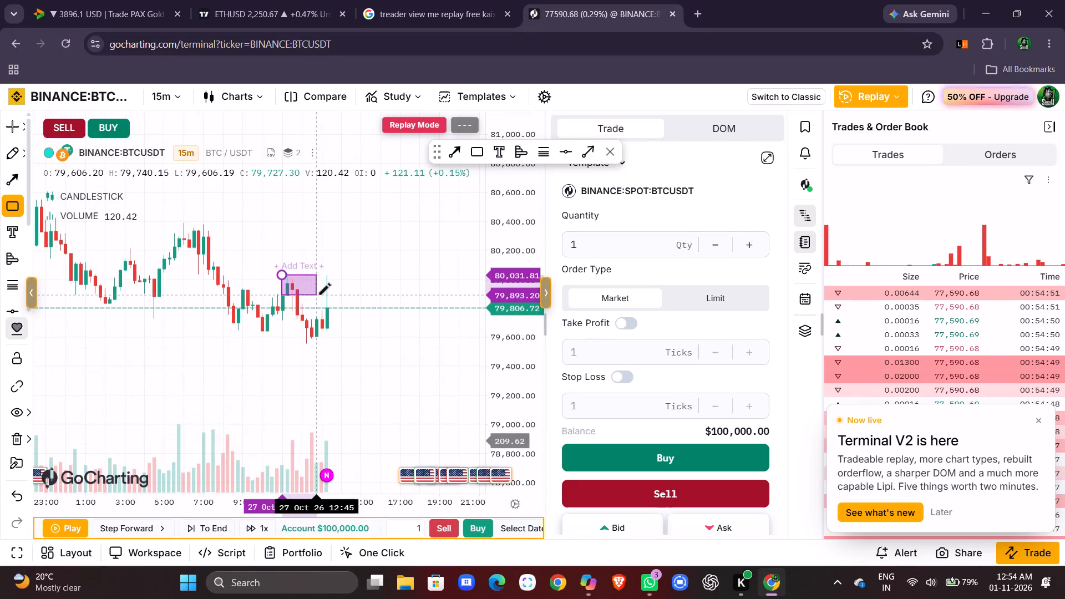
{"action": "left_click_drag", "start_coordinate": [319, 295], "coordinate": [443, 296]}
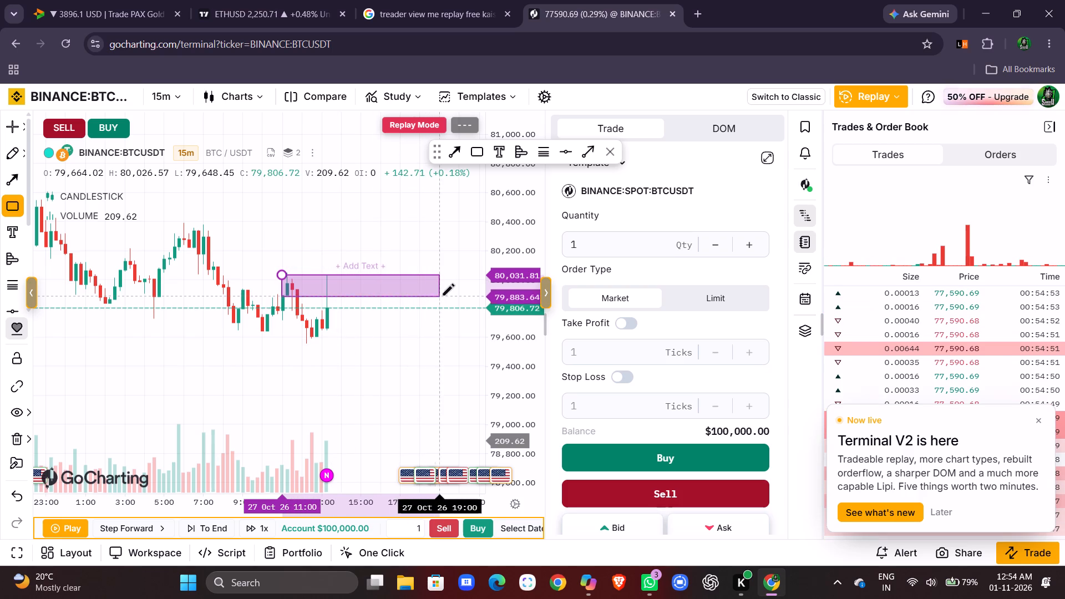
{"action": "left_click_drag", "start_coordinate": [443, 296], "coordinate": [443, 296]}
{"action": "left_click", "coordinate": [443, 296]}
{"action": "left_click", "coordinate": [357, 336]}
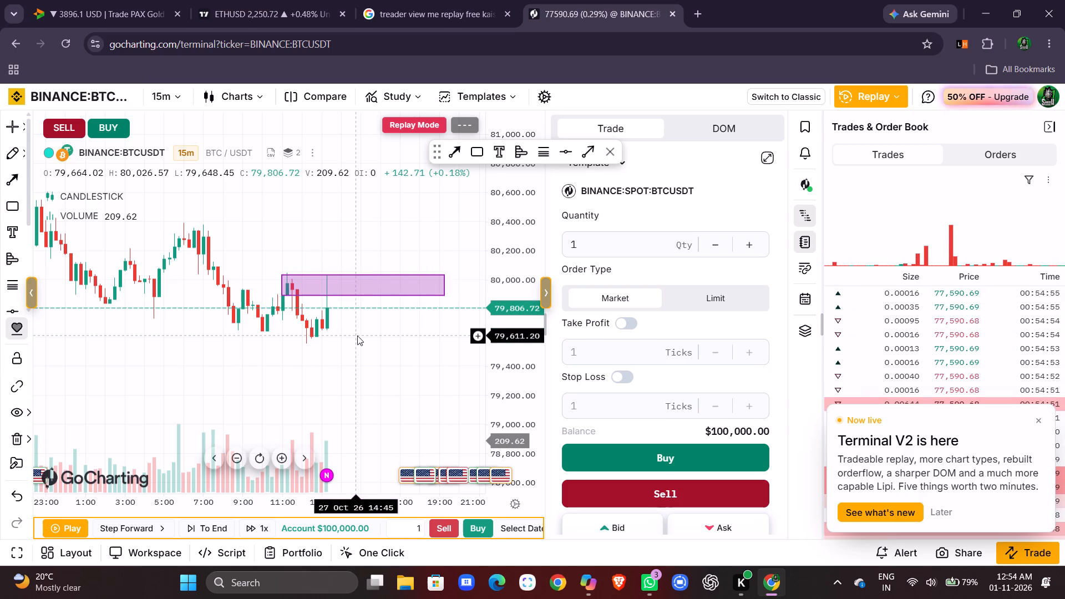
Switch the chart cursor from the crosshair to the arrow pointer.
{"action": "left_click", "coordinate": [13, 149]}
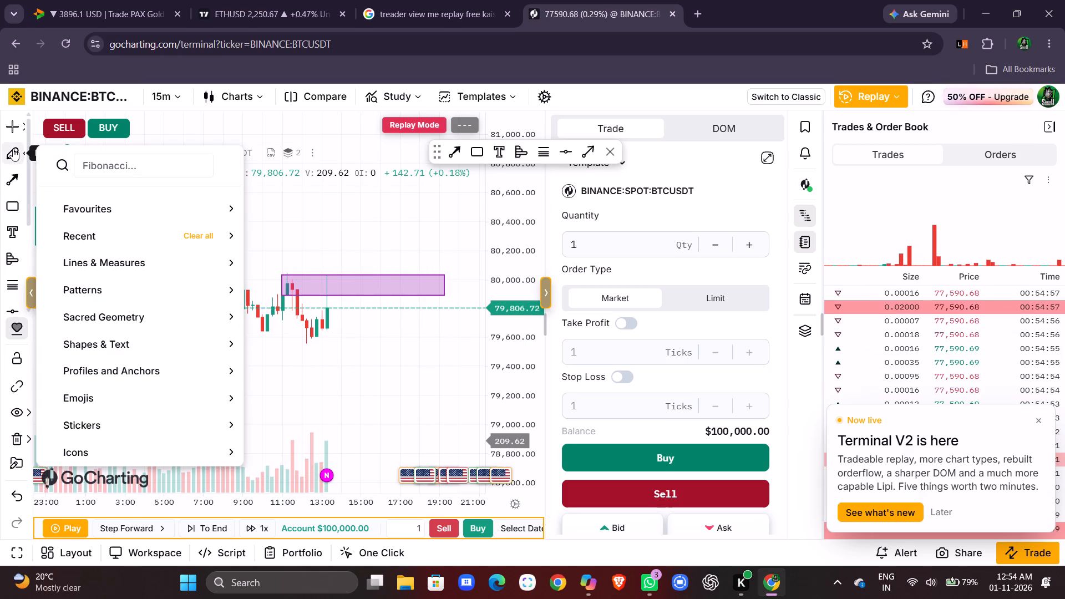
{"action": "left_click", "coordinate": [11, 158]}
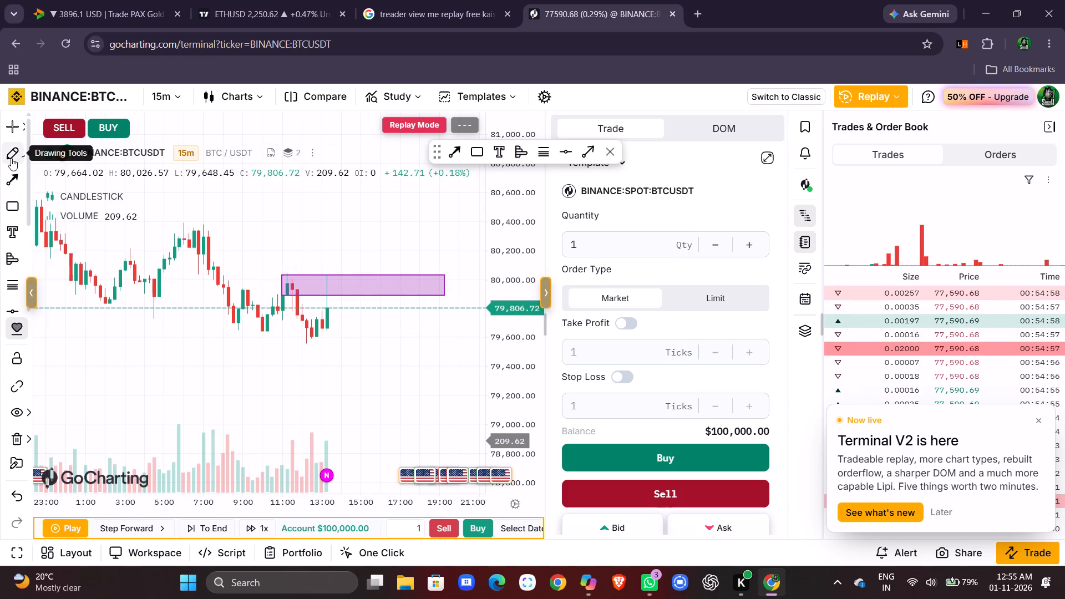
{"action": "left_click", "coordinate": [13, 123]}
{"action": "left_click", "coordinate": [94, 133]}
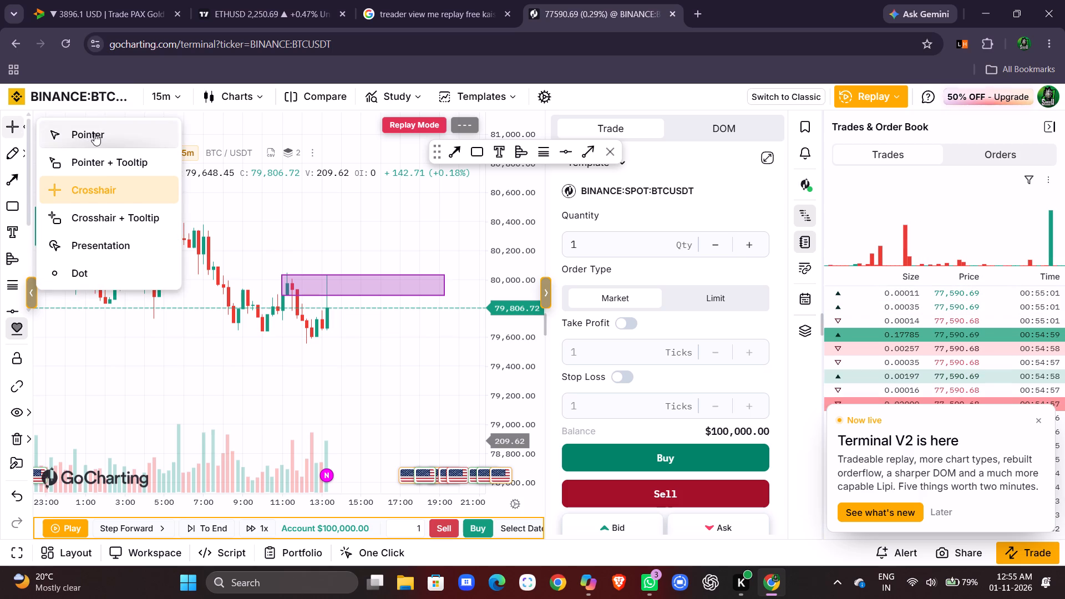
Examine the rectangle zone against the preceding candles and the latest replay candle on the BTCUSDT chart.
{"action": "scroll", "coordinate": [328, 330], "scroll_direction": "left", "scroll_amount": 1}
{"action": "right_click", "coordinate": [328, 330]}
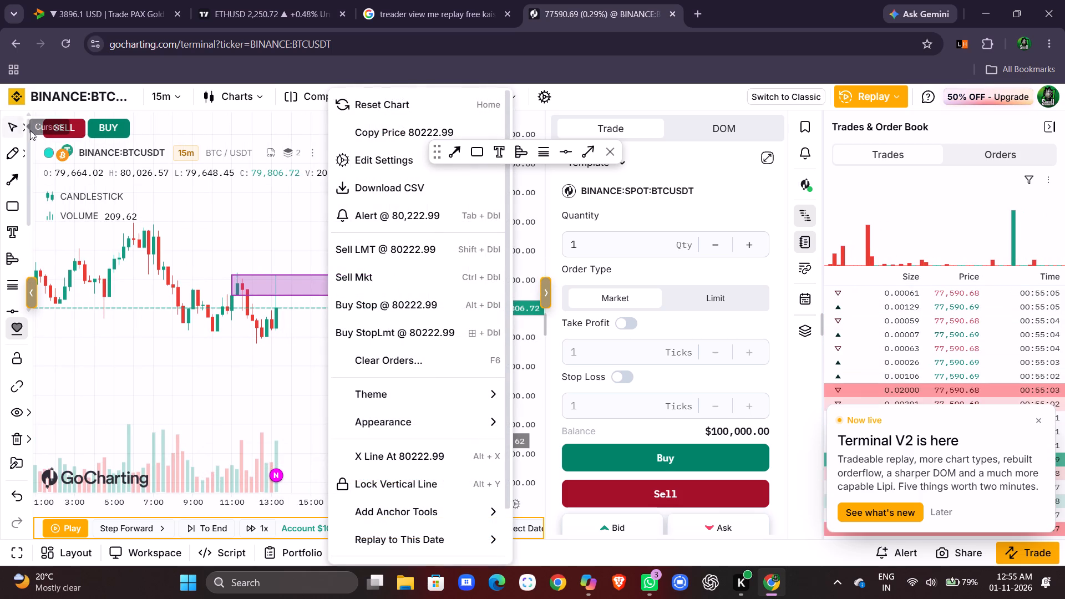
{"action": "scroll", "coordinate": [249, 362], "scroll_direction": "left", "scroll_amount": 2}
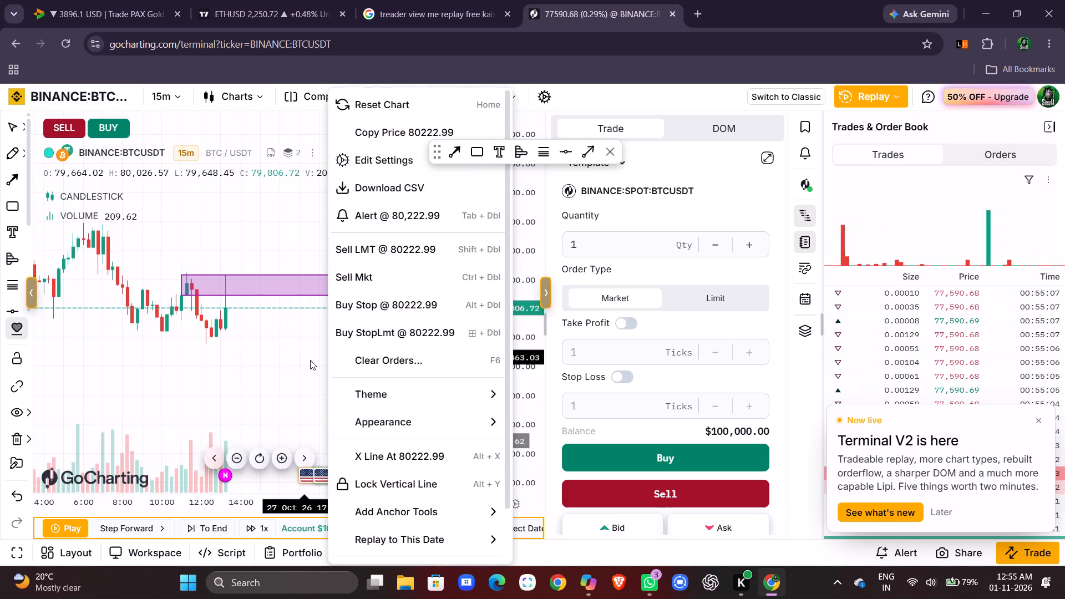
{"action": "left_click", "coordinate": [310, 360]}
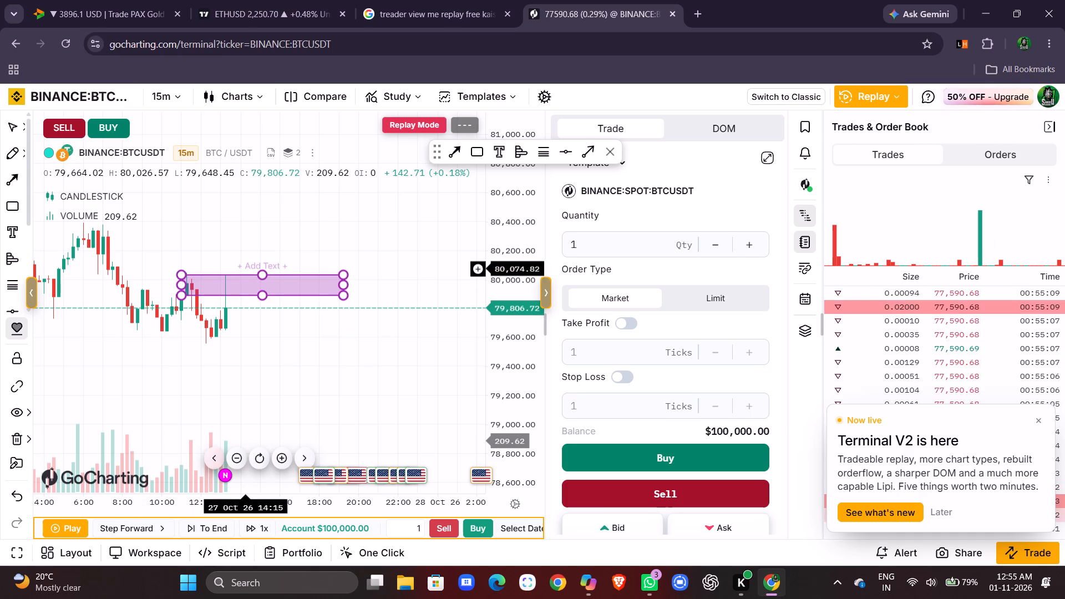
{"action": "scroll", "coordinate": [302, 363], "scroll_direction": "right", "scroll_amount": 1}
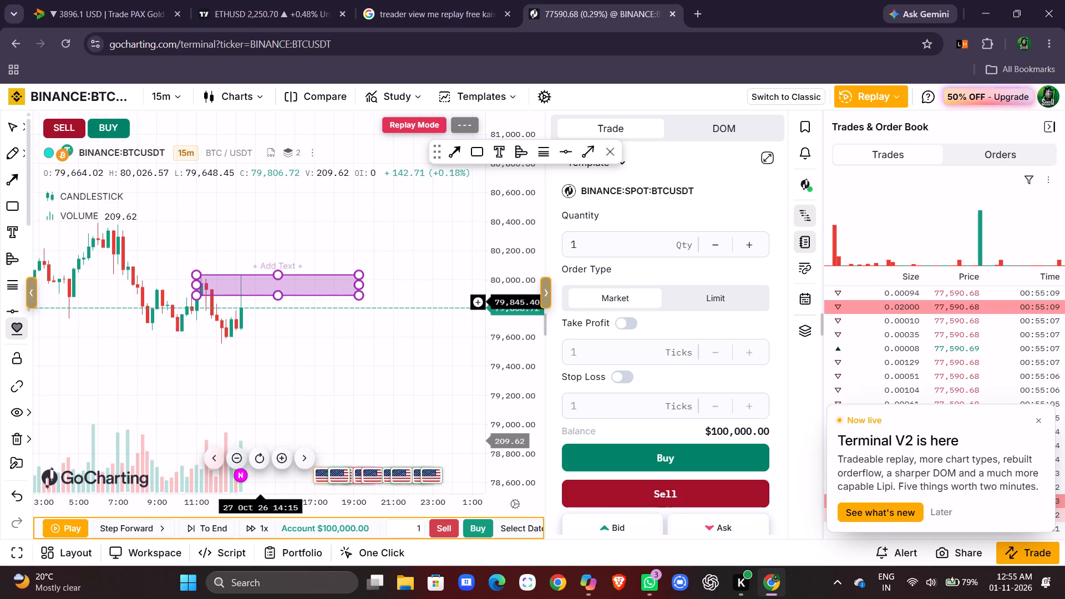
{"action": "left_click_drag", "start_coordinate": [518, 218], "coordinate": [518, 243]}
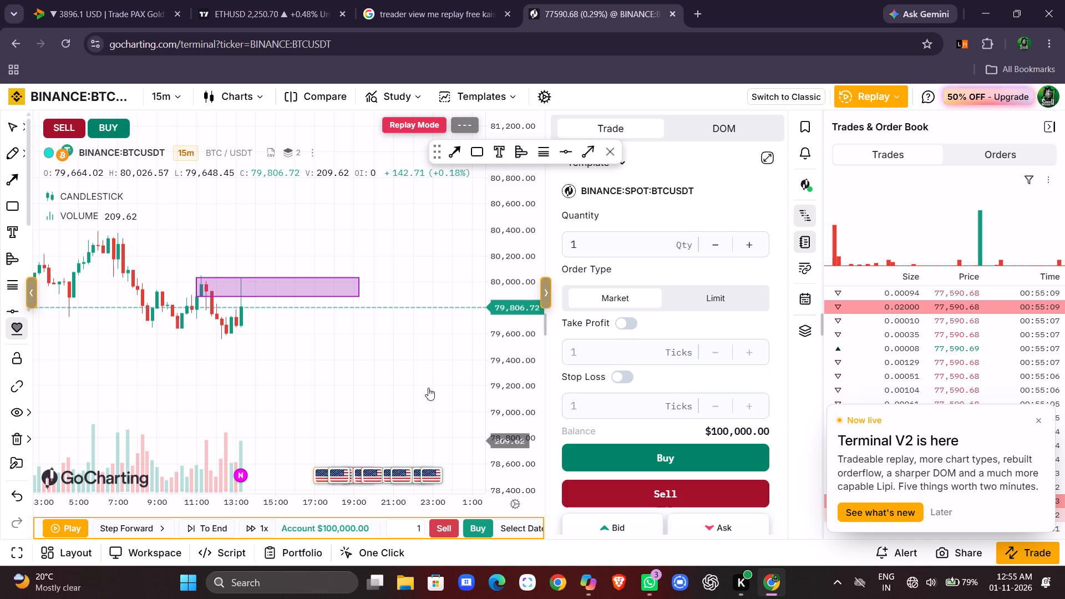
{"action": "scroll", "coordinate": [383, 427], "scroll_direction": "right", "scroll_amount": 4}
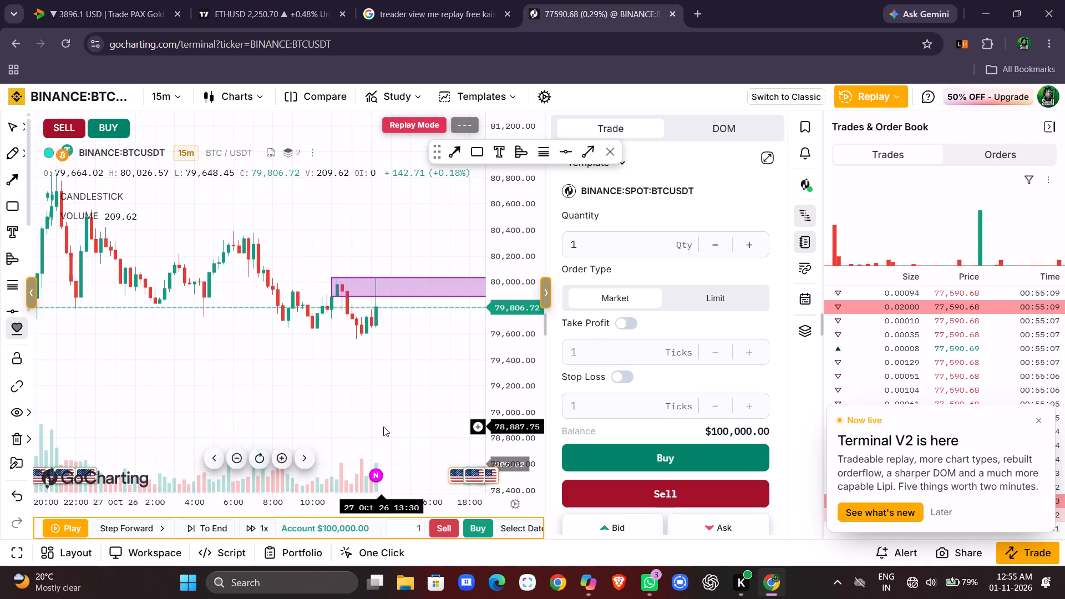
{"action": "scroll", "coordinate": [383, 427], "scroll_direction": "left", "scroll_amount": 1}
{"action": "scroll", "coordinate": [383, 427], "scroll_direction": "right", "scroll_amount": 2}
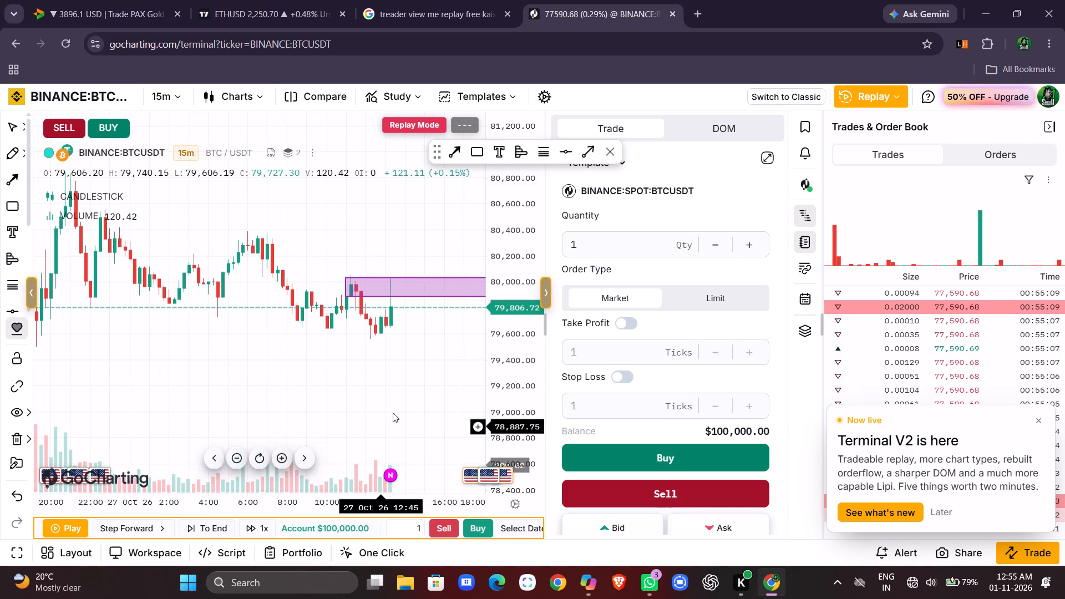
{"action": "scroll", "coordinate": [313, 373], "scroll_direction": "right", "scroll_amount": 1}
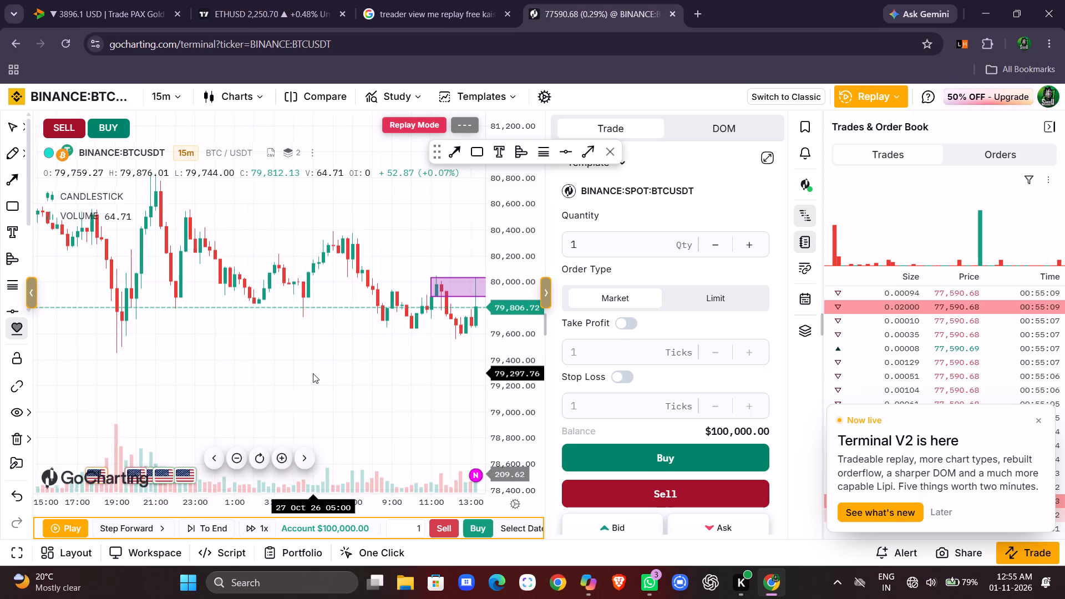
{"action": "scroll", "coordinate": [313, 373], "scroll_direction": "right", "scroll_amount": 1}
{"action": "scroll", "coordinate": [342, 349], "scroll_direction": "left", "scroll_amount": 1}
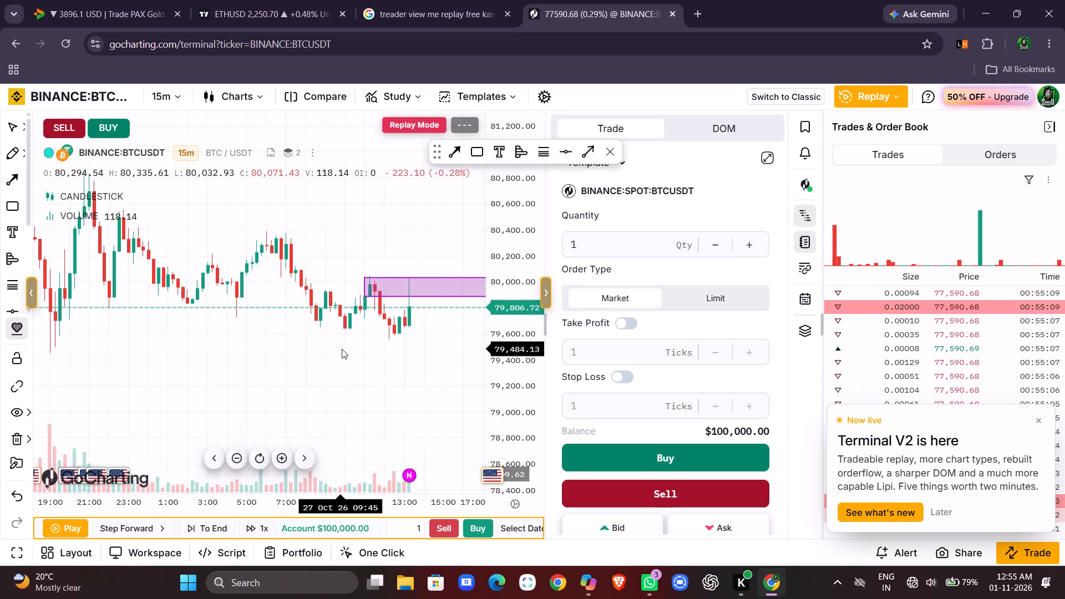
{"action": "scroll", "coordinate": [342, 349], "scroll_direction": "left", "scroll_amount": 1}
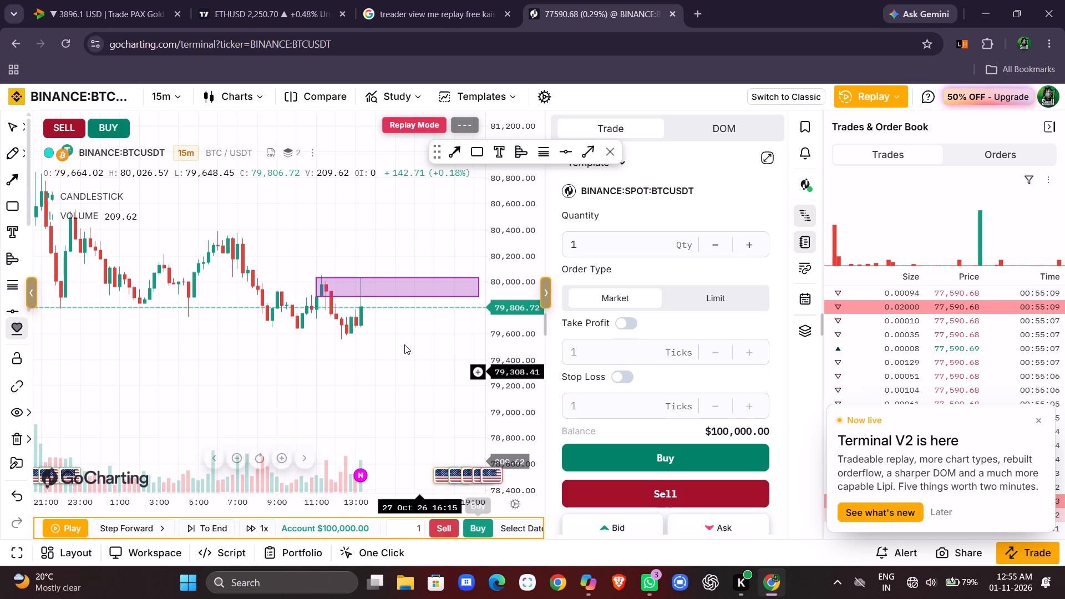
Open a short replay position by selling a quantity of 1 BTCUSDT at 79,806.72.
{"action": "left_click", "coordinate": [443, 523]}
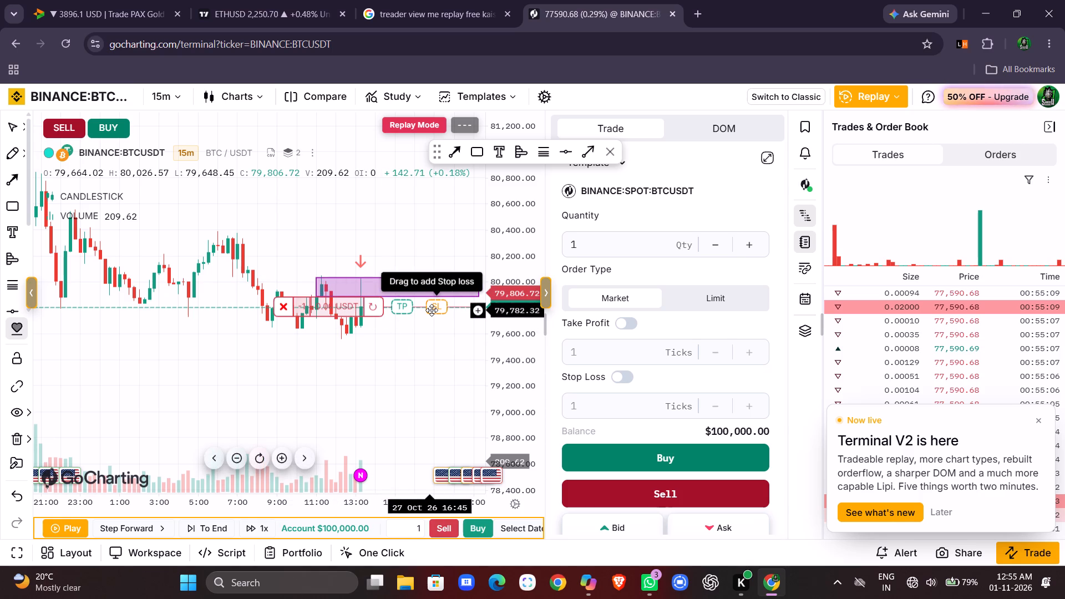
Add a stop loss to the short BTCUSDT replay position at 80,024.57, near the top of the rectangle zone.
{"action": "left_click_drag", "start_coordinate": [432, 310], "coordinate": [410, 279]}
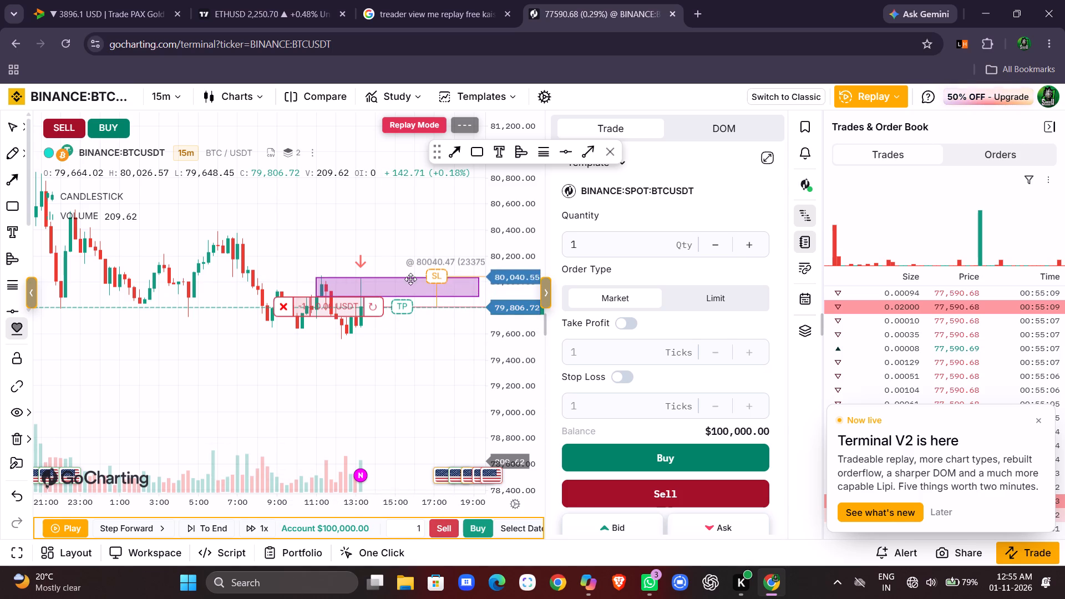
{"action": "left_click_drag", "start_coordinate": [410, 279], "coordinate": [404, 282]}
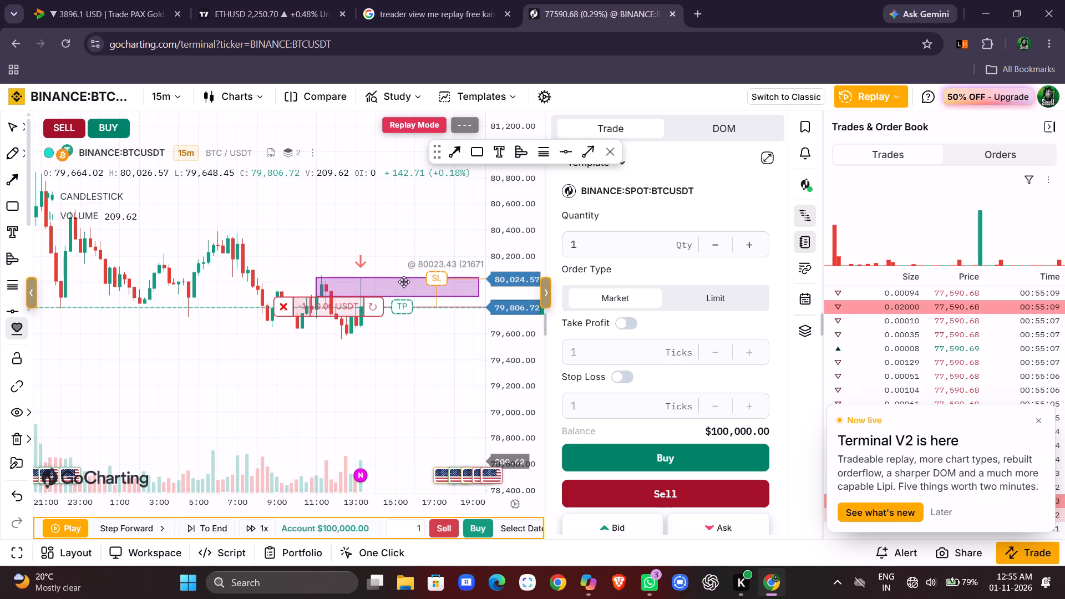
{"action": "left_click_drag", "start_coordinate": [404, 282], "coordinate": [407, 287]}
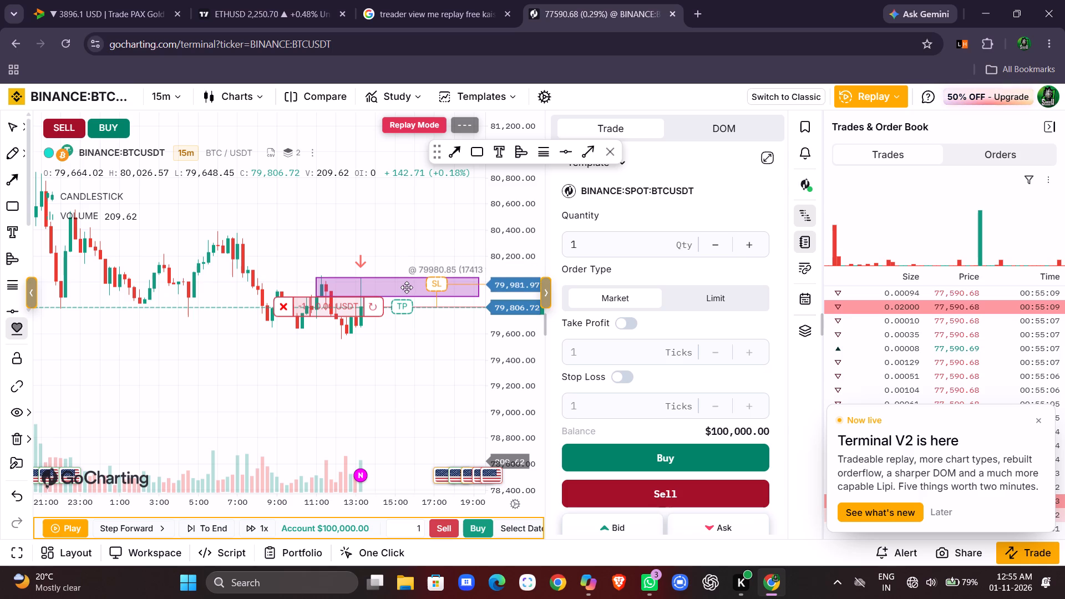
{"action": "left_click_drag", "start_coordinate": [407, 287], "coordinate": [406, 280]}
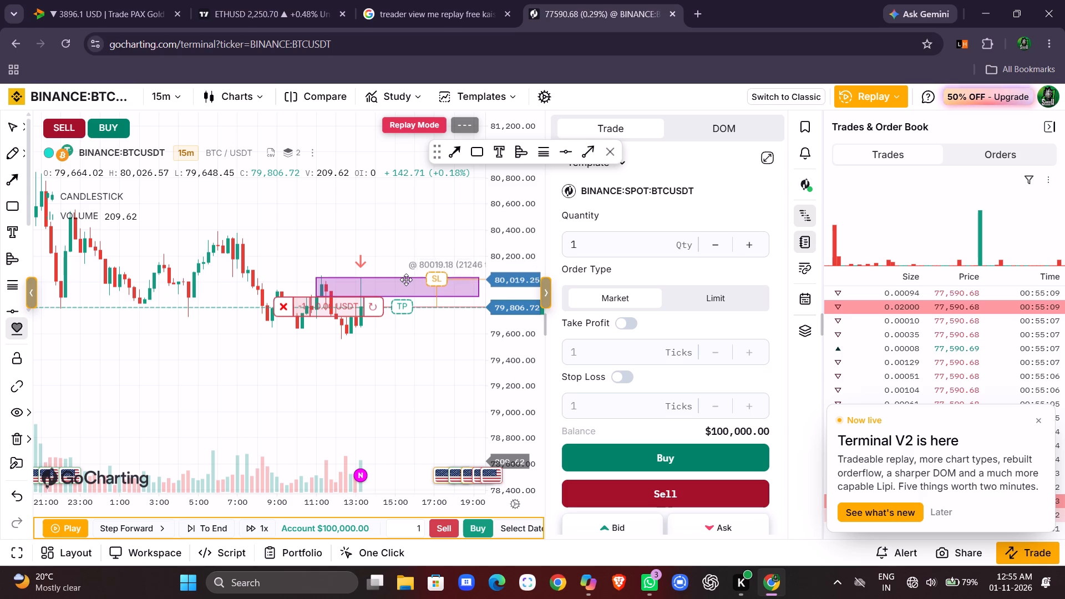
{"action": "left_click_drag", "start_coordinate": [406, 280], "coordinate": [429, 282]}
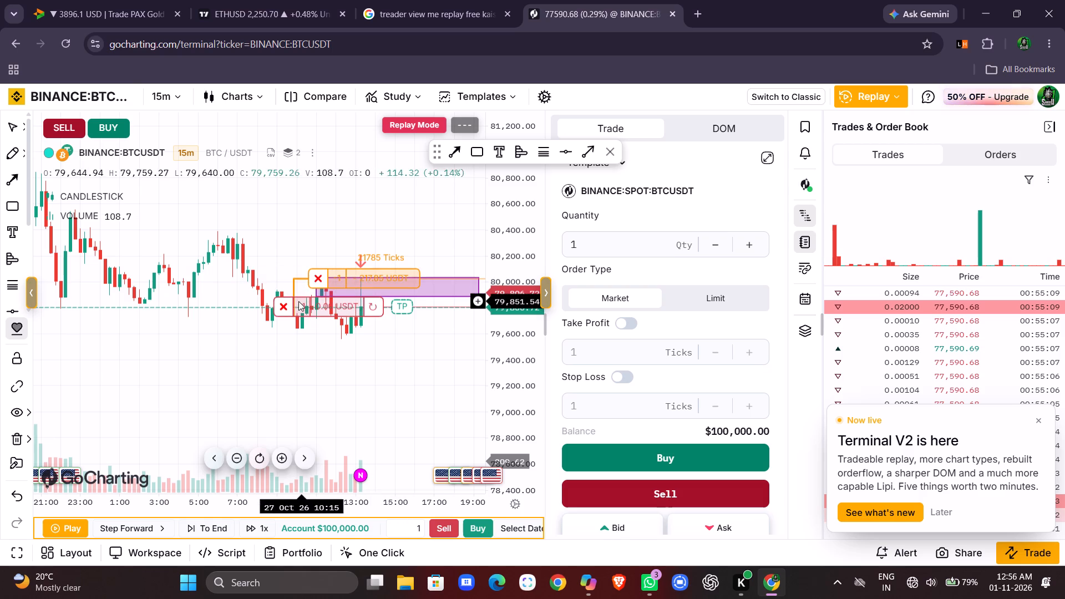
Add a take profit to the short position at 79,609.24, near the recent swing low.
{"action": "left_click_drag", "start_coordinate": [404, 308], "coordinate": [412, 329]}
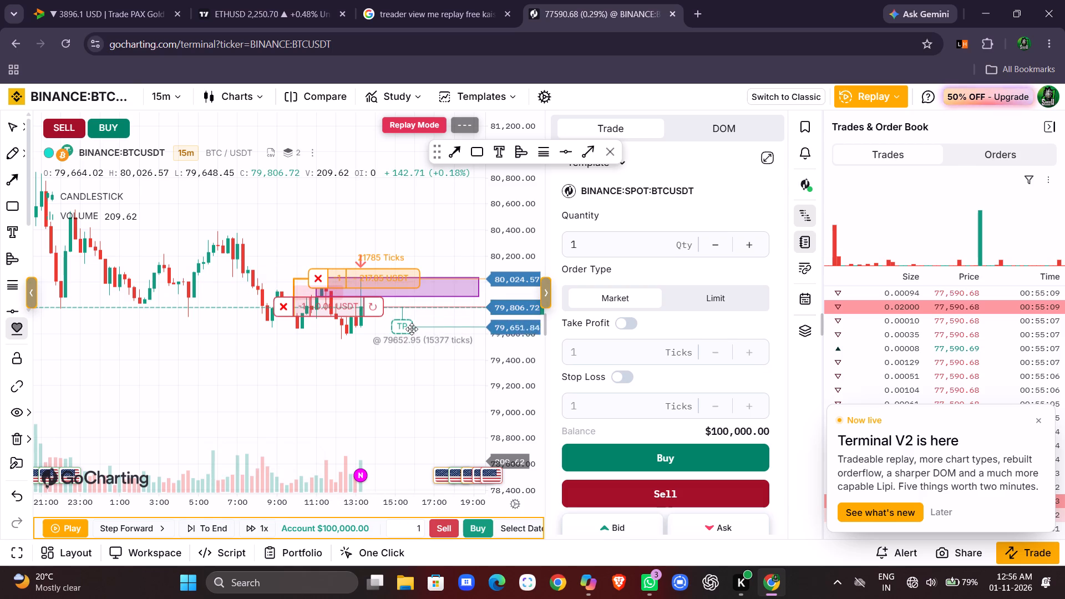
{"action": "left_click_drag", "start_coordinate": [412, 329], "coordinate": [336, 333]}
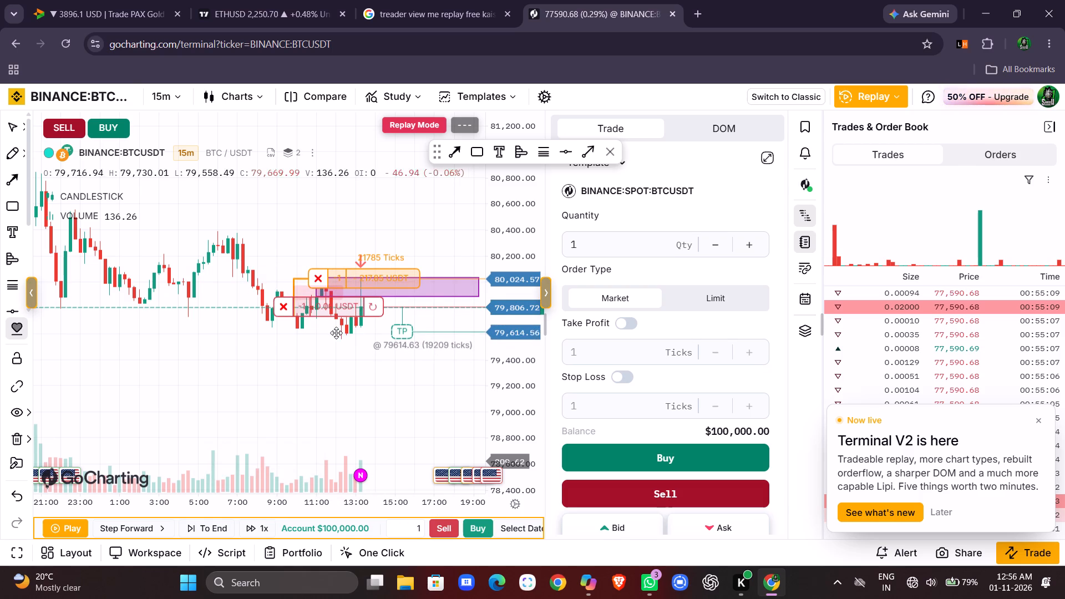
{"action": "left_click_drag", "start_coordinate": [336, 333], "coordinate": [350, 337]}
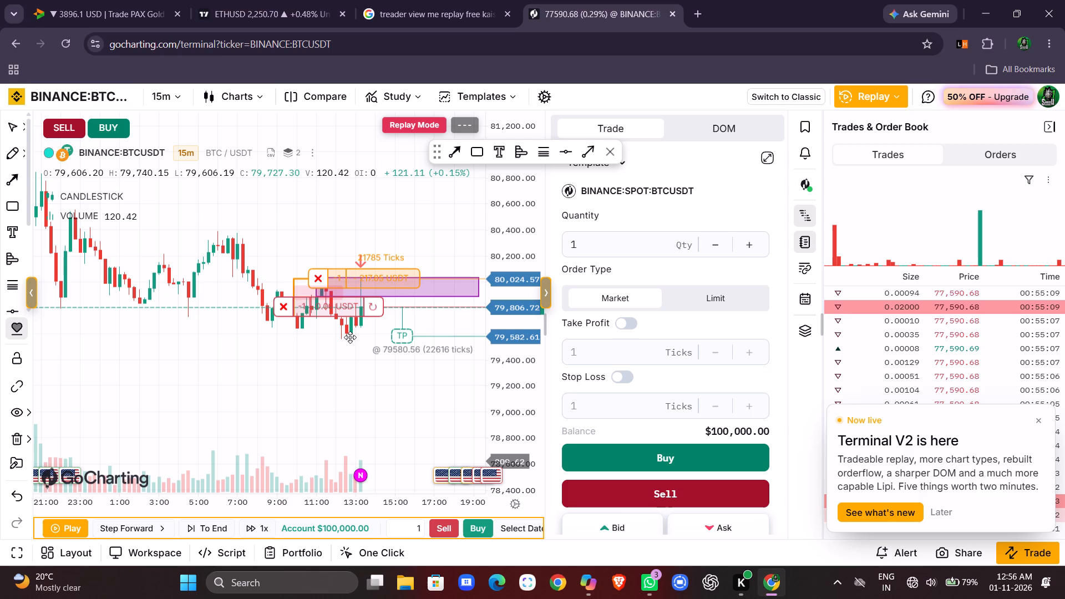
{"action": "left_click_drag", "start_coordinate": [350, 337], "coordinate": [342, 338]}
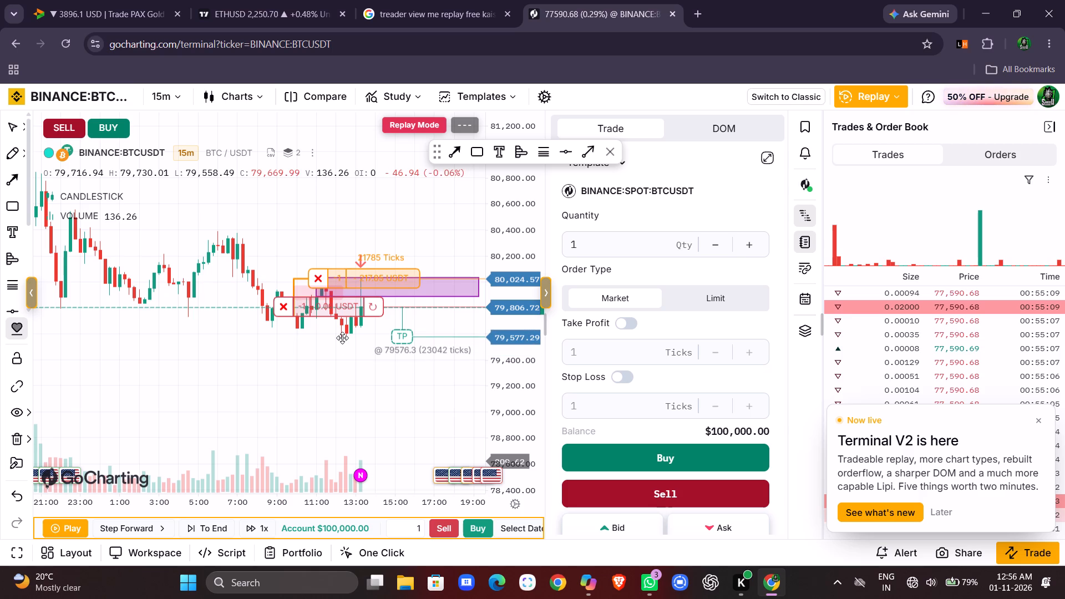
{"action": "left_click_drag", "start_coordinate": [342, 338], "coordinate": [346, 334]}
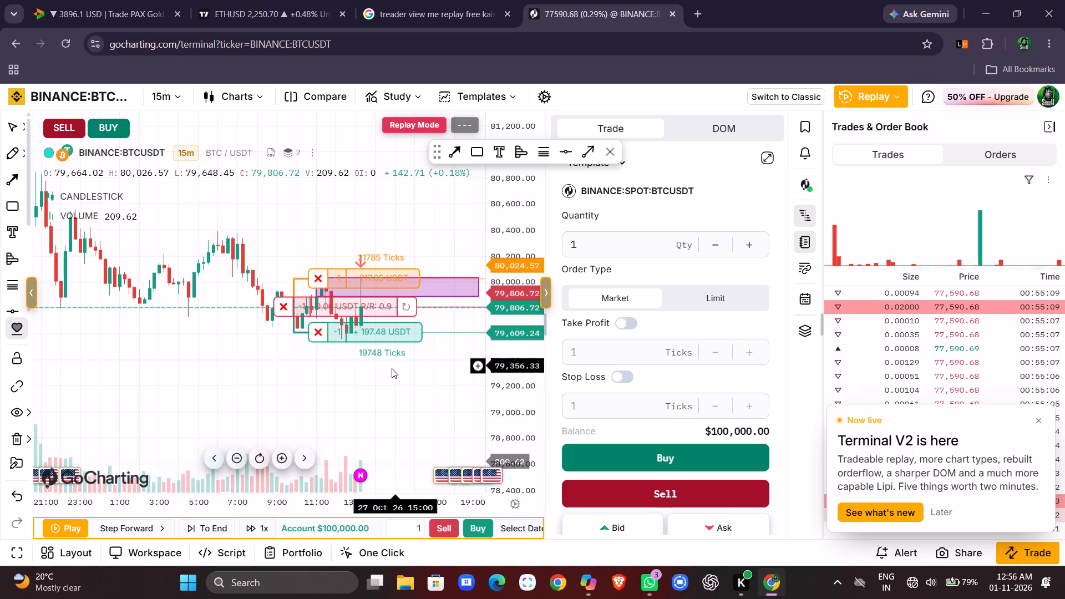
{"action": "left_click", "coordinate": [380, 382]}
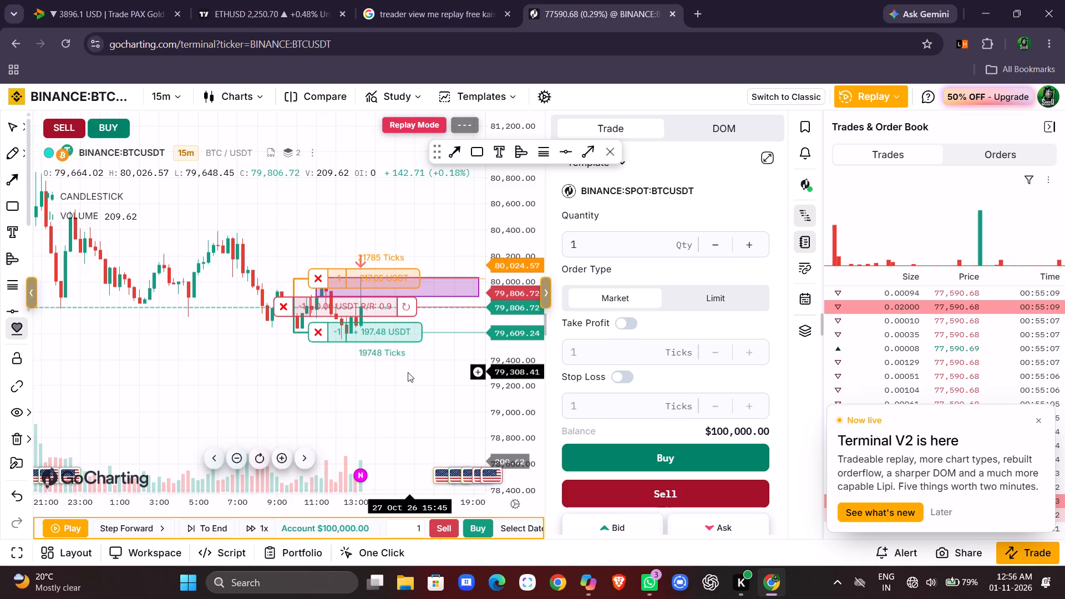
Advance the bar replay by two candles with the short position open, pausing playback after each candle.
{"action": "scroll", "coordinate": [408, 372], "scroll_direction": "left", "scroll_amount": 4}
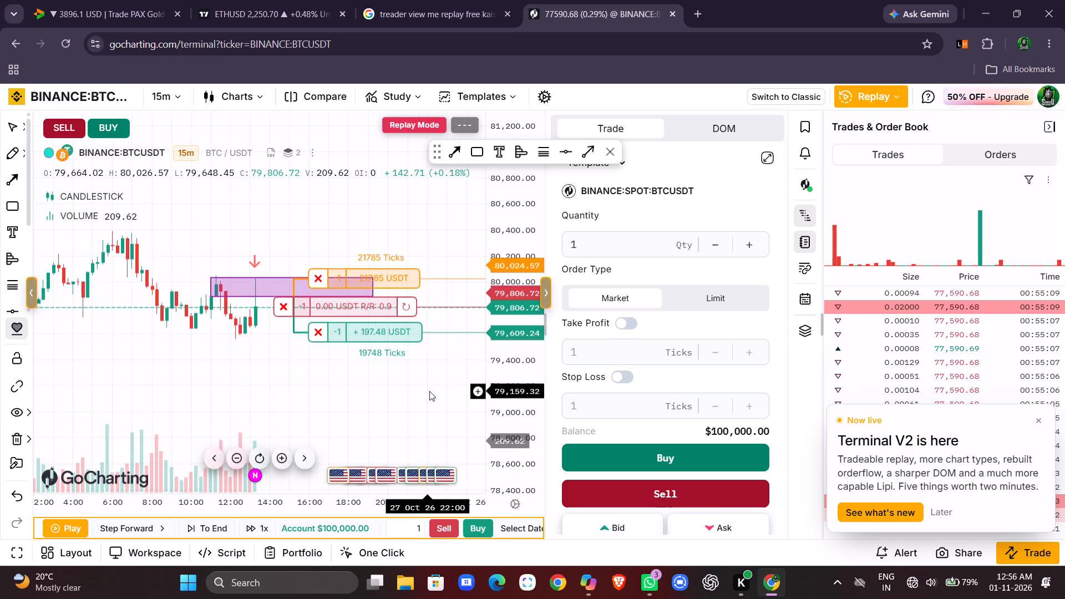
{"action": "scroll", "coordinate": [429, 391], "scroll_direction": "left", "scroll_amount": 1}
{"action": "scroll", "coordinate": [429, 391], "scroll_direction": "right", "scroll_amount": 1}
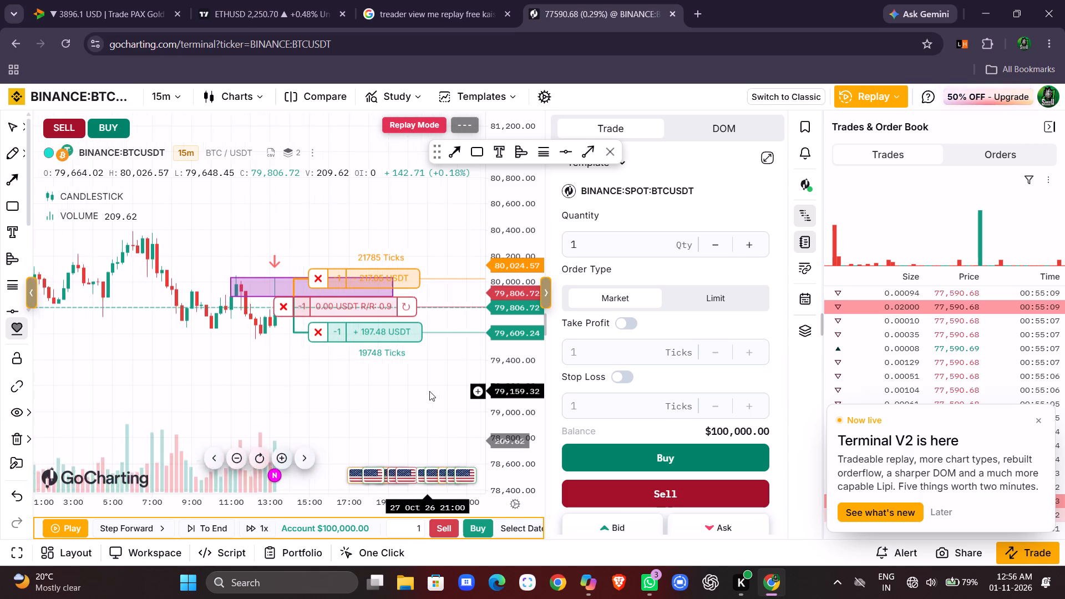
{"action": "left_click", "coordinate": [73, 534]}
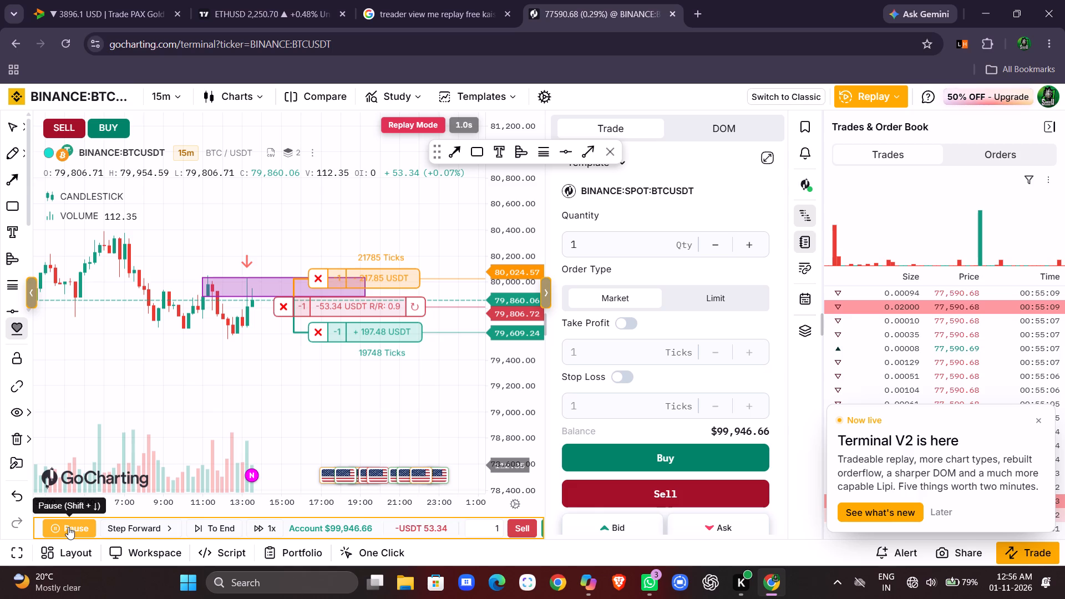
{"action": "left_click", "coordinate": [68, 527]}
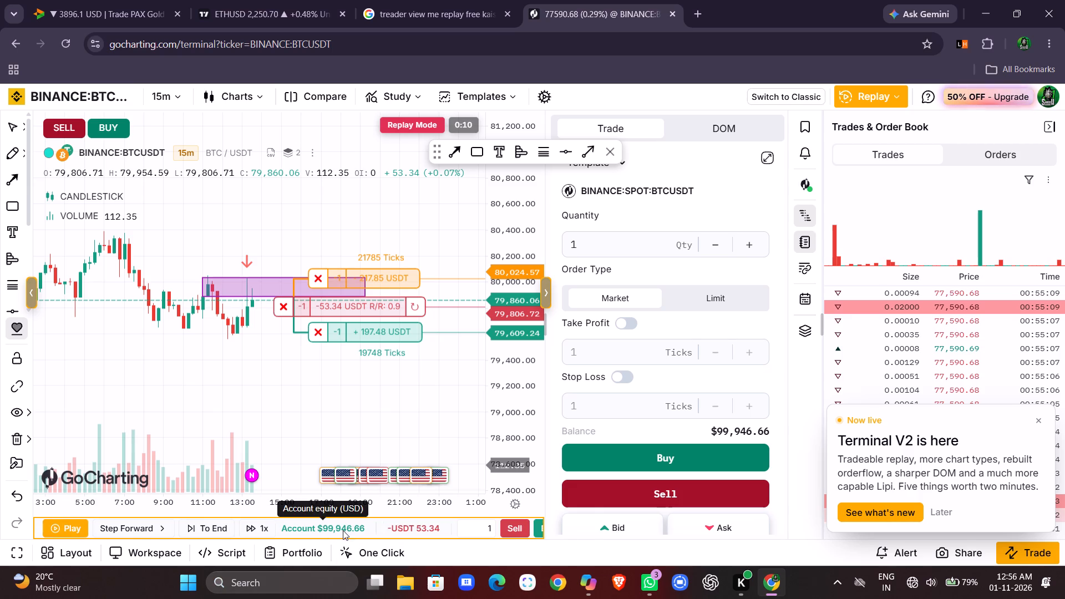
{"action": "left_click", "coordinate": [65, 545]}
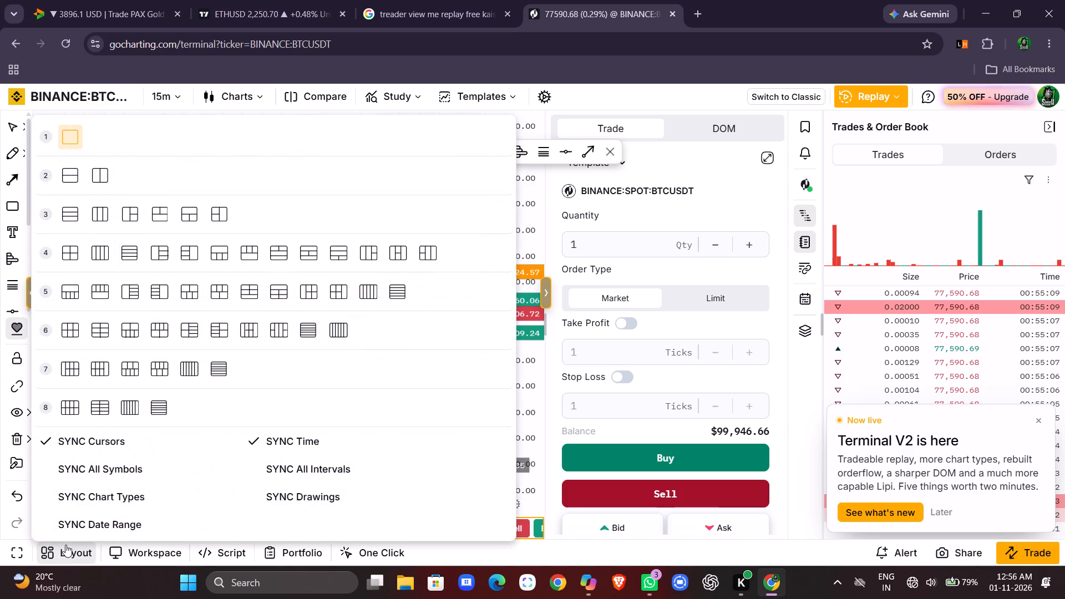
{"action": "left_click", "coordinate": [723, 190]}
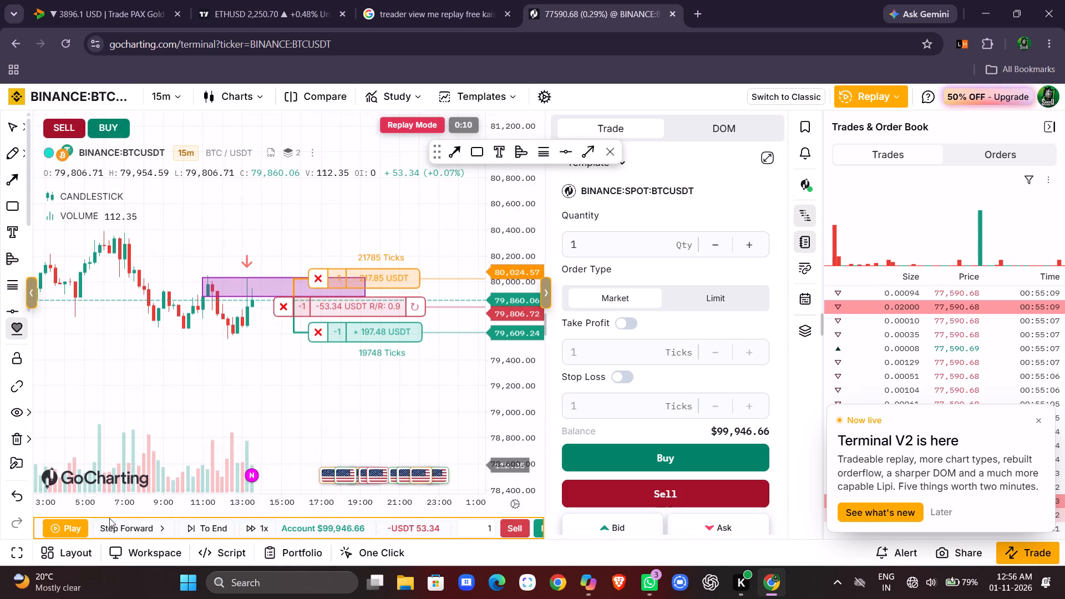
{"action": "left_click", "coordinate": [71, 524]}
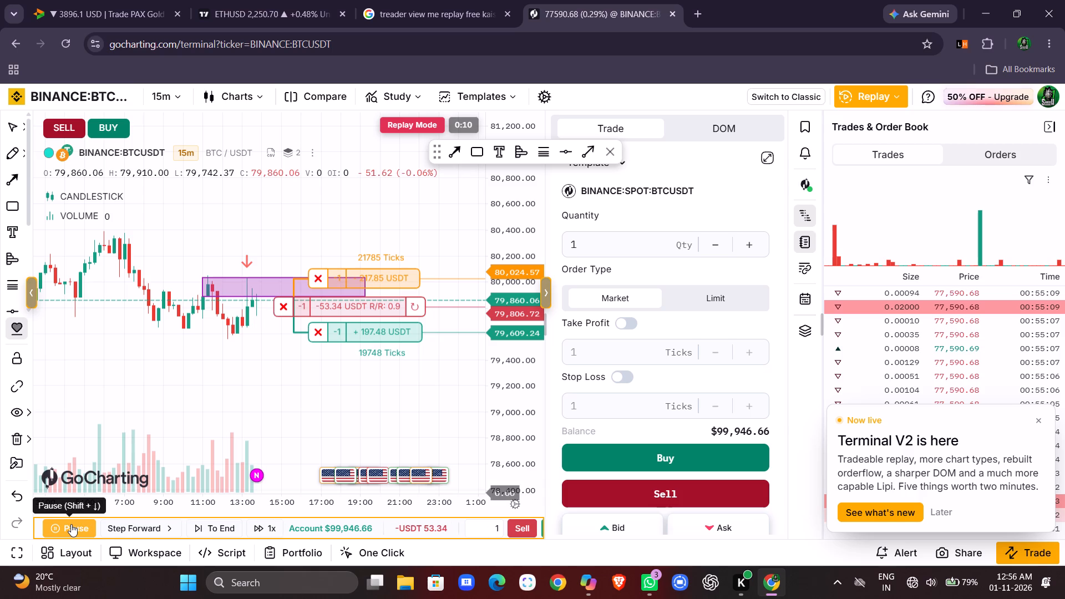
{"action": "left_click", "coordinate": [71, 524]}
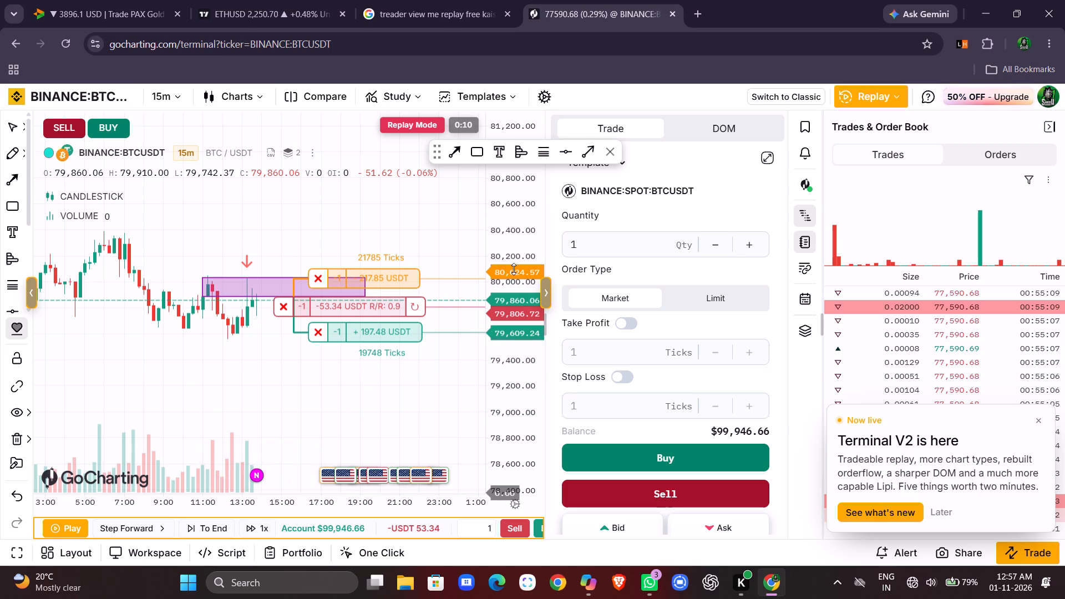
Move the short position's take profit down to 79,436.08, below the recent swing low.
{"action": "left_click_drag", "start_coordinate": [514, 269], "coordinate": [526, 149]}
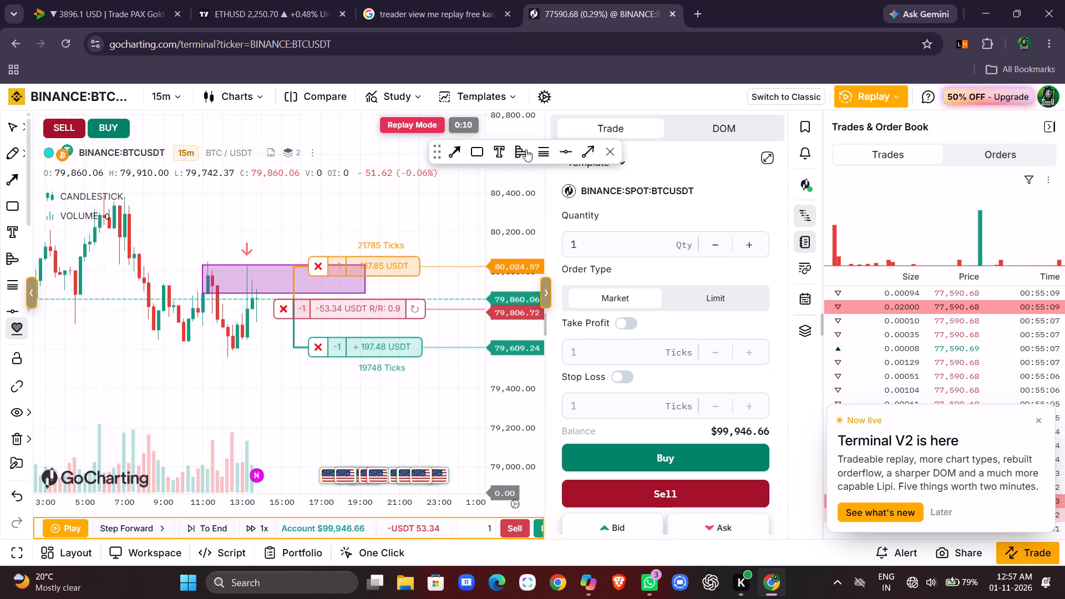
{"action": "left_click_drag", "start_coordinate": [526, 149], "coordinate": [530, 134]}
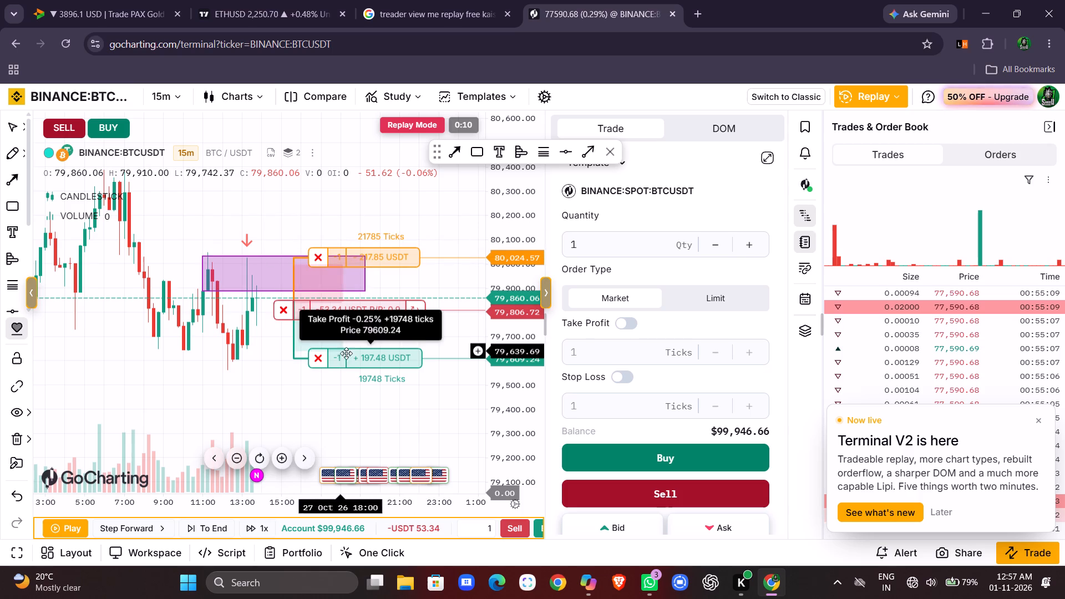
{"action": "left_click_drag", "start_coordinate": [376, 362], "coordinate": [369, 380]}
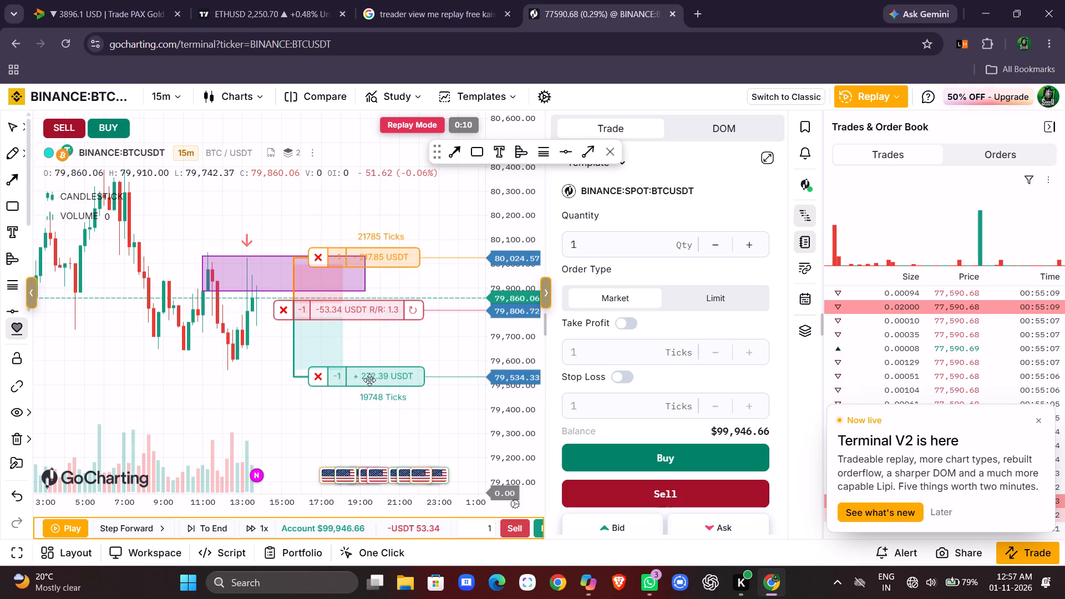
{"action": "left_click_drag", "start_coordinate": [369, 380], "coordinate": [327, 378]}
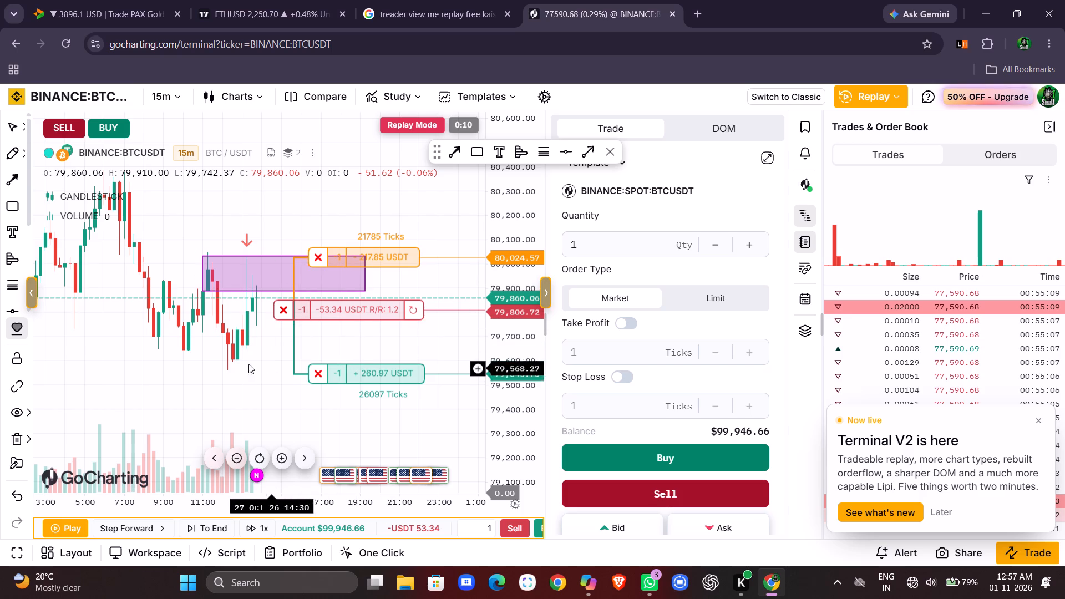
{"action": "left_click_drag", "start_coordinate": [369, 382], "coordinate": [371, 368]}
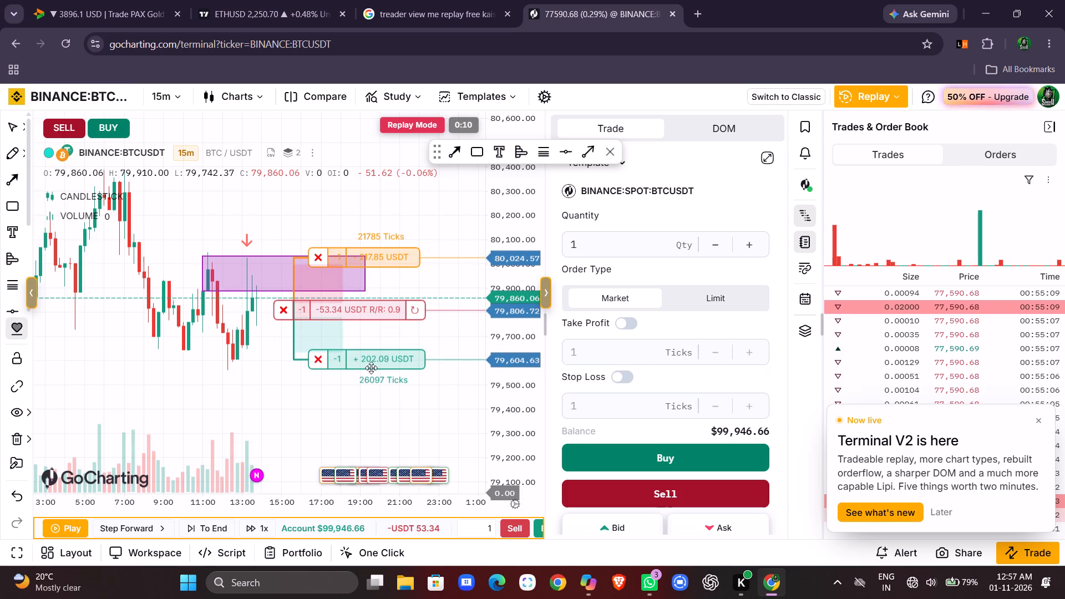
{"action": "left_click_drag", "start_coordinate": [371, 368], "coordinate": [373, 408]}
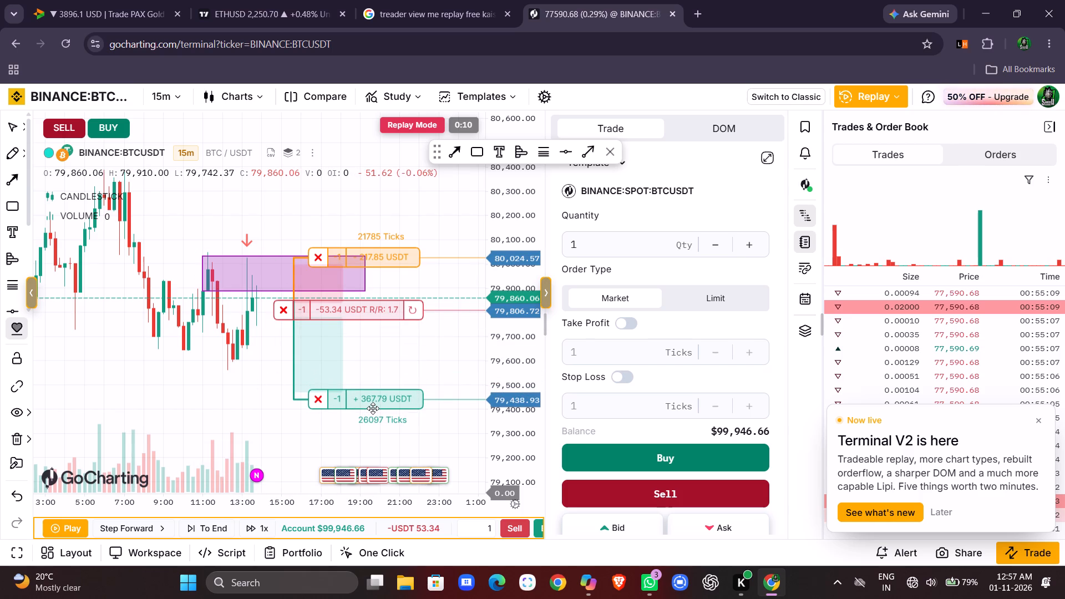
{"action": "left_click_drag", "start_coordinate": [373, 408], "coordinate": [373, 409]}
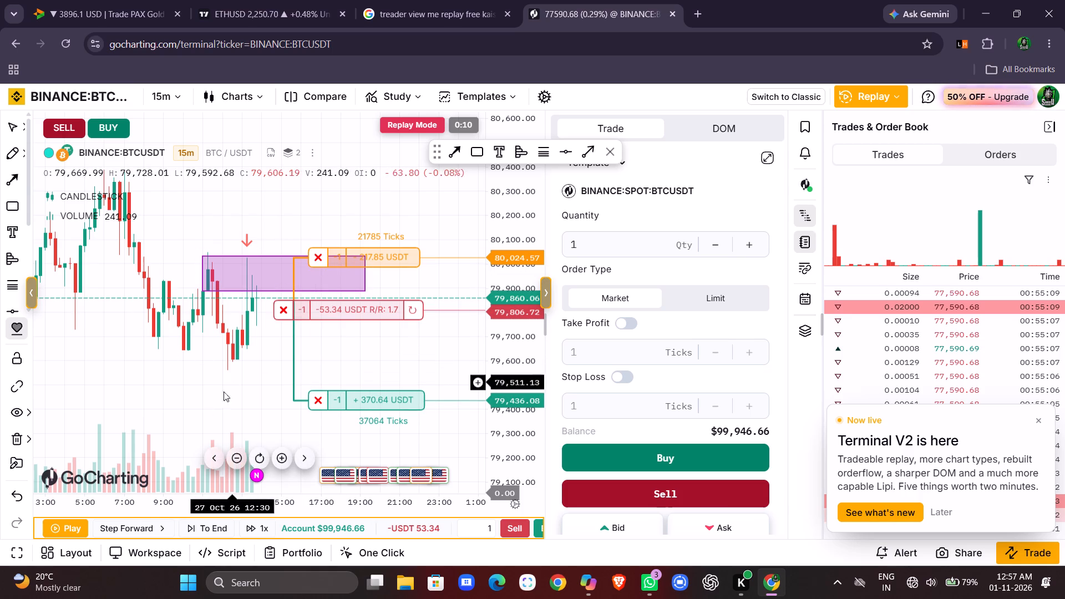
Advance the bar replay in short bursts to the 14:30 candle, pausing between candles, with the short position open.
{"action": "left_click", "coordinate": [78, 526]}
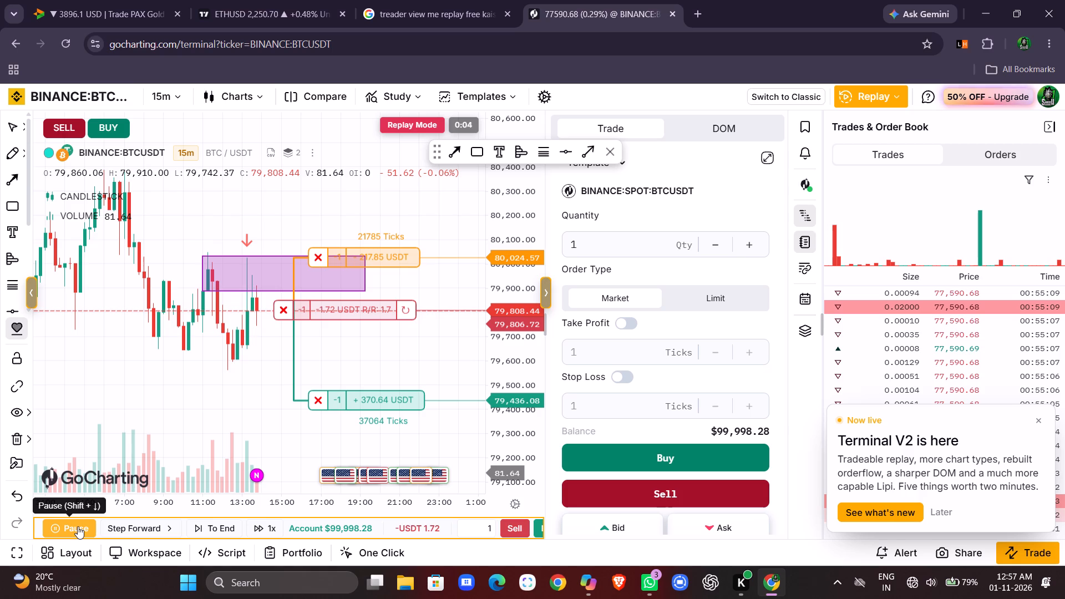
{"action": "left_click", "coordinate": [78, 526]}
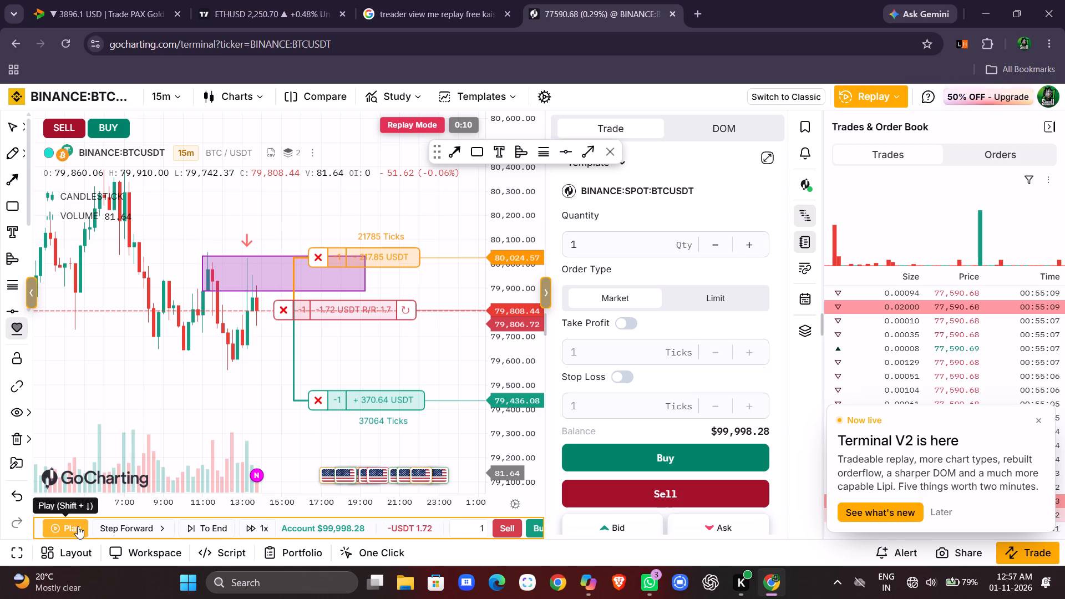
{"action": "left_click", "coordinate": [78, 526]}
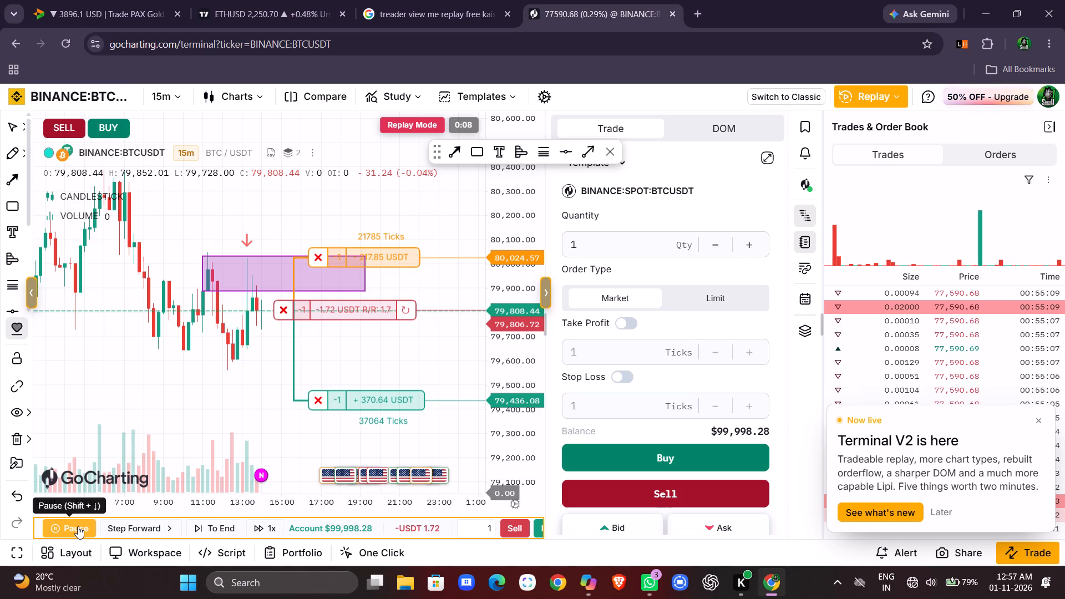
{"action": "left_click", "coordinate": [78, 526]}
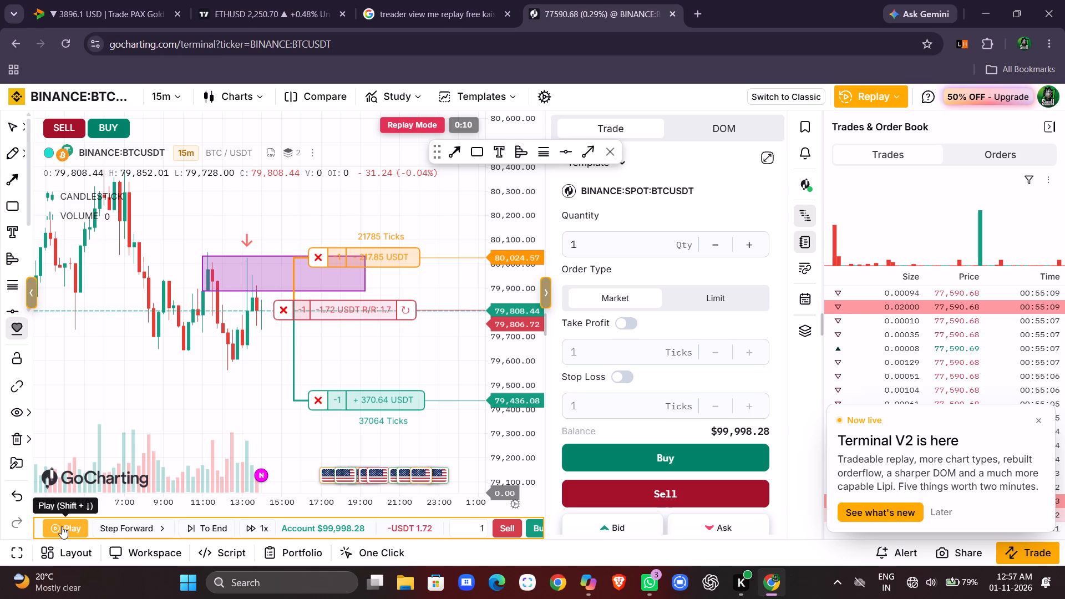
{"action": "left_click", "coordinate": [62, 526]}
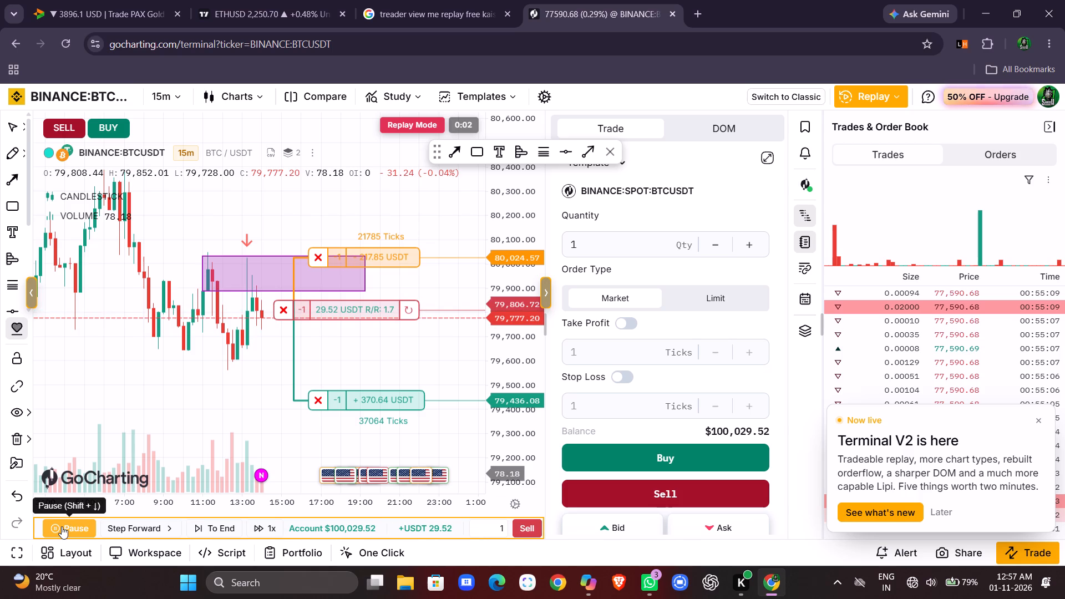
{"action": "left_click", "coordinate": [62, 526]}
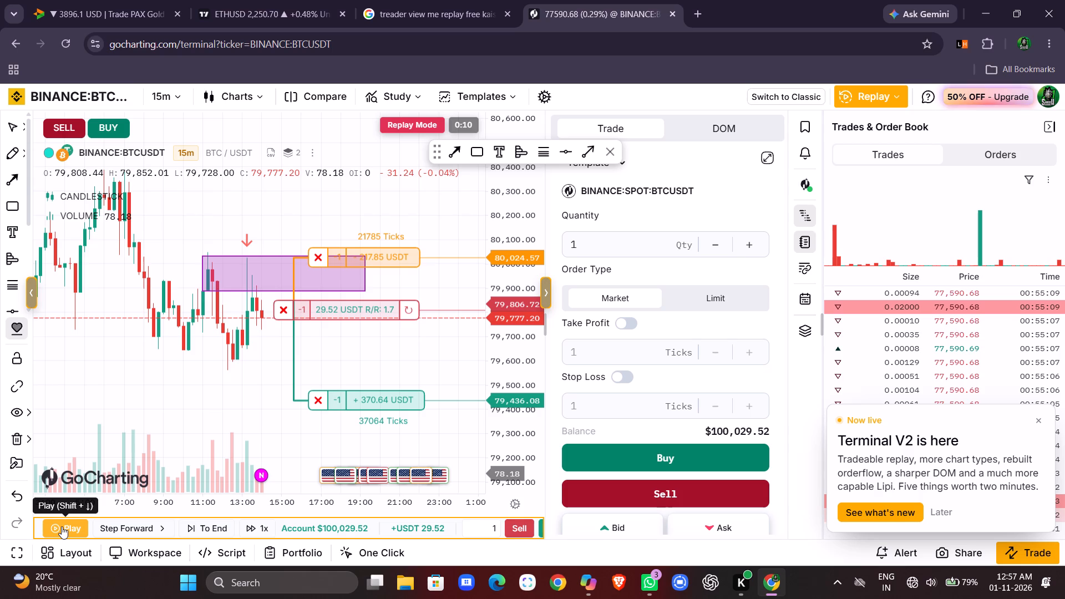
{"action": "left_click", "coordinate": [62, 526]}
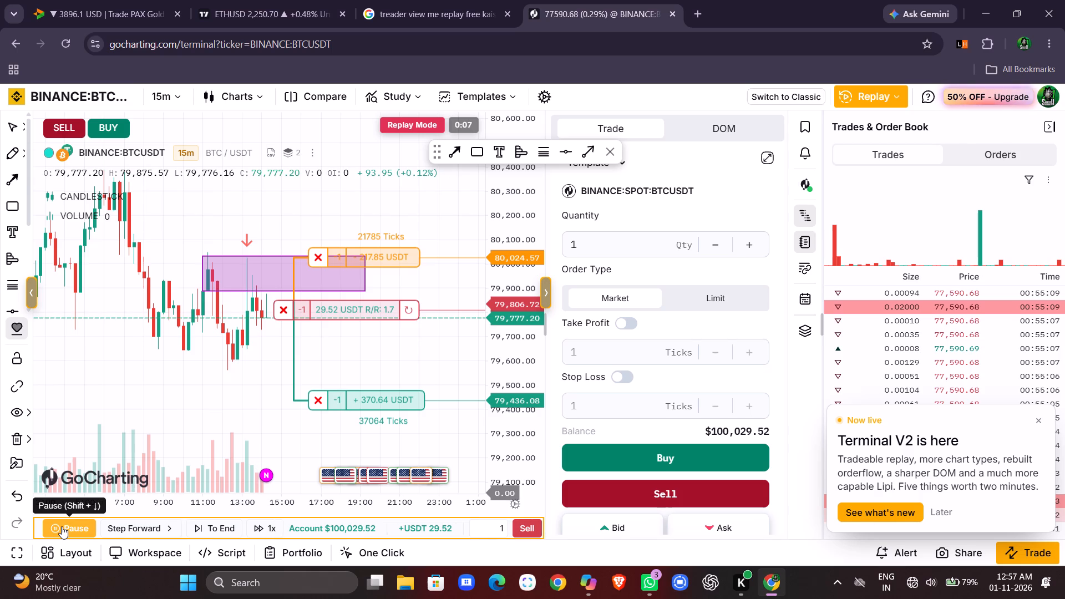
{"action": "left_click", "coordinate": [62, 526]}
{"action": "left_click", "coordinate": [62, 526]}
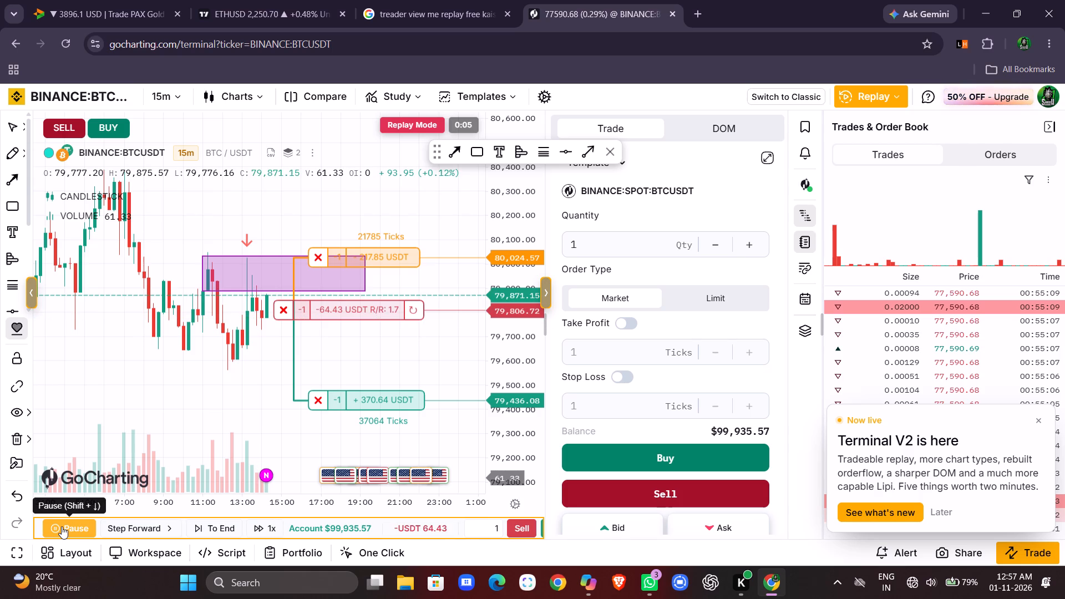
{"action": "left_click", "coordinate": [62, 526]}
{"action": "left_click", "coordinate": [62, 526]}
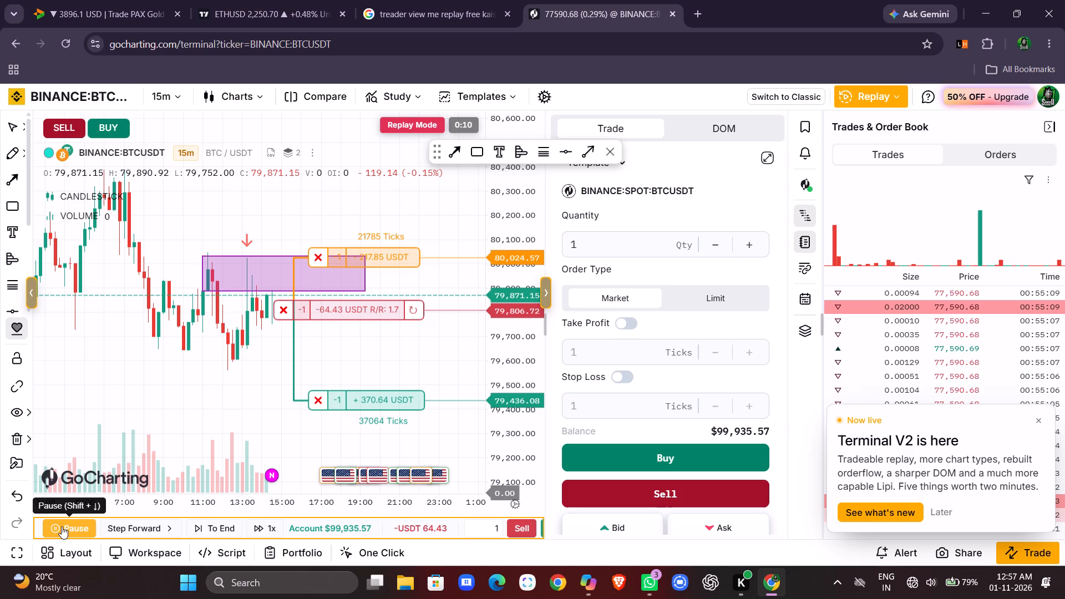
{"action": "left_click", "coordinate": [62, 526]}
{"action": "left_click", "coordinate": [62, 526]}
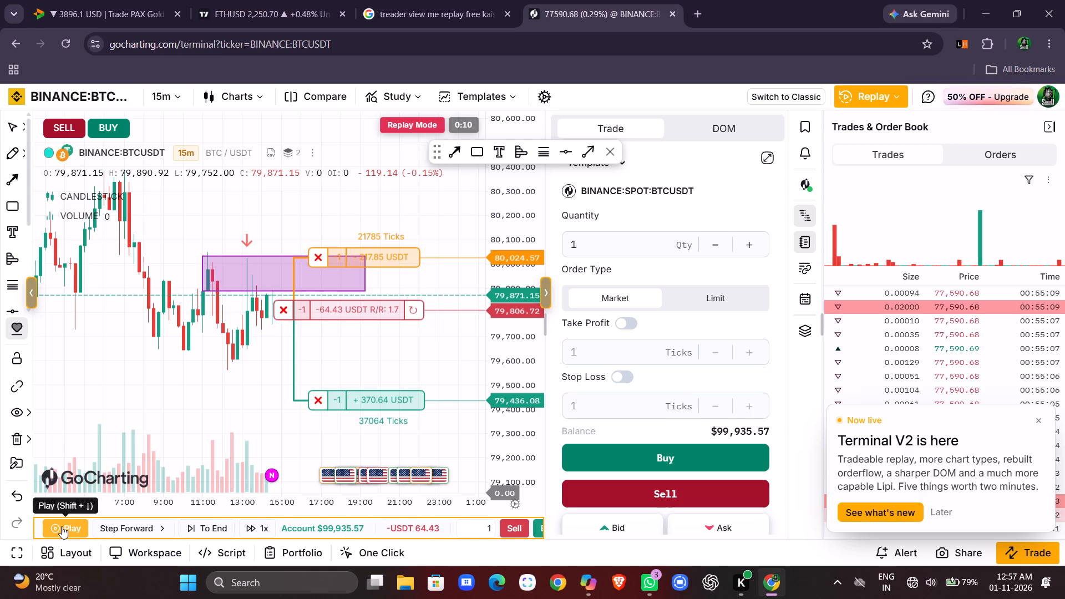
Continue the bar replay from the 14:30 candle to the 15:30 candle, pausing between candles, with the short position open.
{"action": "left_click", "coordinate": [62, 526]}
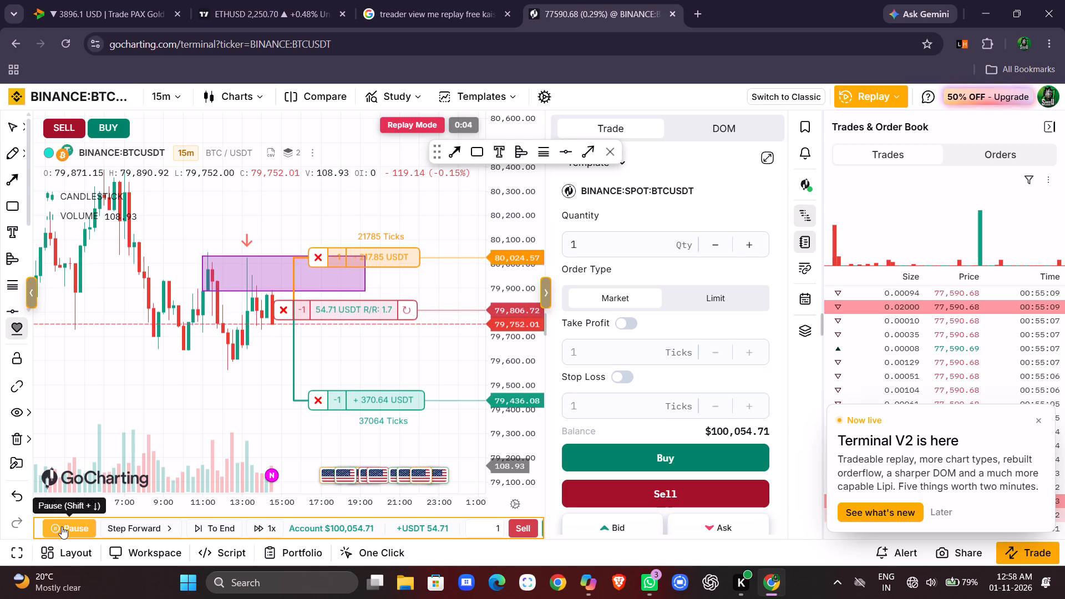
{"action": "left_click", "coordinate": [62, 526]}
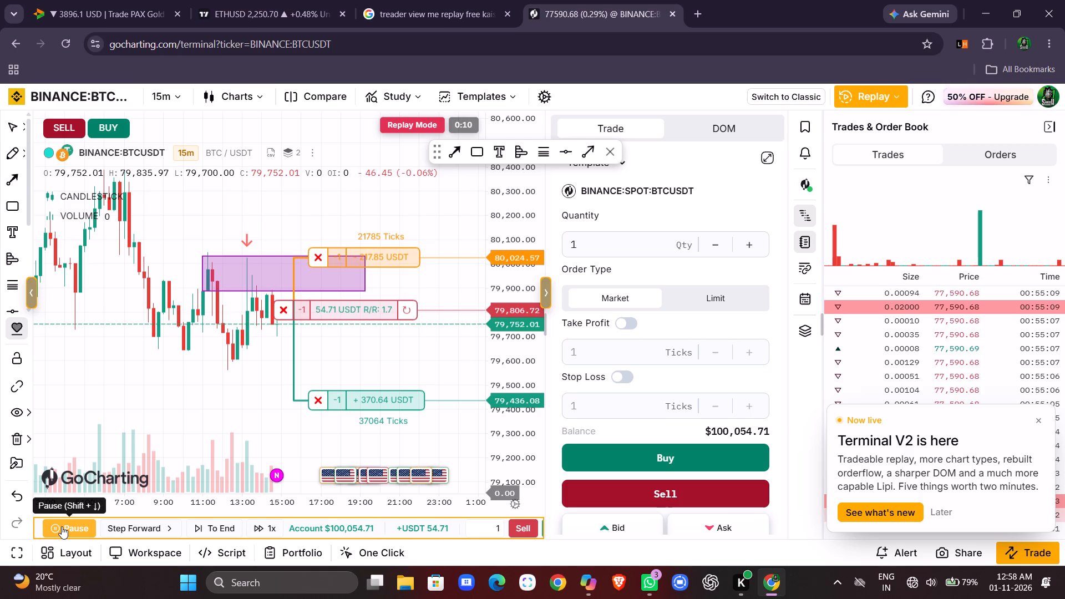
{"action": "left_click", "coordinate": [62, 526]}
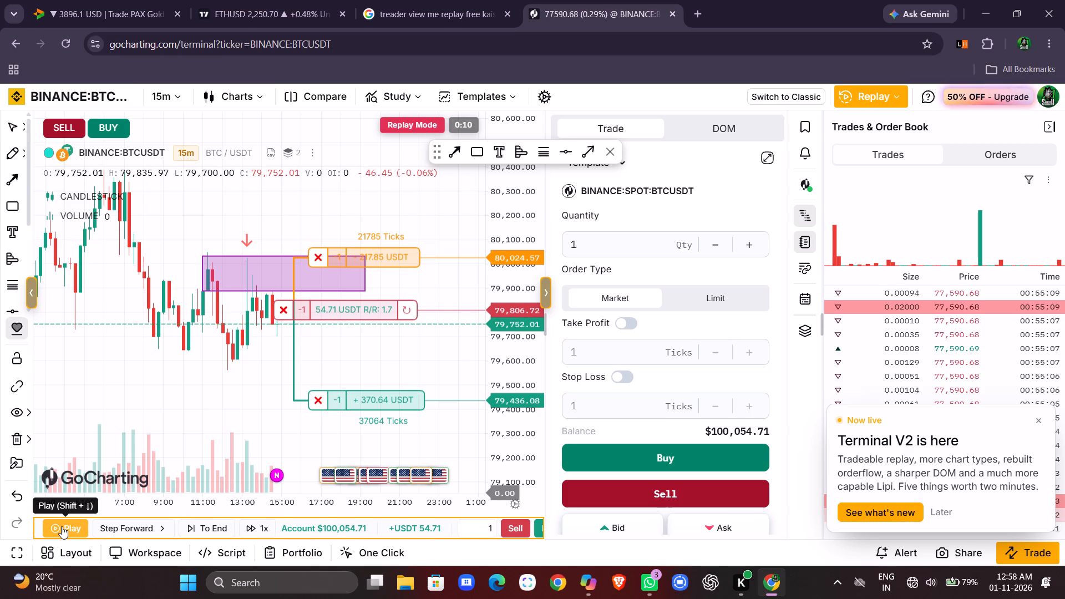
{"action": "left_click", "coordinate": [62, 526]}
{"action": "left_click", "coordinate": [62, 526]}
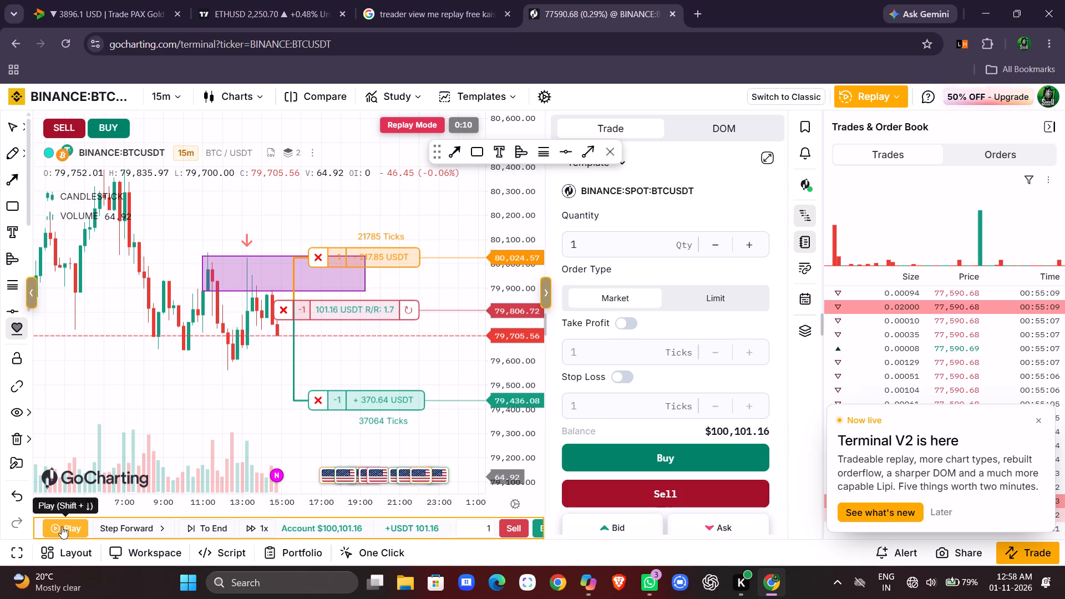
{"action": "left_click", "coordinate": [62, 526]}
{"action": "left_click", "coordinate": [62, 526]}
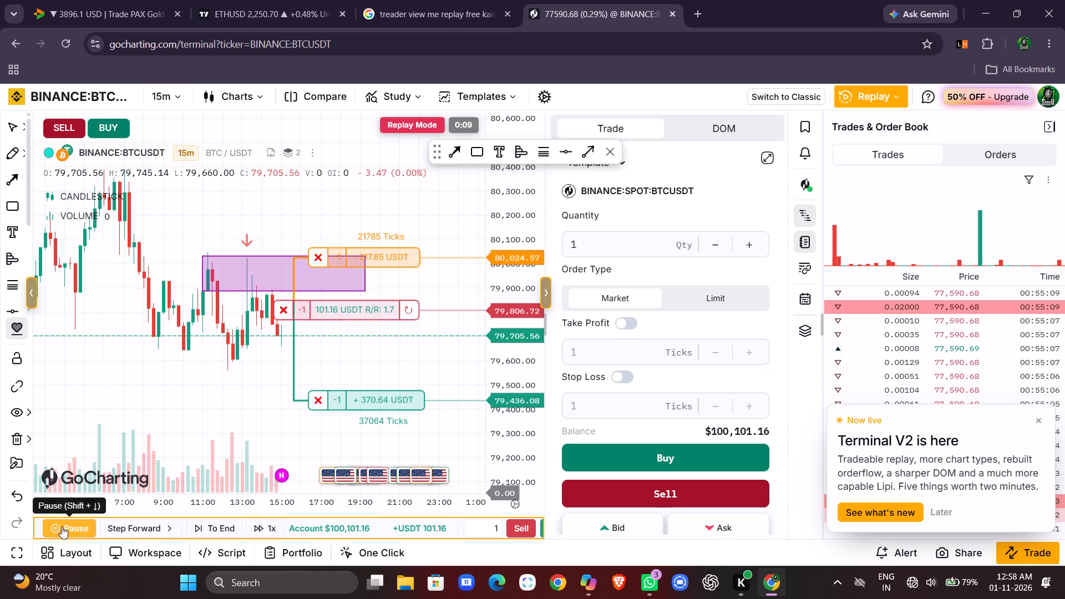
{"action": "left_click", "coordinate": [62, 526]}
{"action": "left_click", "coordinate": [62, 526]}
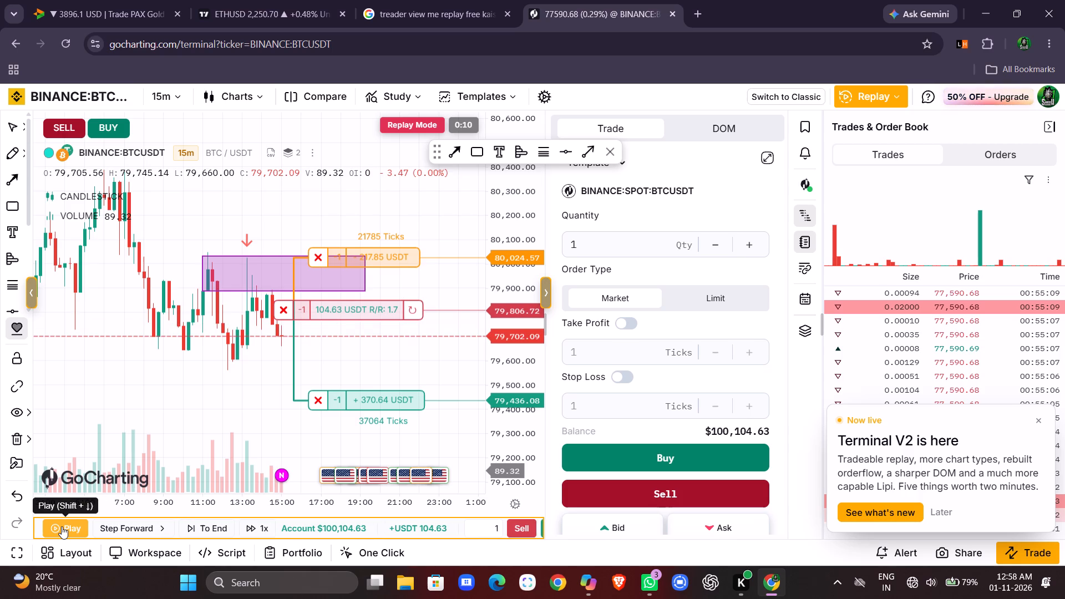
{"action": "left_click", "coordinate": [62, 526]}
{"action": "left_click", "coordinate": [62, 526]}
{"action": "left_click", "coordinate": [62, 526]}
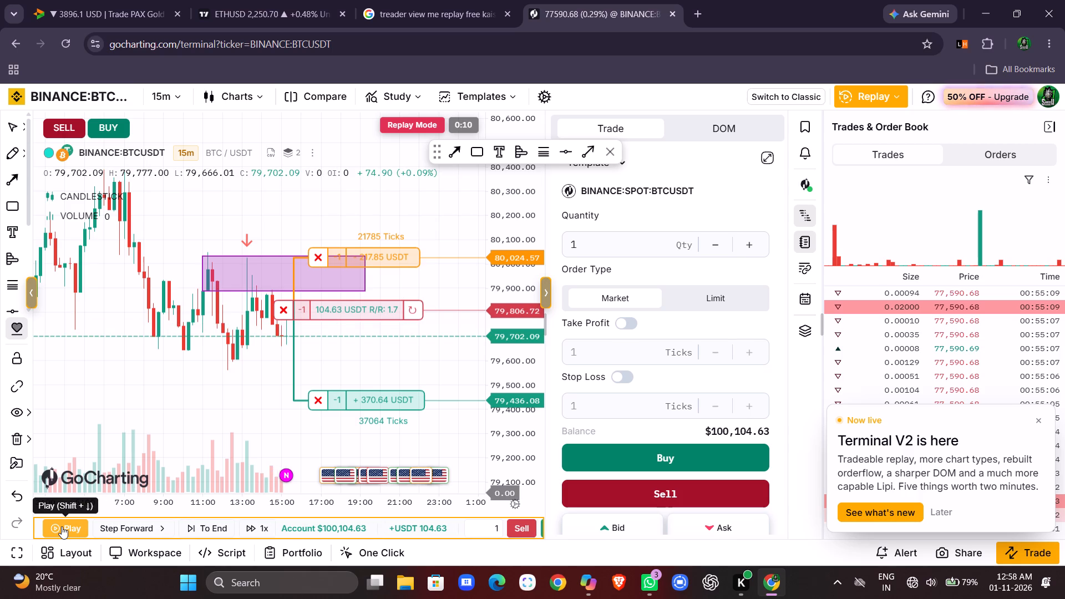
{"action": "left_click", "coordinate": [62, 526]}
{"action": "left_click", "coordinate": [62, 526]}
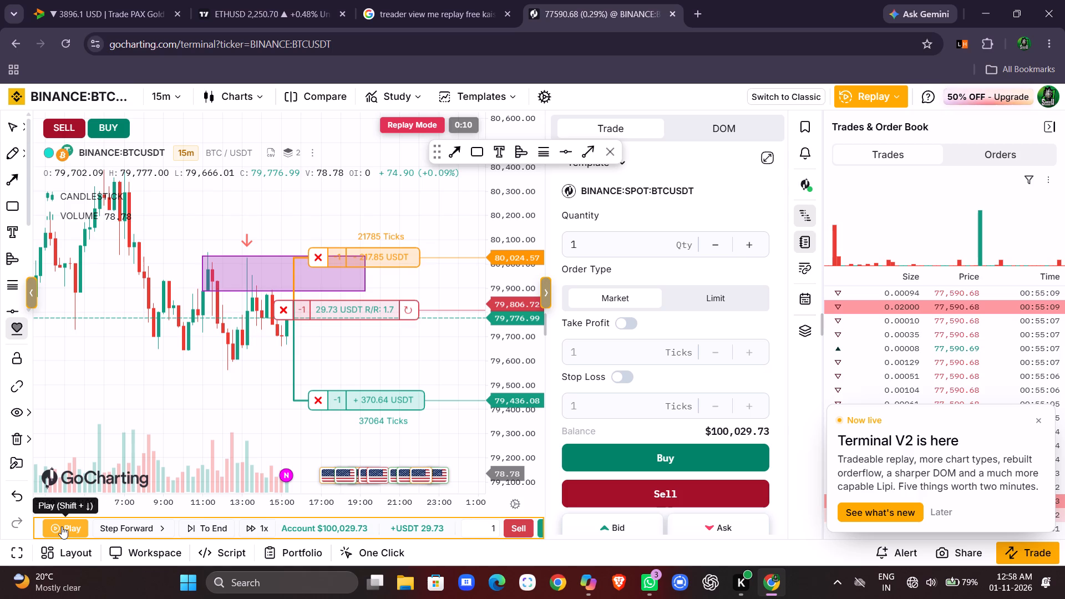
{"action": "left_click", "coordinate": [62, 526]}
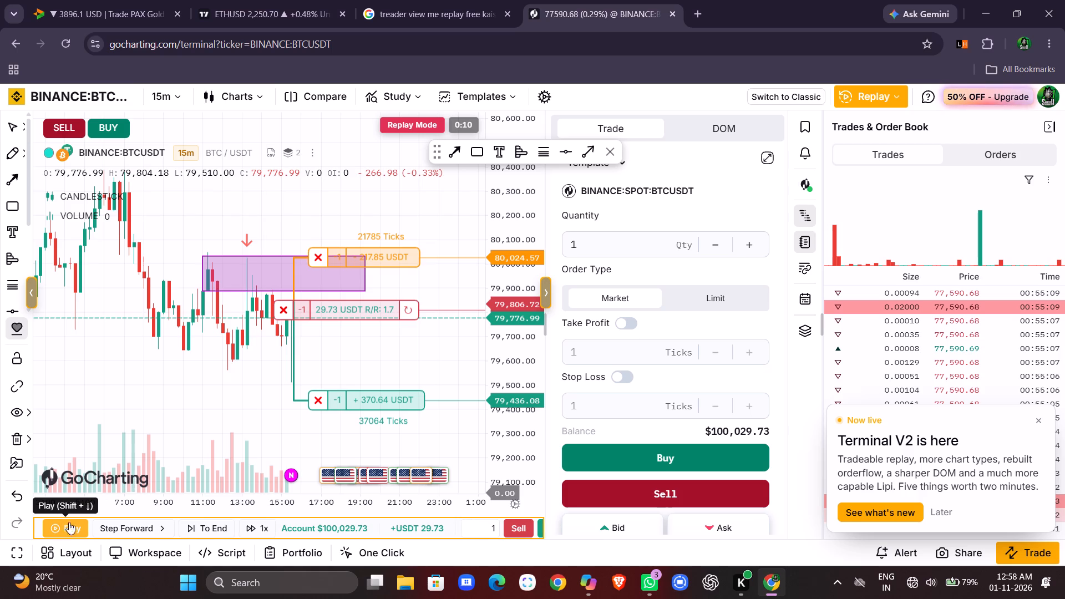
Continue the replay with brief pauses until the short position reaches its 80,024.57 stop loss or 79,436.08 take profit.
{"action": "scroll", "coordinate": [174, 454], "scroll_direction": "down", "scroll_amount": 1}
{"action": "scroll", "coordinate": [246, 410], "scroll_direction": "right", "scroll_amount": 1}
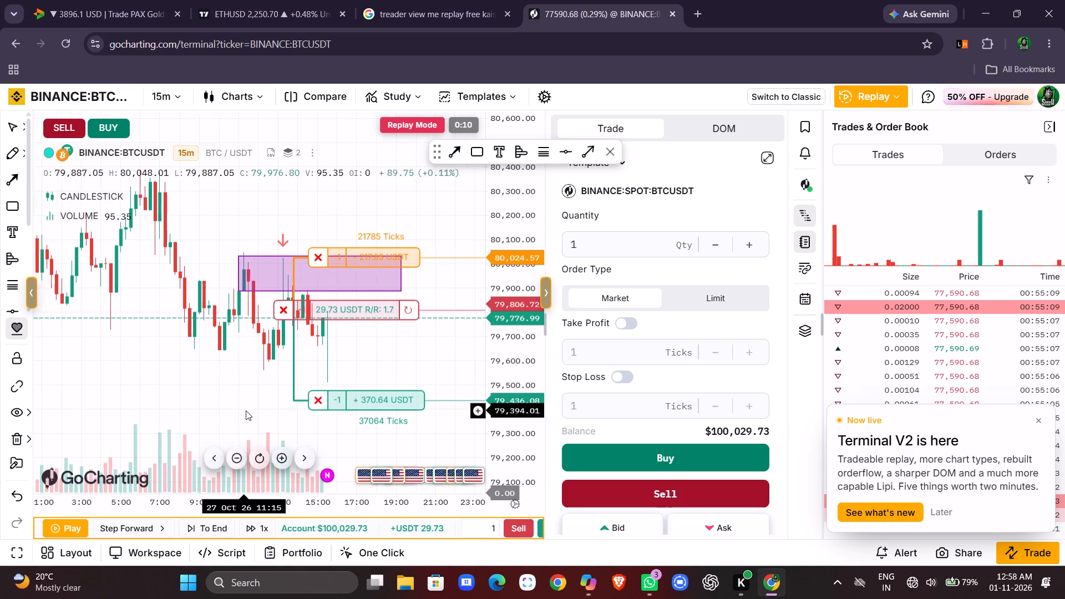
{"action": "scroll", "coordinate": [246, 410], "scroll_direction": "left", "scroll_amount": 3}
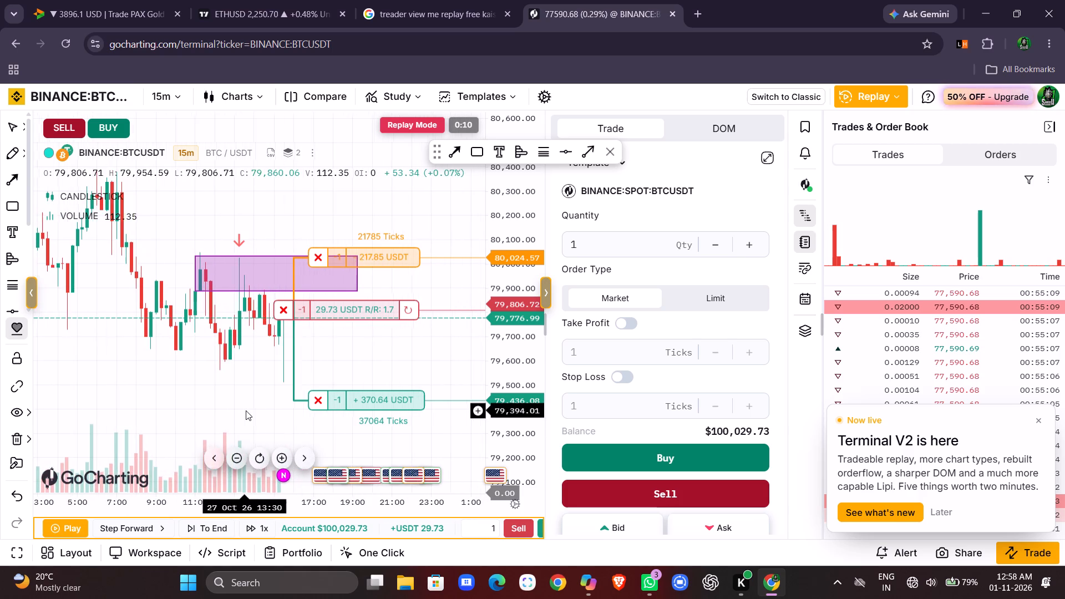
{"action": "scroll", "coordinate": [246, 410], "scroll_direction": "left", "scroll_amount": 2}
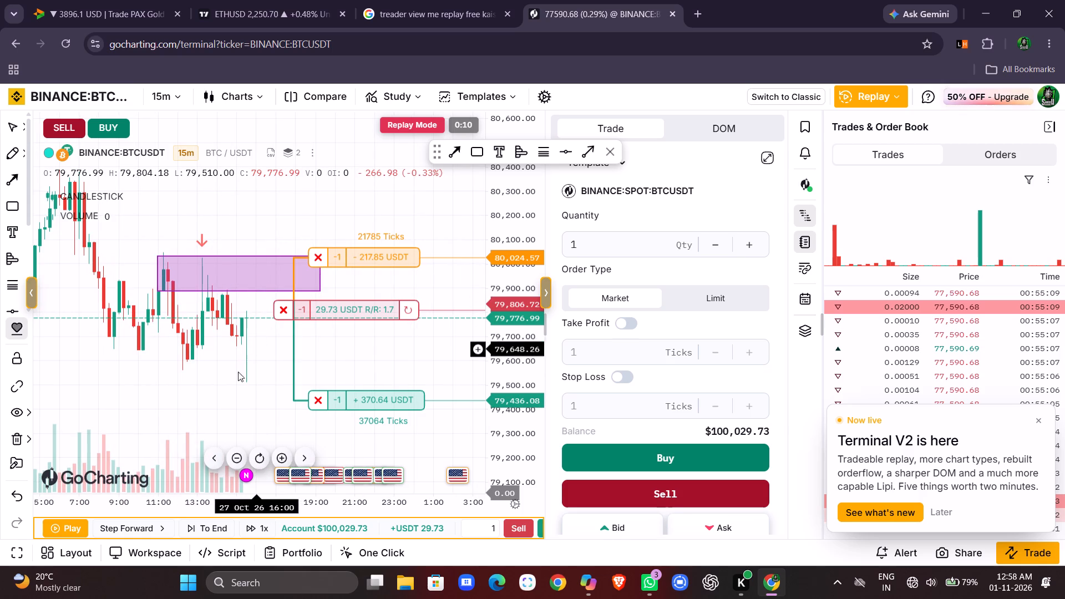
{"action": "left_click", "coordinate": [74, 526]}
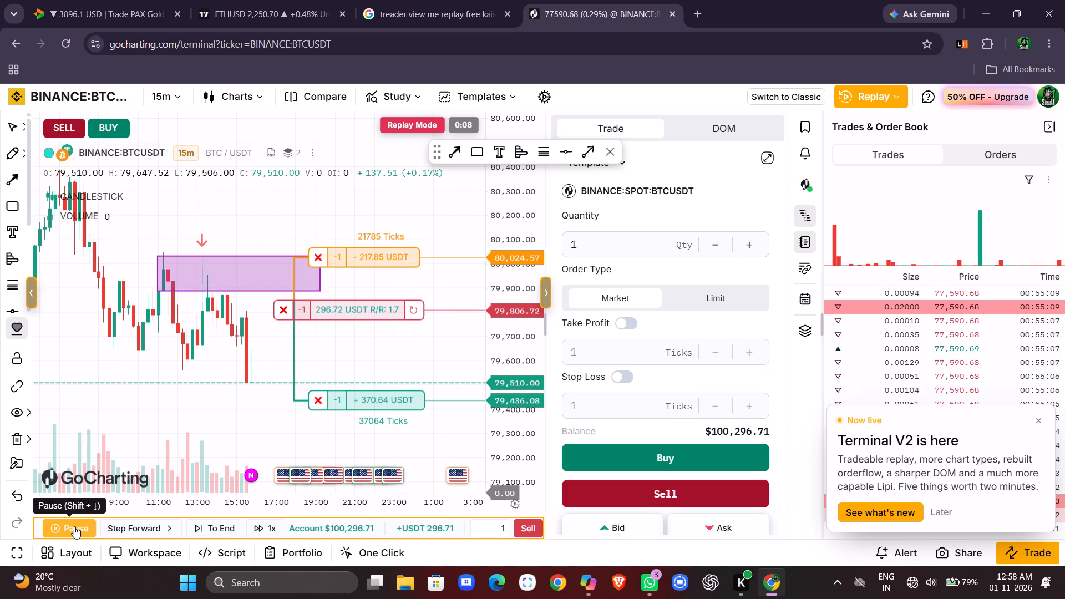
{"action": "left_click", "coordinate": [74, 526]}
{"action": "left_click", "coordinate": [74, 526]}
{"action": "left_click", "coordinate": [74, 526]}
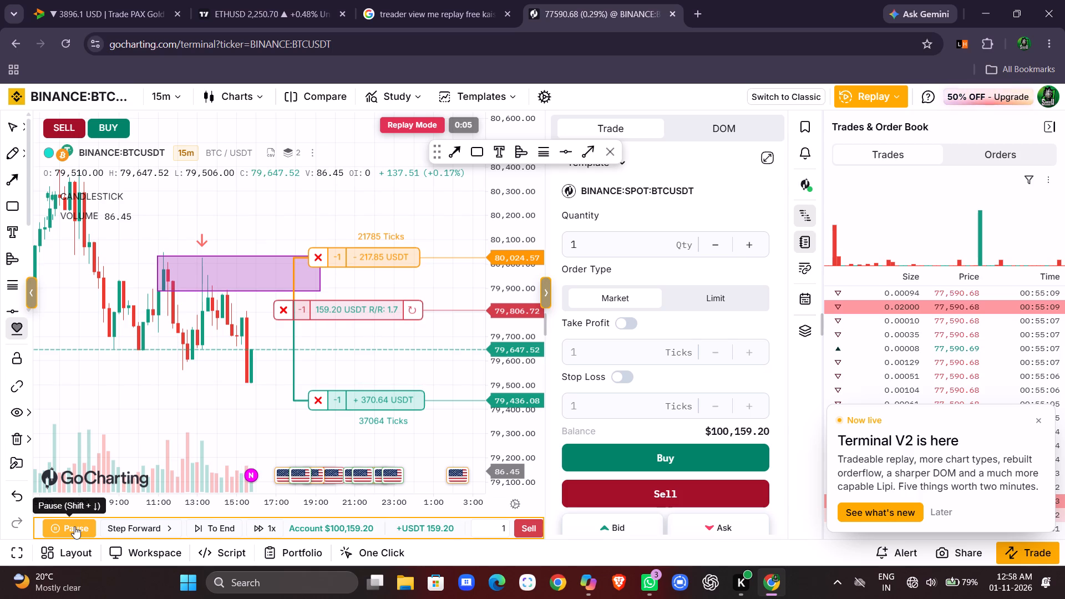
{"action": "left_click", "coordinate": [74, 526]}
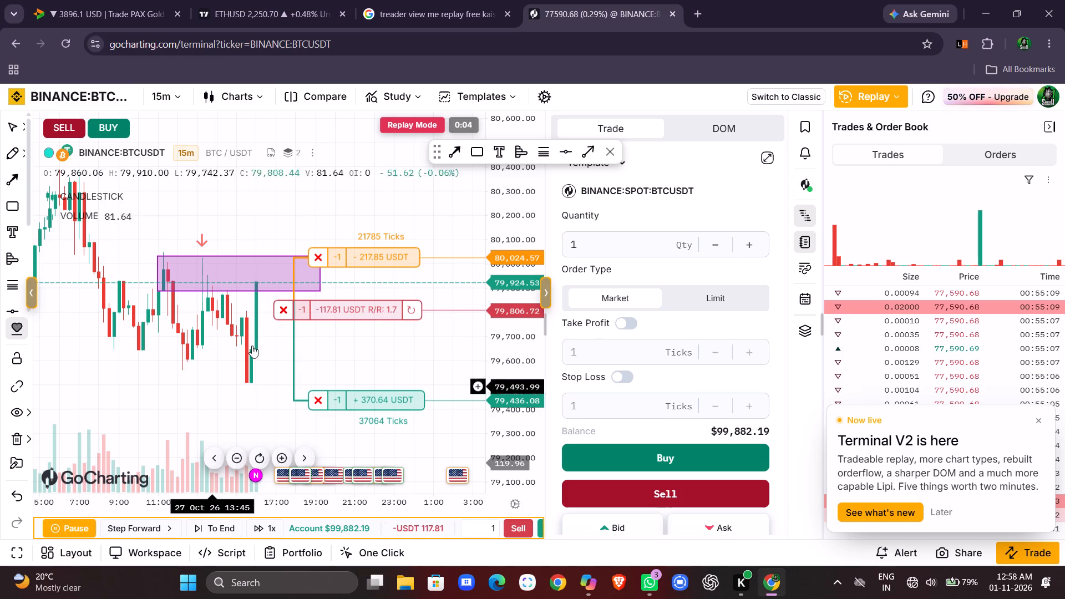
{"action": "left_click", "coordinate": [71, 527]}
{"action": "left_click", "coordinate": [71, 527]}
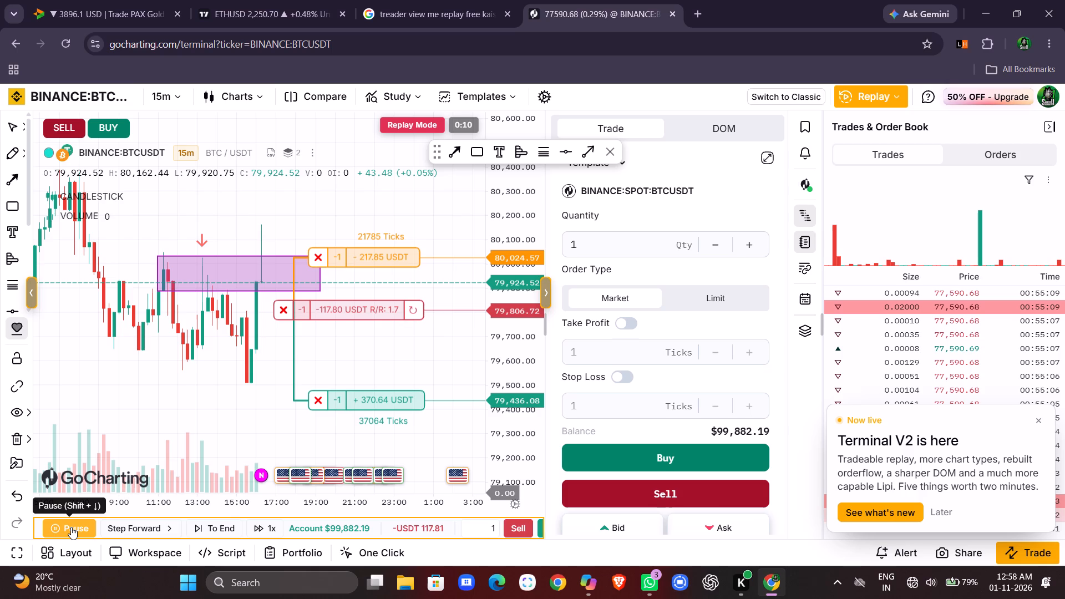
{"action": "left_click", "coordinate": [71, 527]}
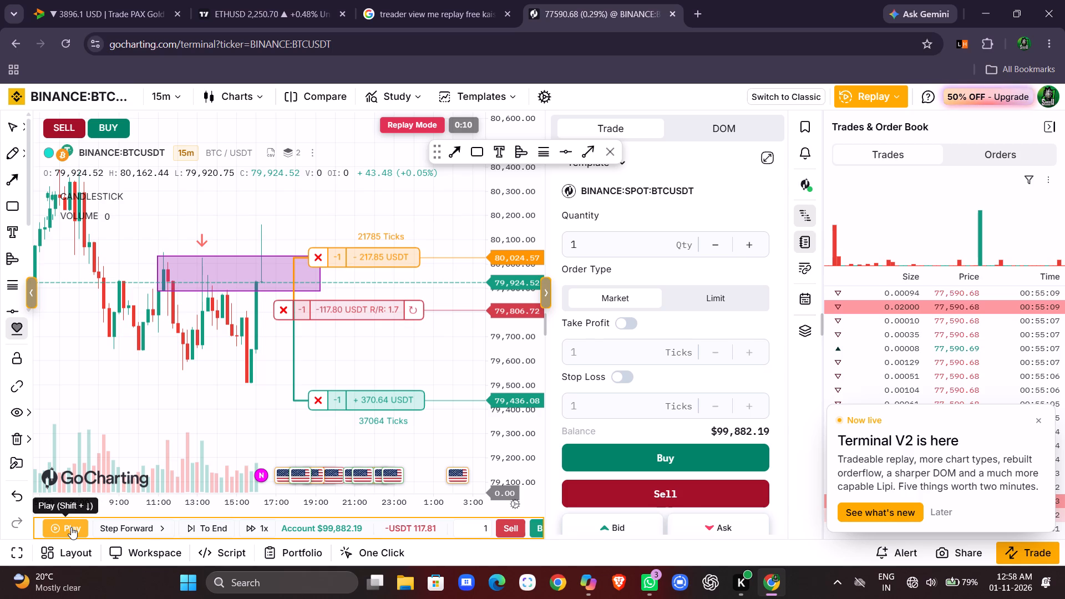
{"action": "left_click", "coordinate": [71, 527]}
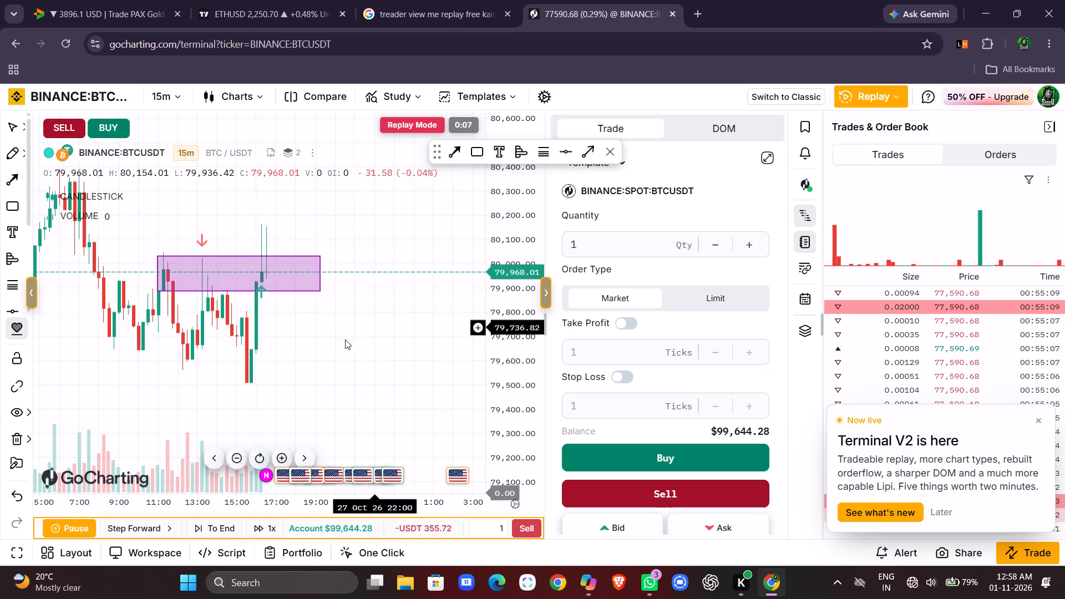
Step the replay forward candle by candle to the 17:15 candle and leave playback paused.
{"action": "left_click", "coordinate": [129, 531]}
{"action": "left_click", "coordinate": [129, 531]}
{"action": "left_click", "coordinate": [129, 531]}
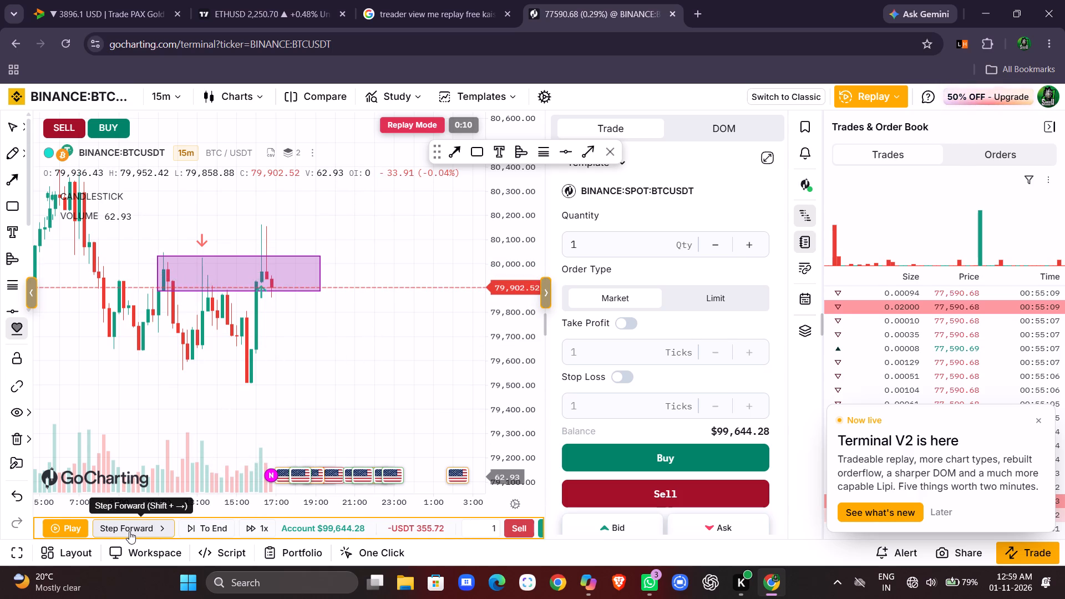
{"action": "triple_click", "coordinate": [133, 531]}
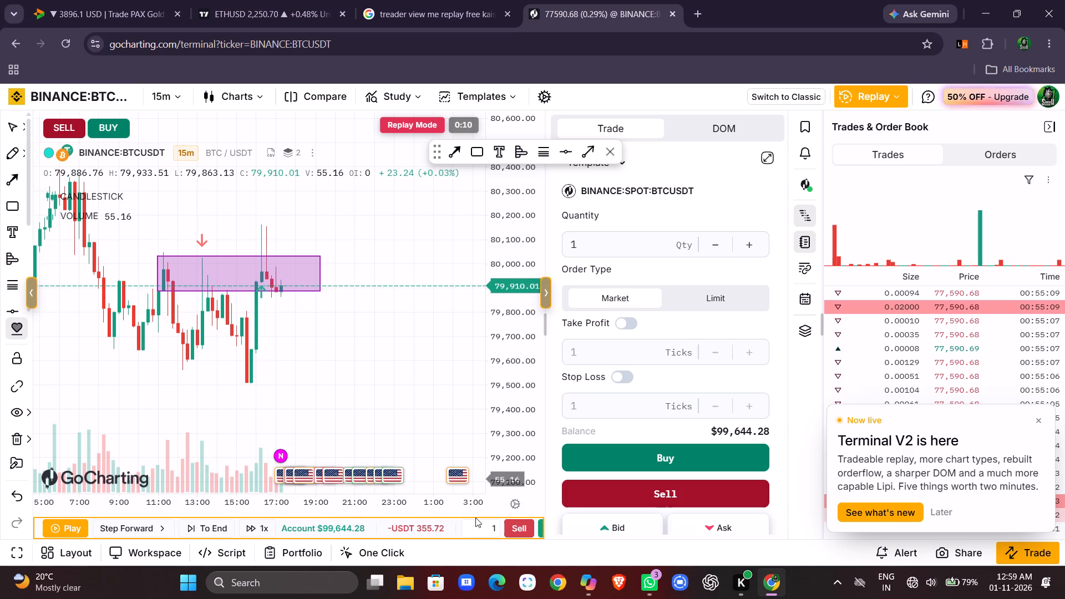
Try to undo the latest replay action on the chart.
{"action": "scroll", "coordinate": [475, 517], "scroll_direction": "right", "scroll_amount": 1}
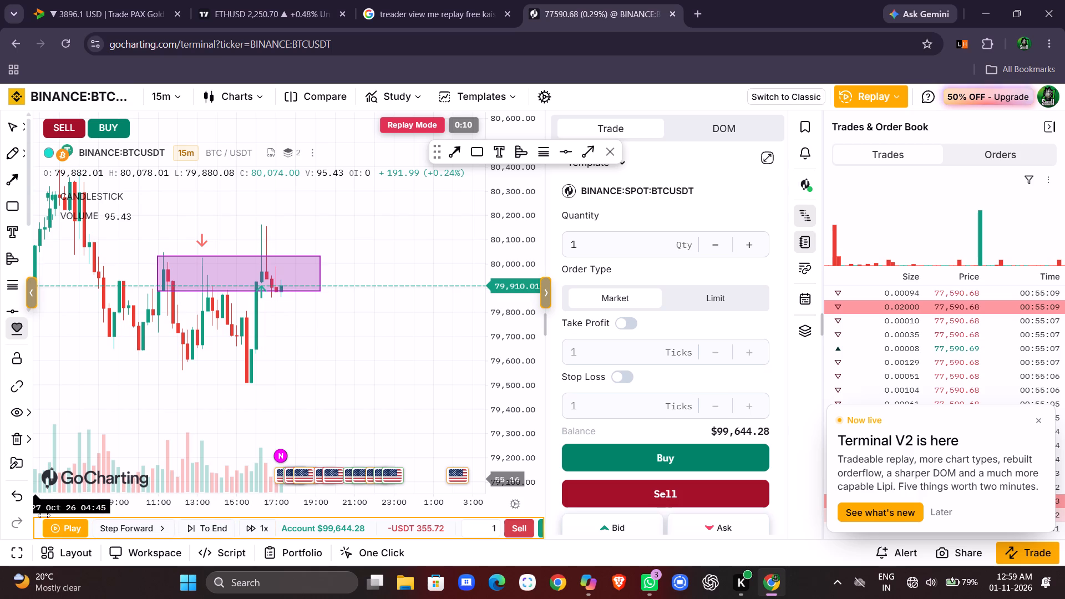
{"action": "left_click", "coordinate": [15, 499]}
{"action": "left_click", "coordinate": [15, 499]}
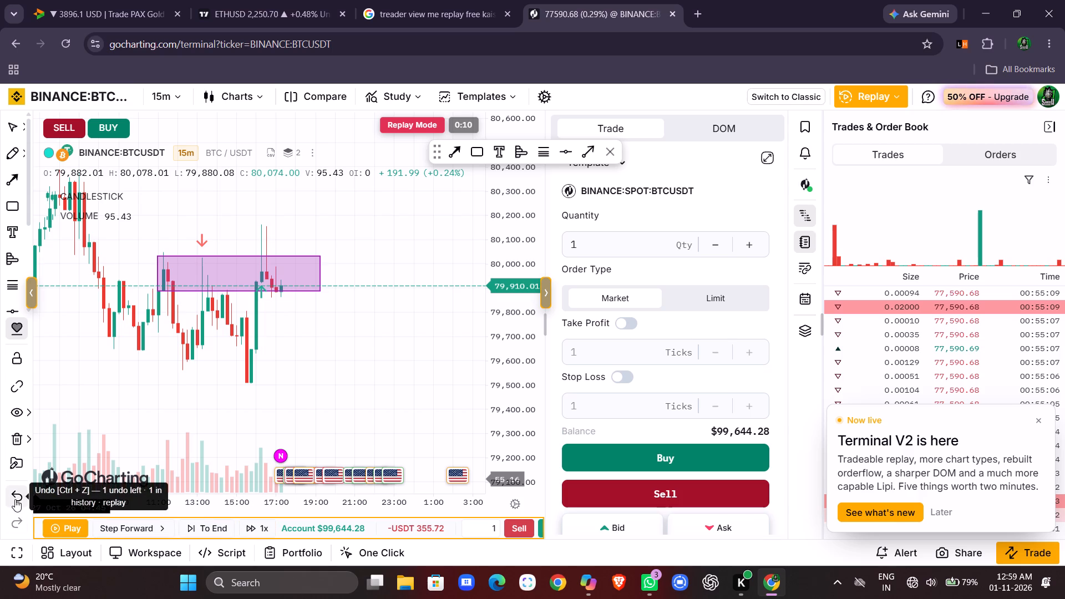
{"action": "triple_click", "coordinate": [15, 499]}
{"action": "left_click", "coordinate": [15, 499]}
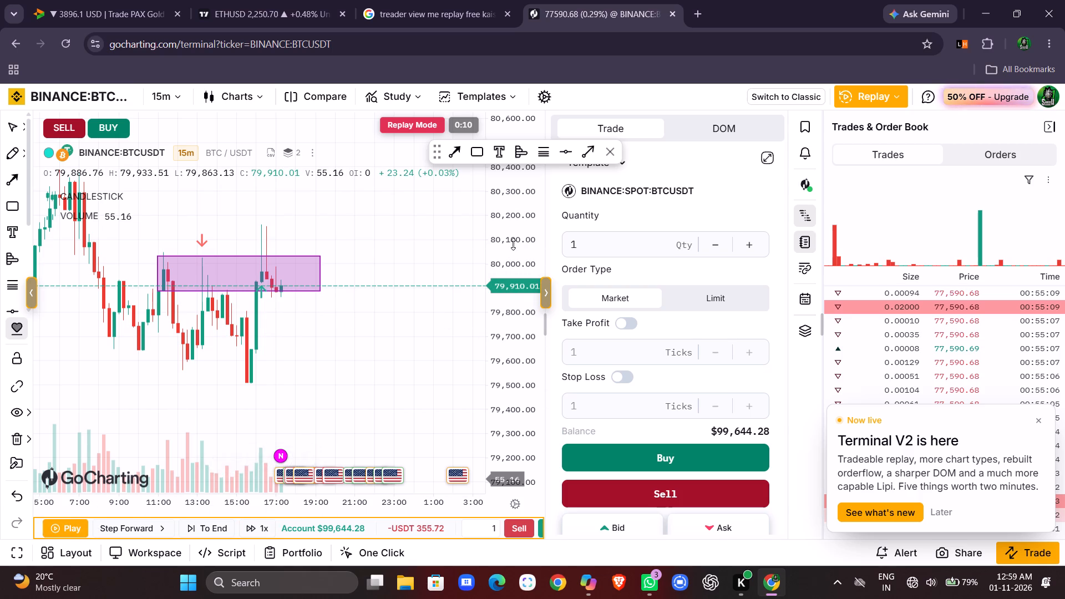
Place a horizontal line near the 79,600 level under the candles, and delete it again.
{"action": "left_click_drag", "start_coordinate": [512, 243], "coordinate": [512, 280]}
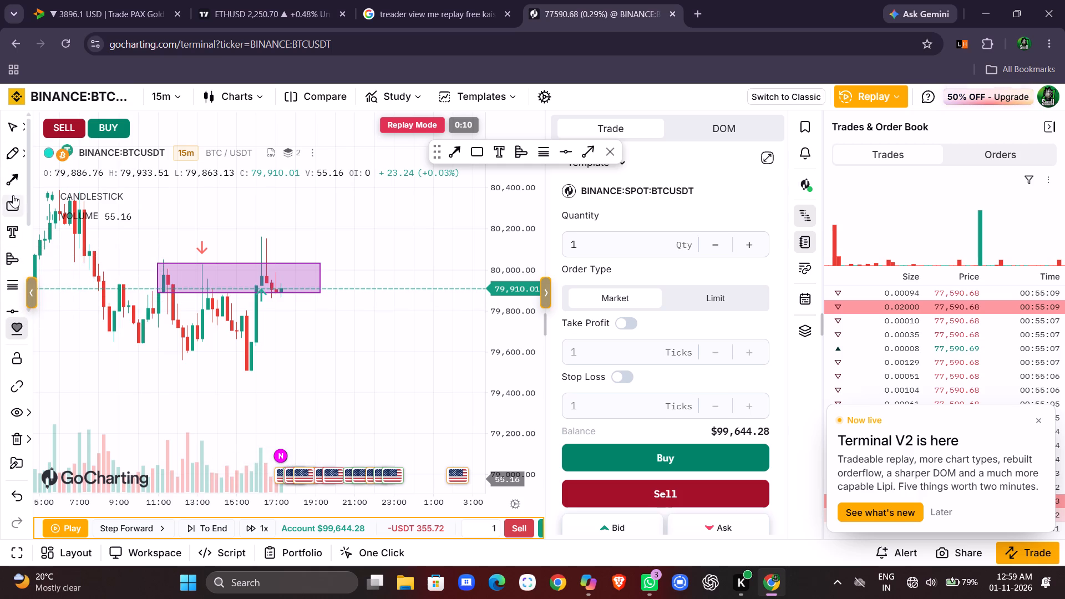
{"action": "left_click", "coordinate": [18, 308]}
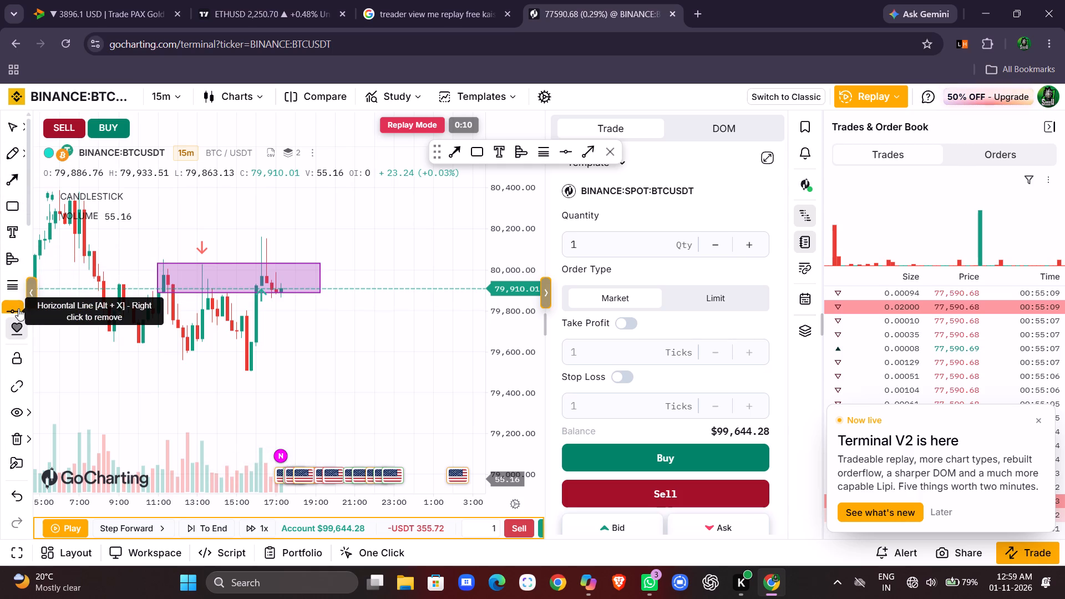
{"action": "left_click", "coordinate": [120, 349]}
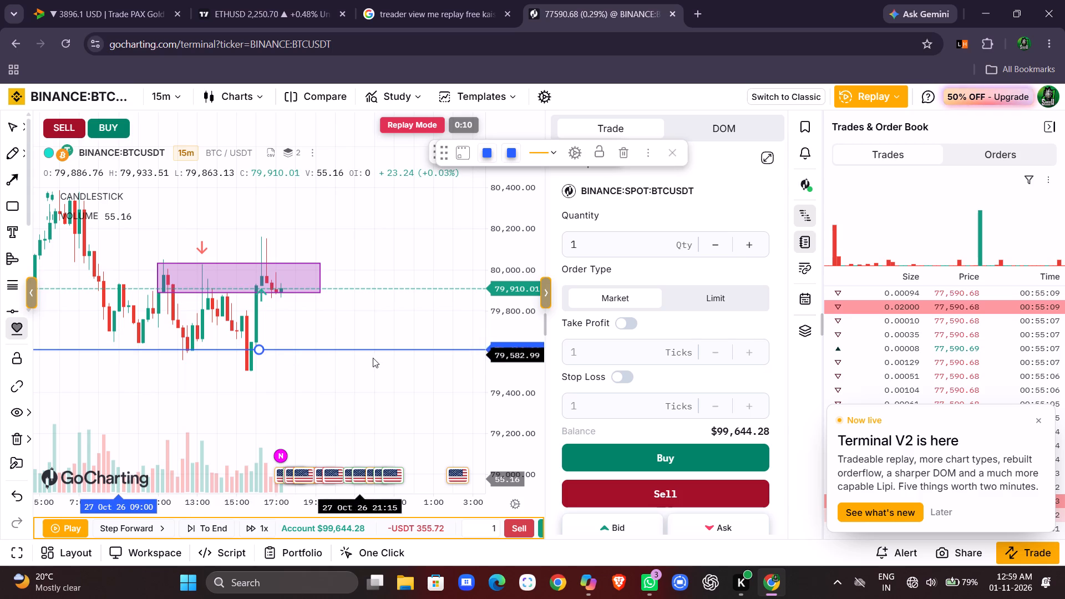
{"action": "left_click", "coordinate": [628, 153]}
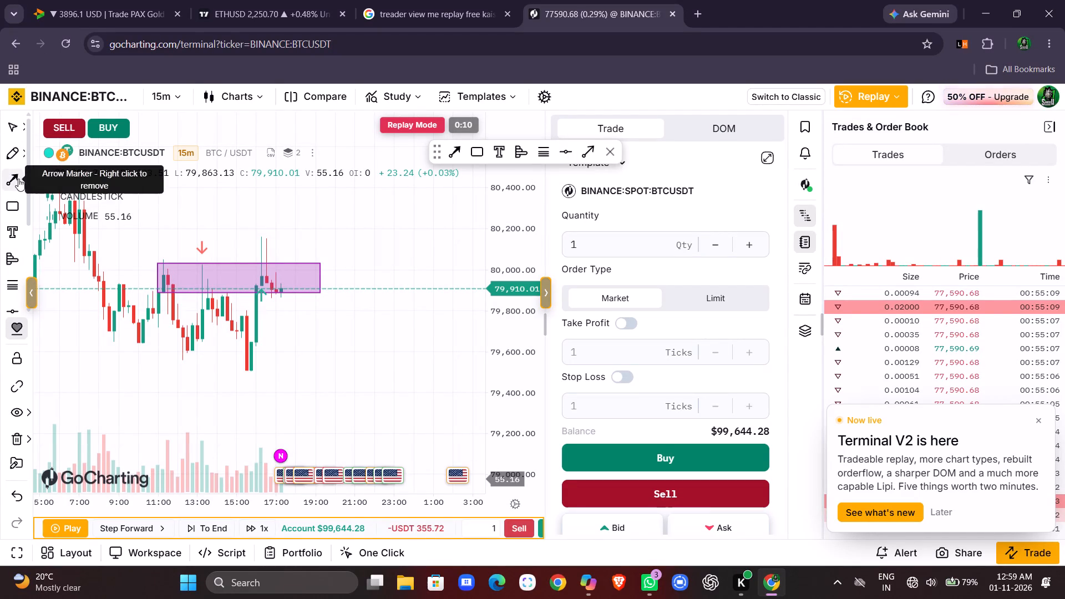
Draw a nearly level arrow under the lows at about 79,583, from 27 October 08:30 to 19:00.
{"action": "left_click", "coordinate": [587, 156]}
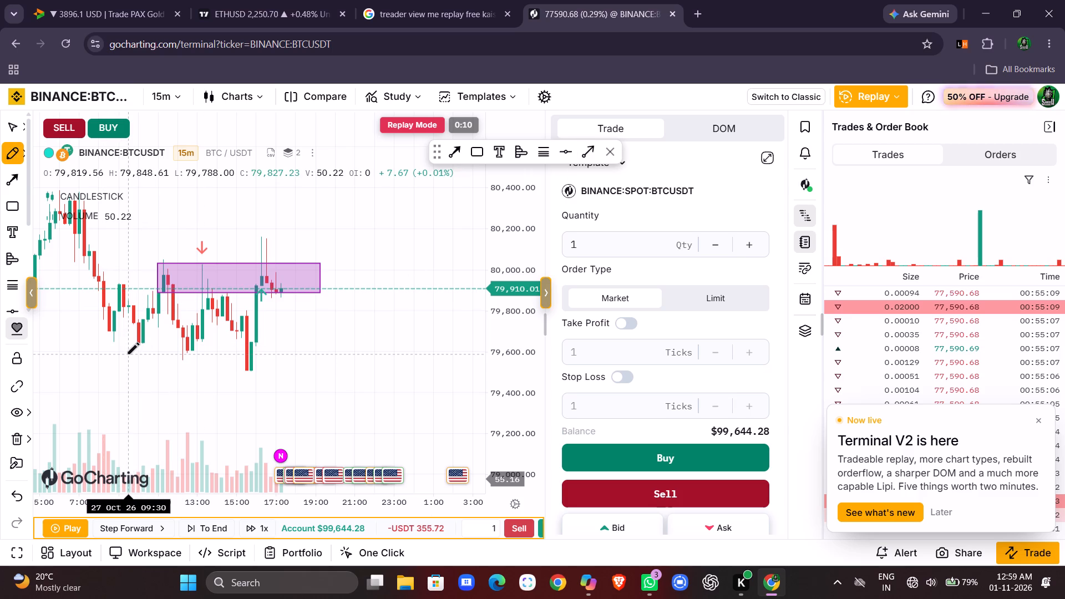
{"action": "left_click_drag", "start_coordinate": [110, 357], "coordinate": [318, 356]}
{"action": "left_click", "coordinate": [318, 356]}
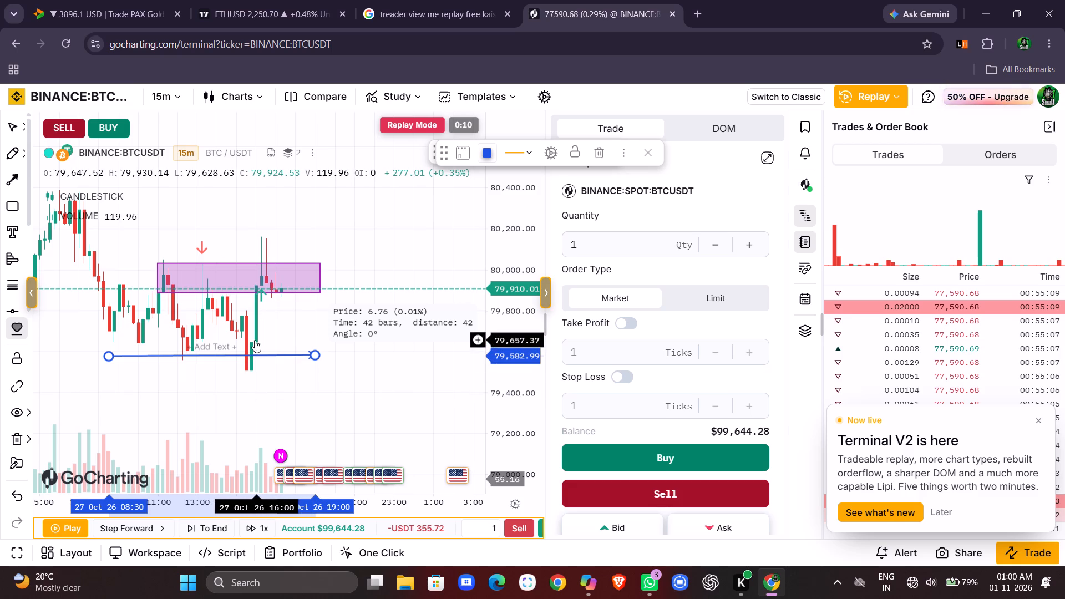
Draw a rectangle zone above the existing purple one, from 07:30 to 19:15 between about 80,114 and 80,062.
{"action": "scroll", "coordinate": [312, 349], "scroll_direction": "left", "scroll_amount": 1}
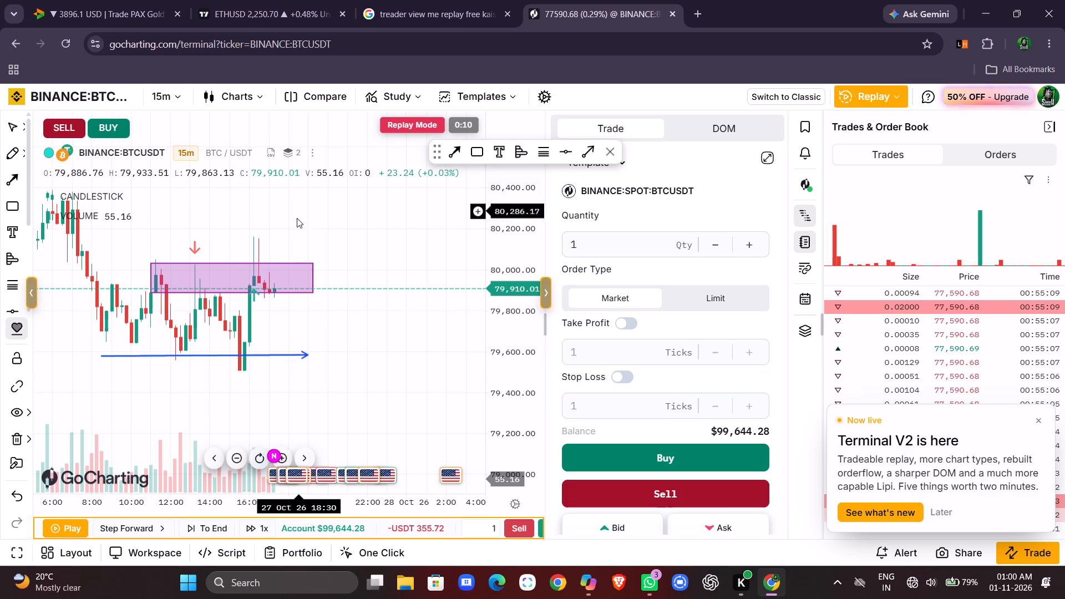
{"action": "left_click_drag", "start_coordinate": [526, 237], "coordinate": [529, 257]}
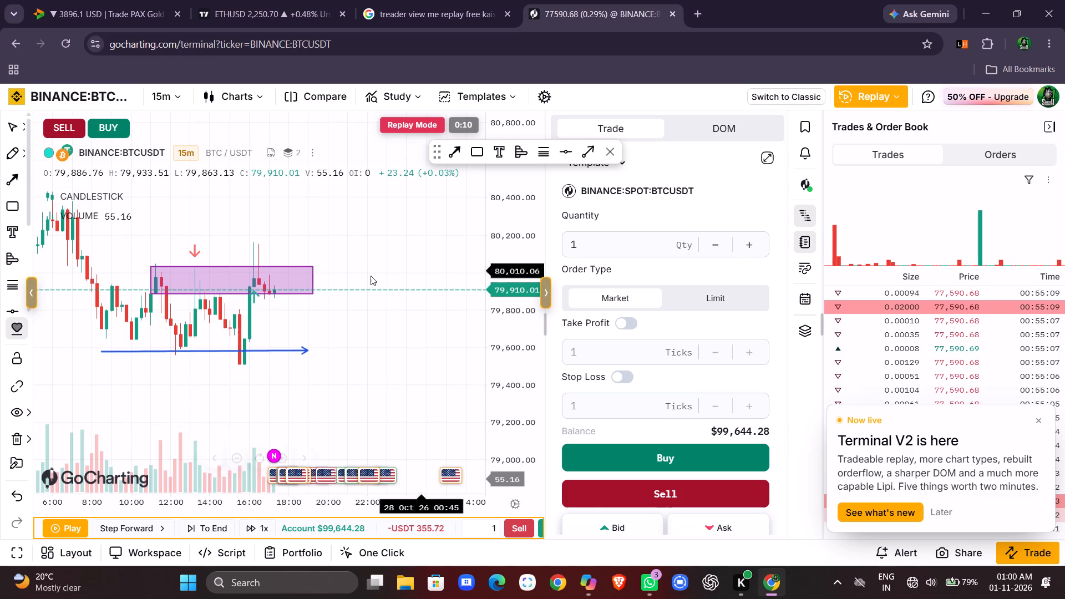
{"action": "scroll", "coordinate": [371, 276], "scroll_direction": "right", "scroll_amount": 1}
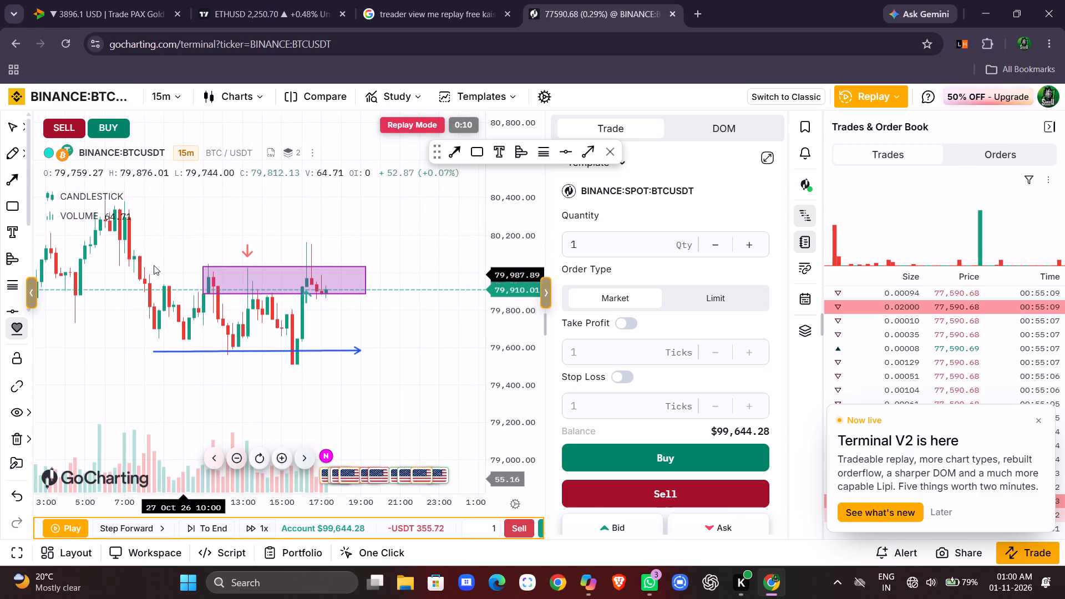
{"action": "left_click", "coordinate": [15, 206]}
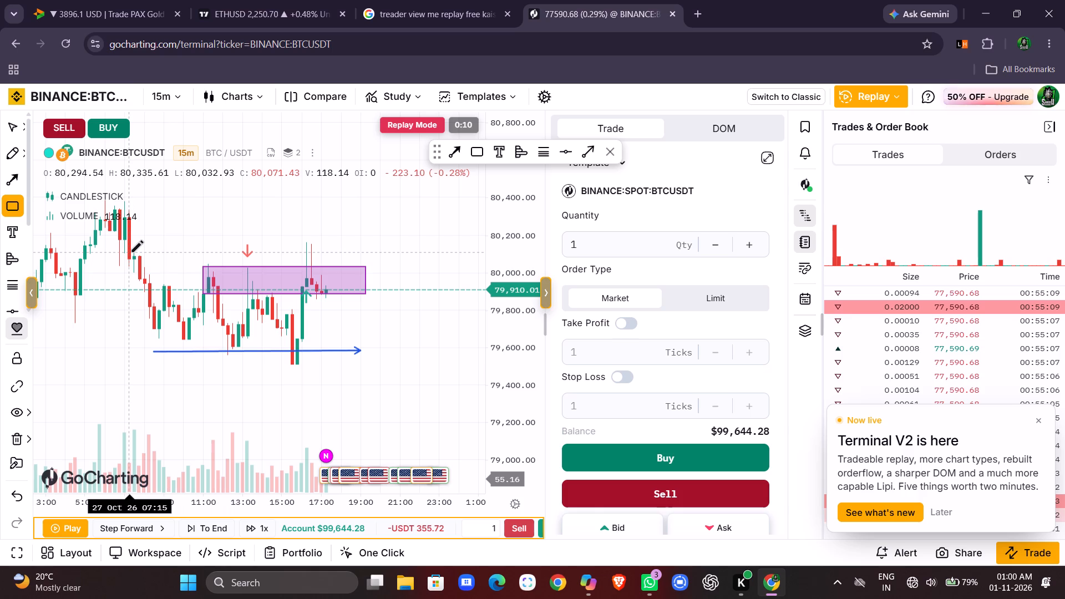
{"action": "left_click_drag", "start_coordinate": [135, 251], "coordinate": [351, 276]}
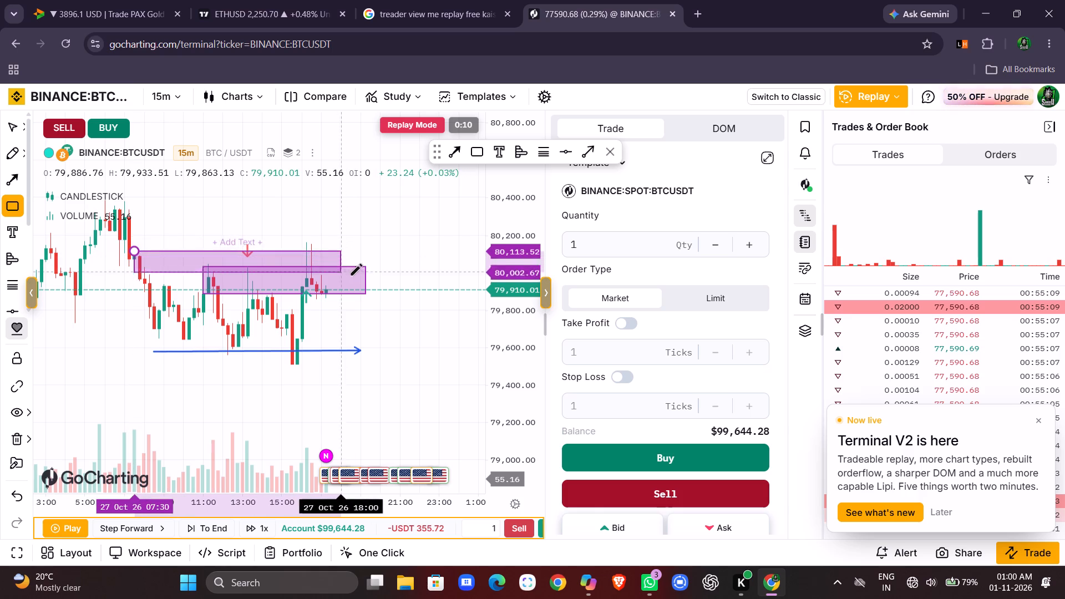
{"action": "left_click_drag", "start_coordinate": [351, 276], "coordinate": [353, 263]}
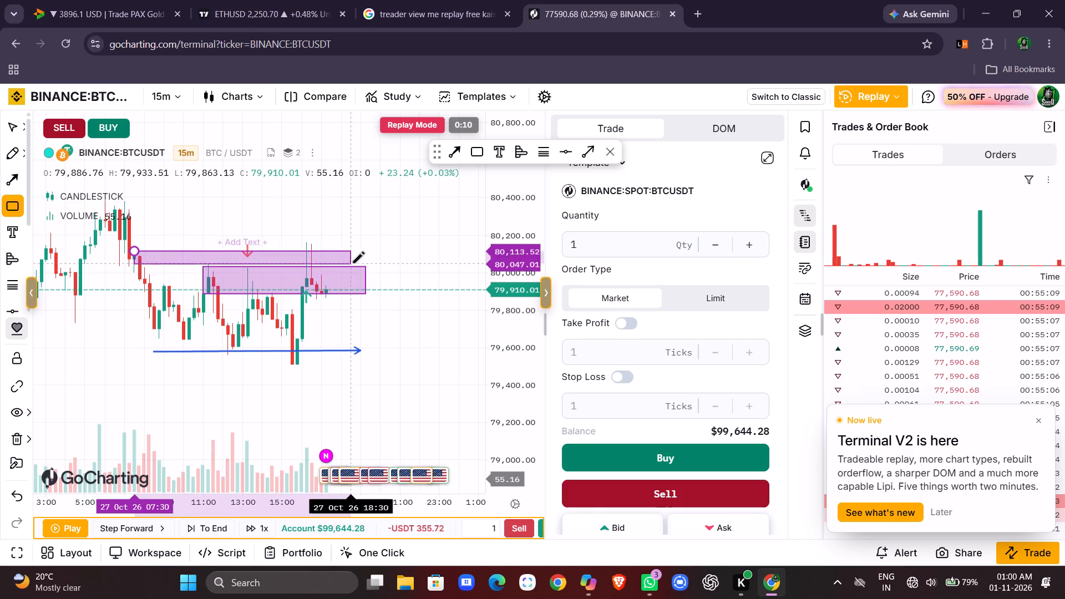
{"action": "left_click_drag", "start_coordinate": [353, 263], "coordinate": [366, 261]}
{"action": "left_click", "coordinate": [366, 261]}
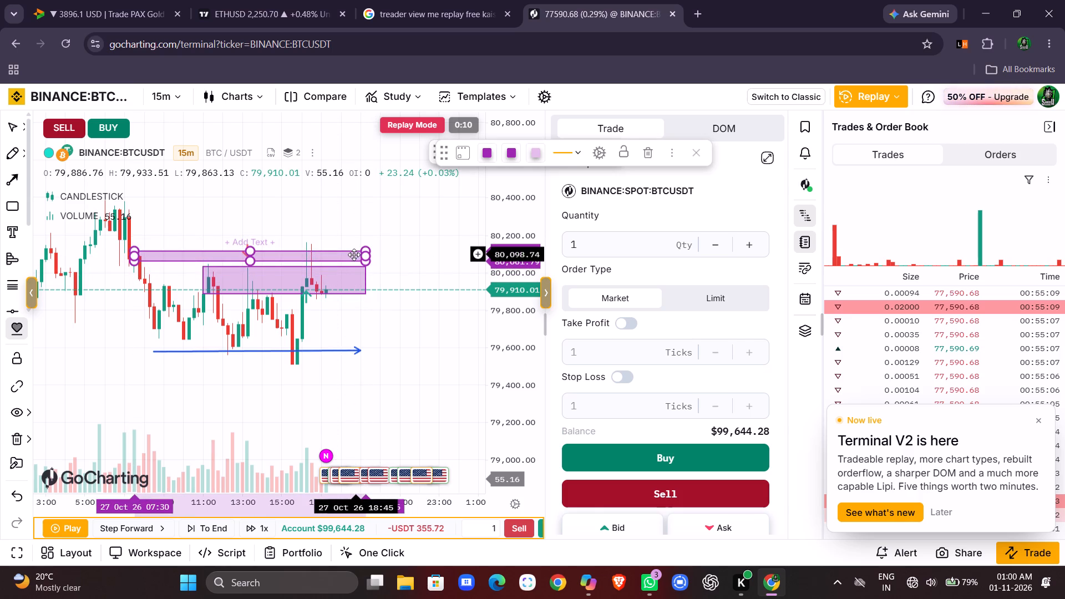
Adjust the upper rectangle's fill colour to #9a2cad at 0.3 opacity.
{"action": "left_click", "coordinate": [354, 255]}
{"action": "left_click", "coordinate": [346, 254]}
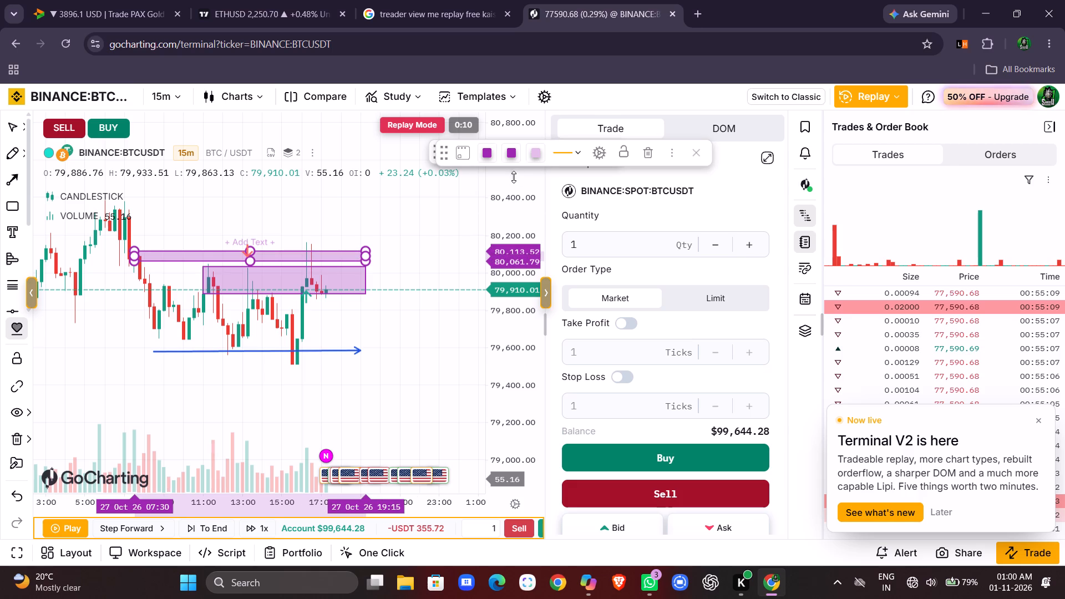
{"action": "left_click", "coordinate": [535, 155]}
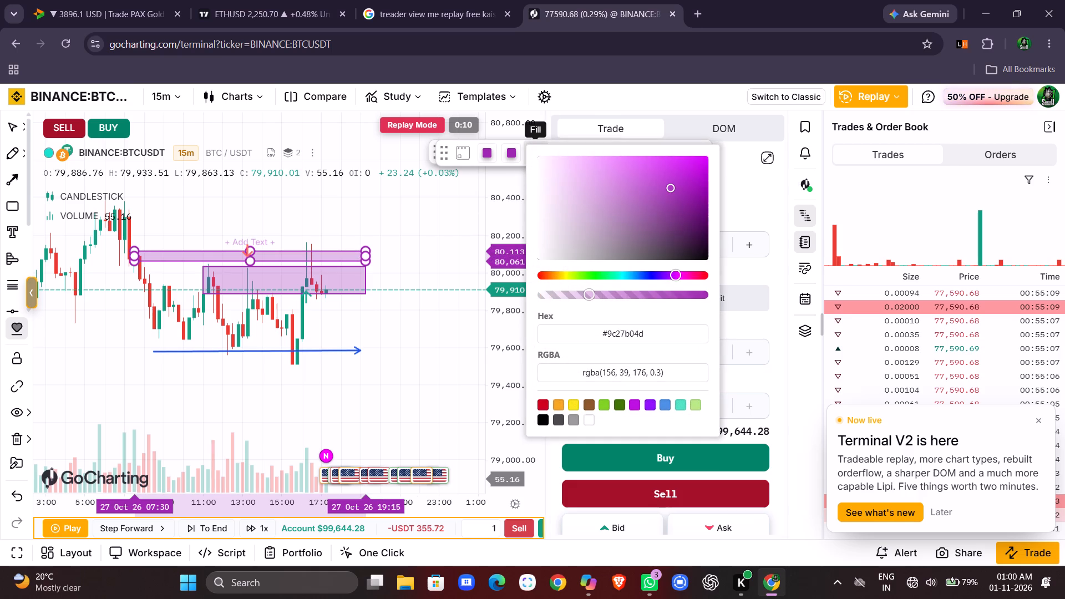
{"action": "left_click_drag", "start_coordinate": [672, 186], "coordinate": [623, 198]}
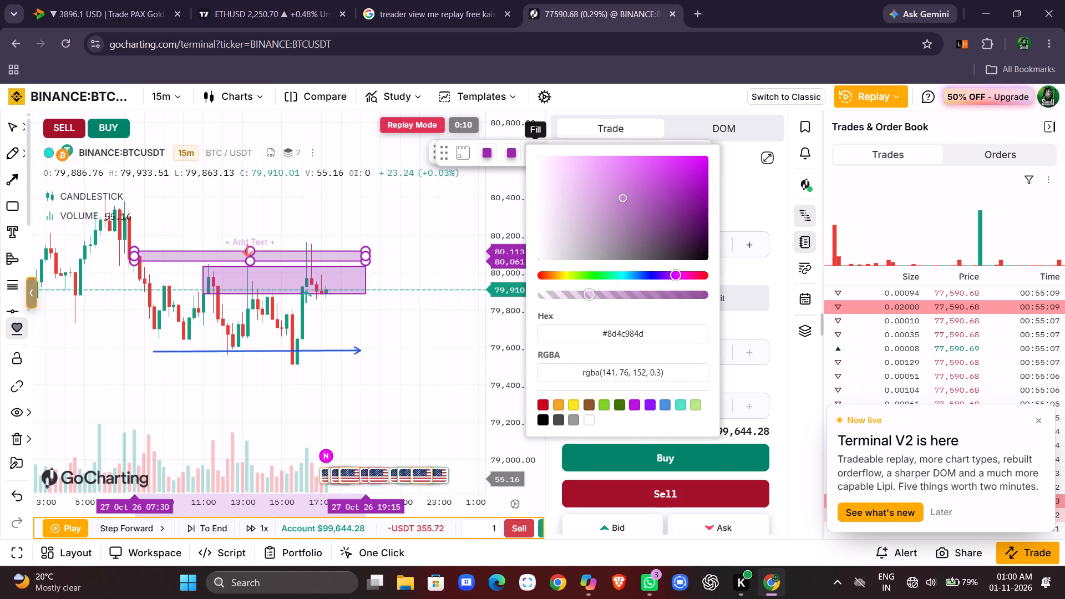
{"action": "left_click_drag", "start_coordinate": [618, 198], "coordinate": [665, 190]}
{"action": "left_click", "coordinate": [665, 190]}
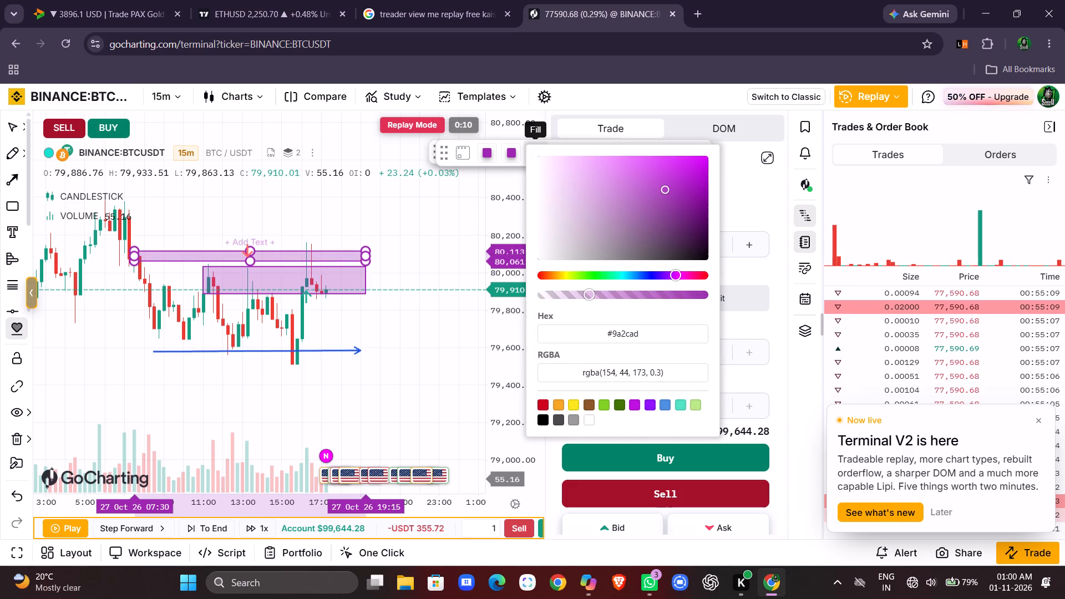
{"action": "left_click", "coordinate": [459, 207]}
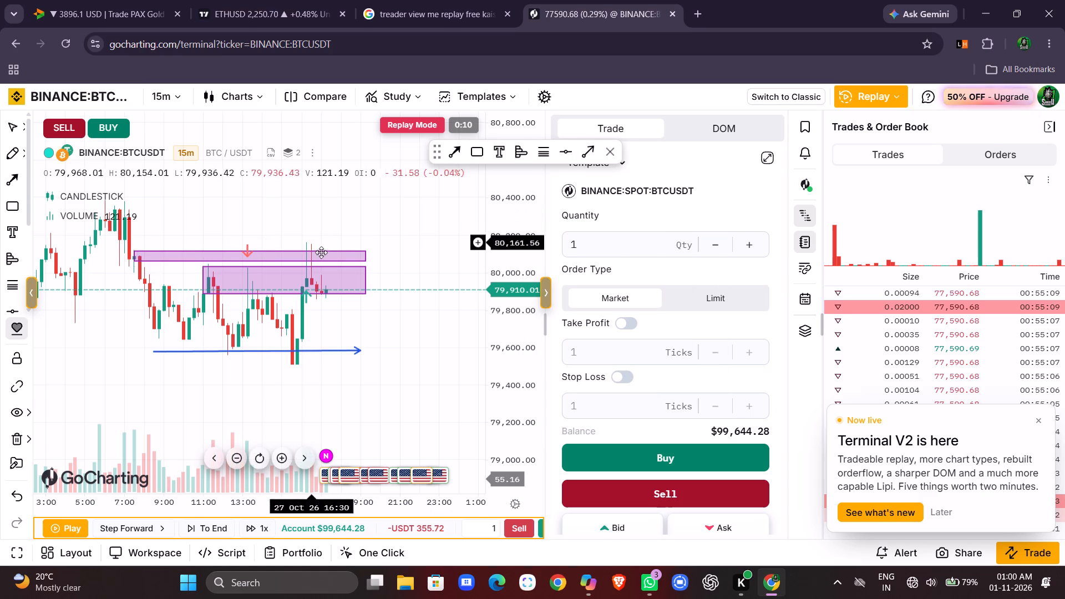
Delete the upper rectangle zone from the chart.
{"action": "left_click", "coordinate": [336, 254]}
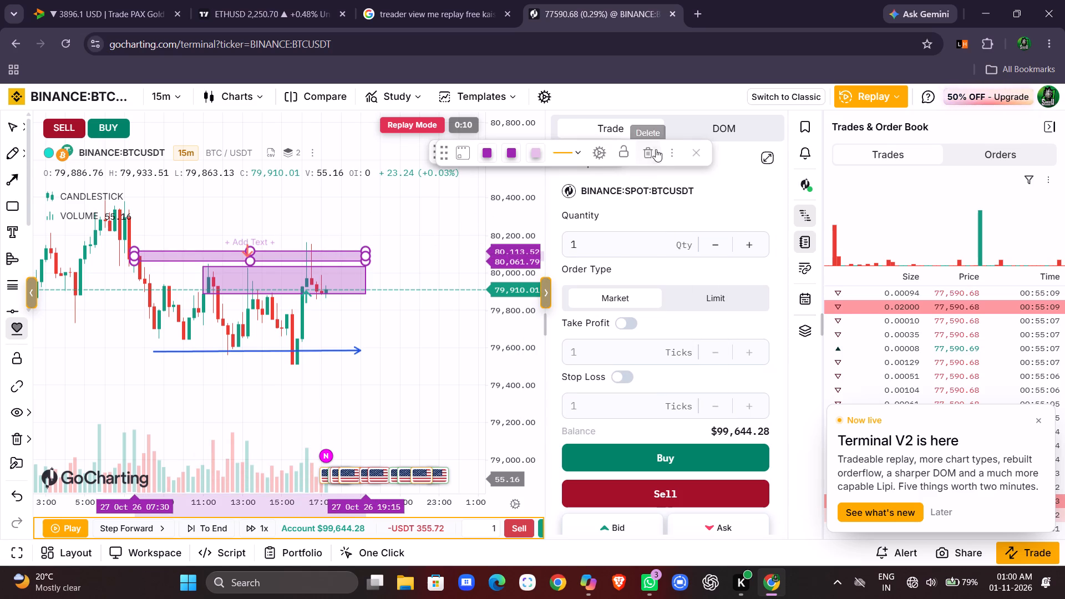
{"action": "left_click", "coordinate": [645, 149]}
Step the replay forward from the 17:15 candle to the opening of the 18:00 candle.
{"action": "scroll", "coordinate": [405, 354], "scroll_direction": "left", "scroll_amount": 1}
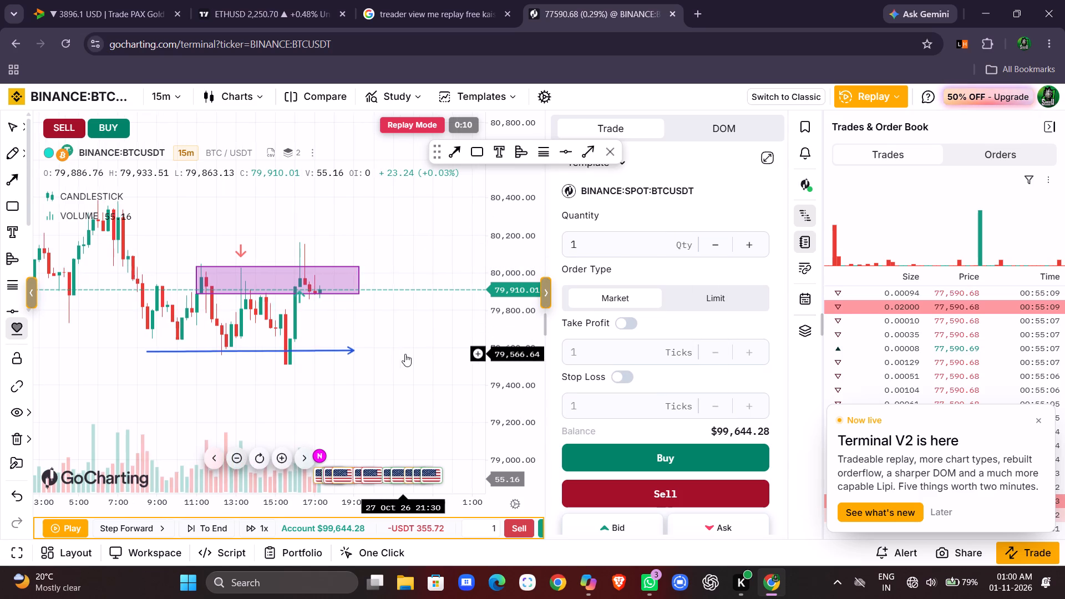
{"action": "scroll", "coordinate": [375, 332], "scroll_direction": "left", "scroll_amount": 1}
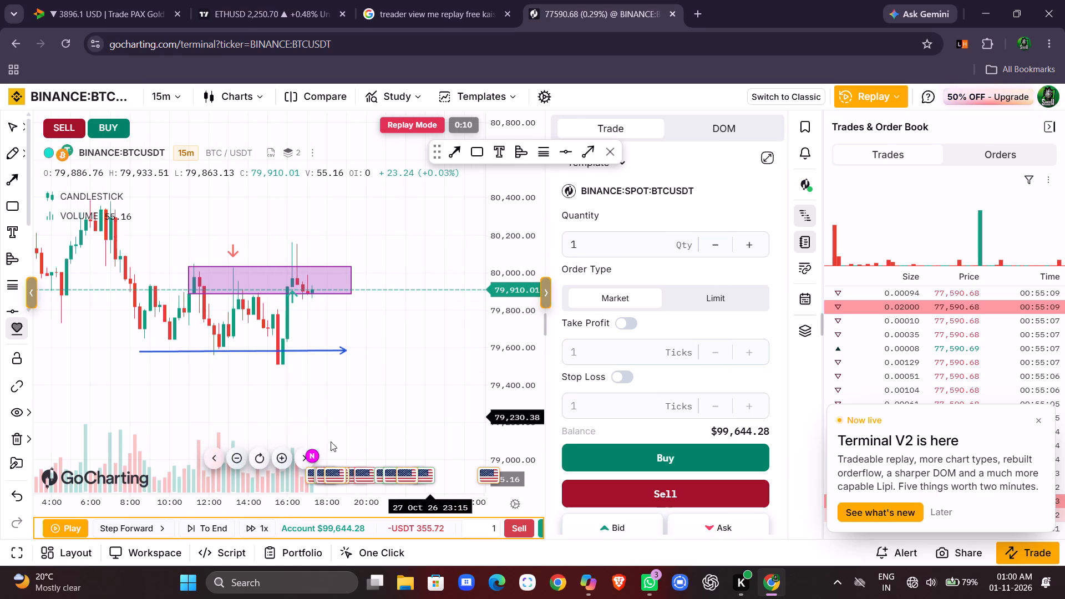
{"action": "left_click_drag", "start_coordinate": [516, 219], "coordinate": [515, 274]}
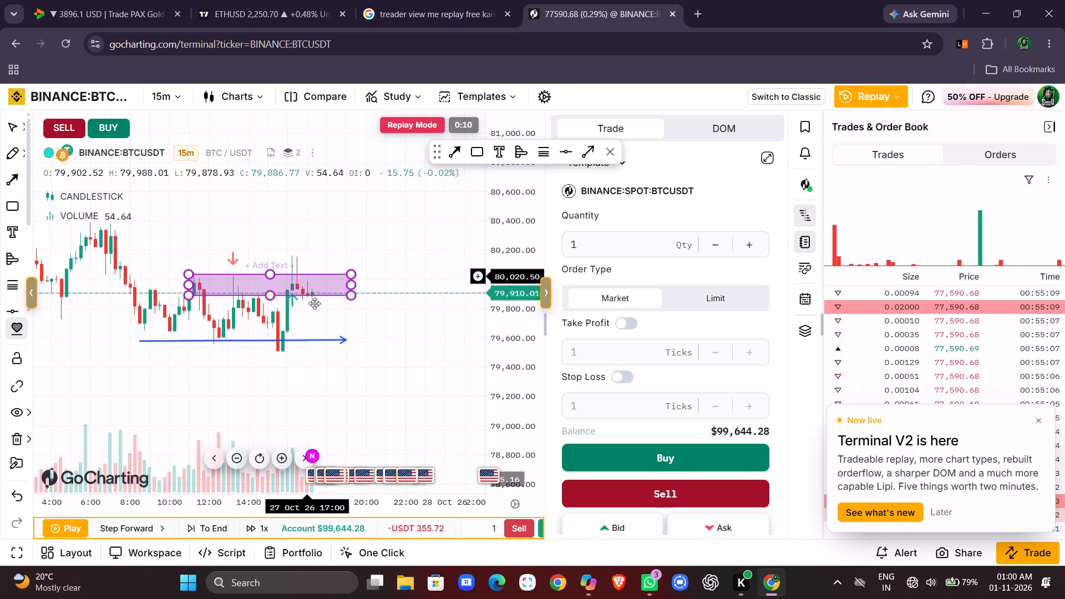
{"action": "left_click", "coordinate": [136, 529]}
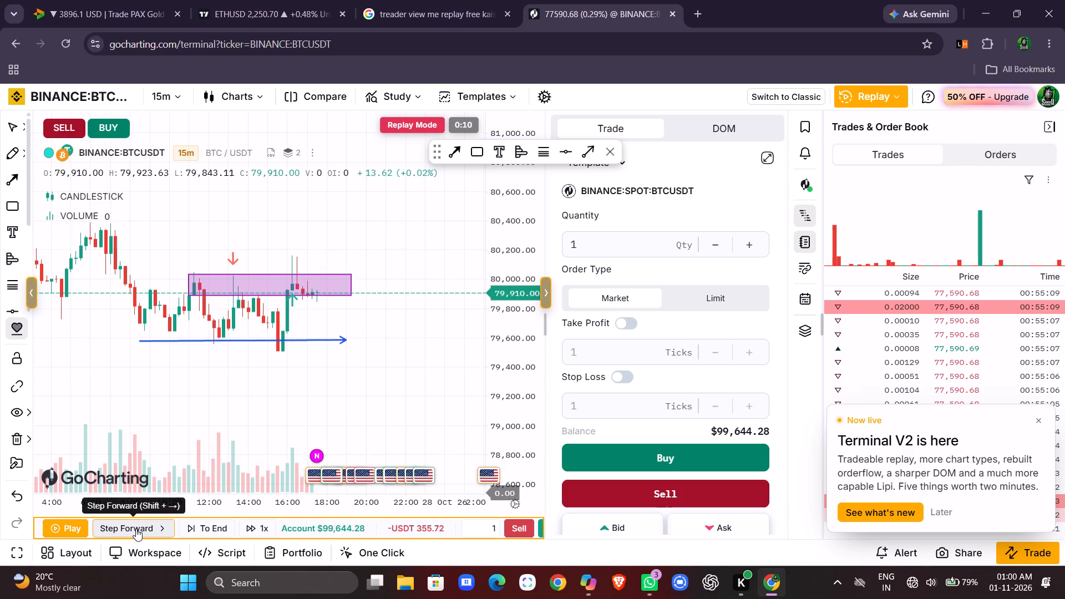
{"action": "left_click", "coordinate": [136, 529]}
{"action": "double_click", "coordinate": [136, 529]}
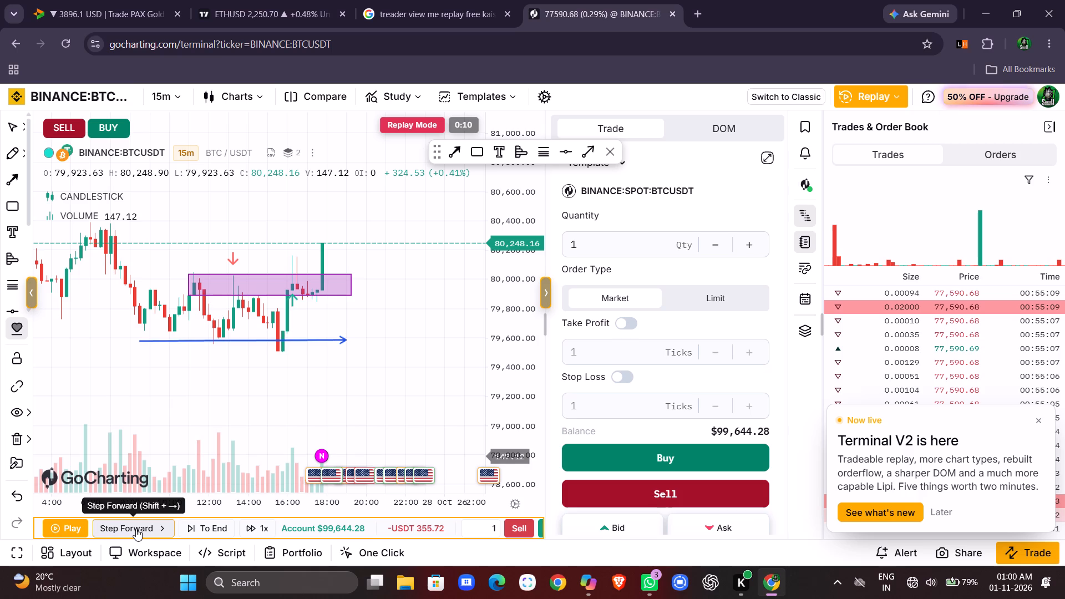
{"action": "left_click", "coordinate": [136, 529]}
Step the replay forward from the 18:00 candle to the 19:00 candle.
{"action": "left_click_drag", "start_coordinate": [542, 226], "coordinate": [542, 232]}
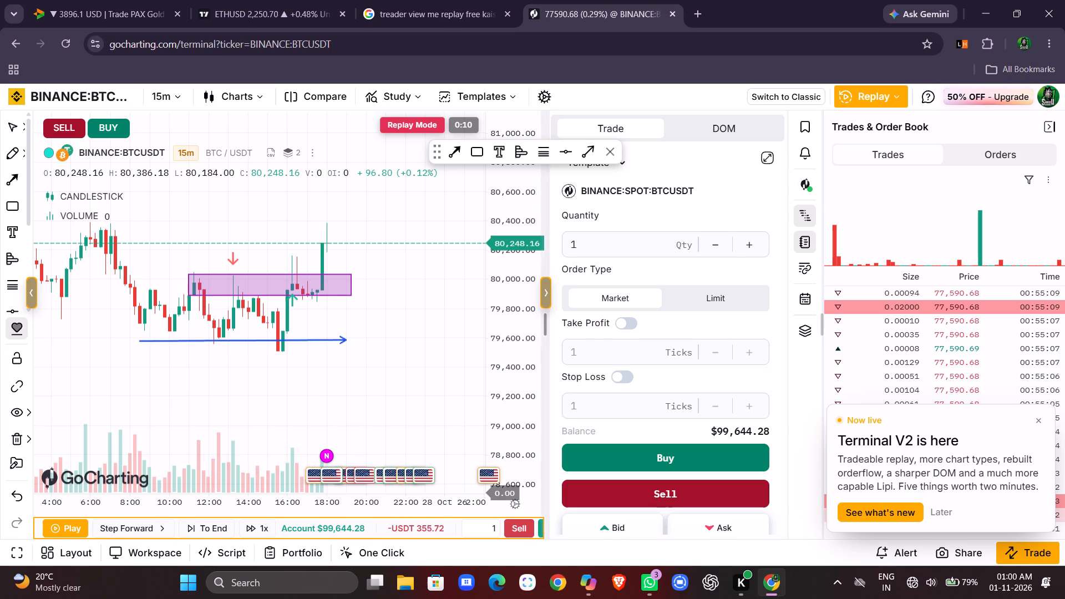
{"action": "left_click_drag", "start_coordinate": [542, 232], "coordinate": [544, 283]}
{"action": "left_click_drag", "start_coordinate": [522, 233], "coordinate": [520, 322]}
{"action": "left_click", "coordinate": [141, 526]}
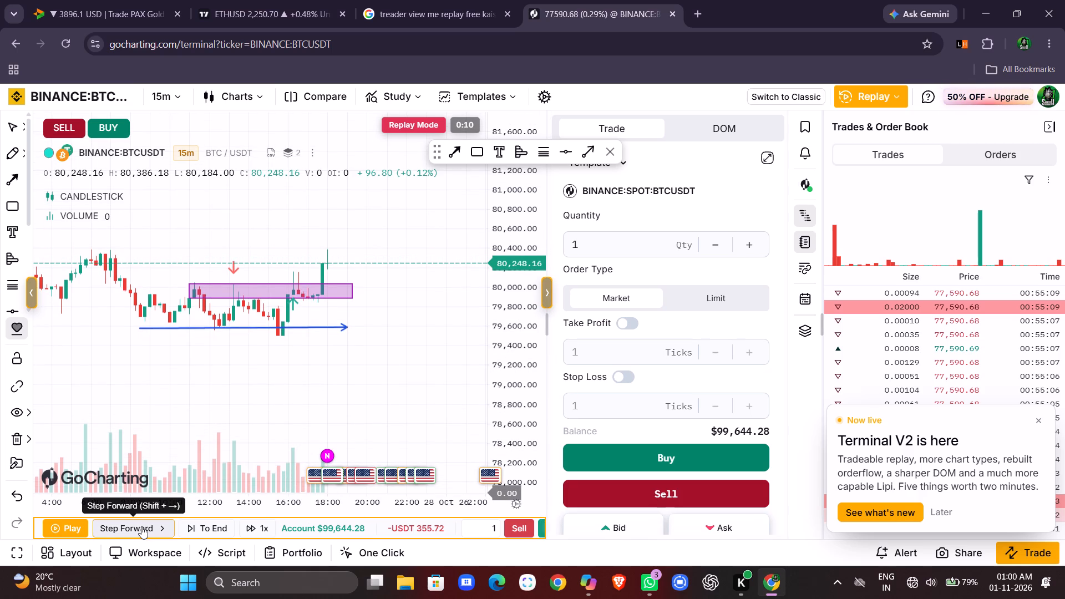
{"action": "left_click", "coordinate": [141, 526]}
{"action": "left_click", "coordinate": [141, 526]}
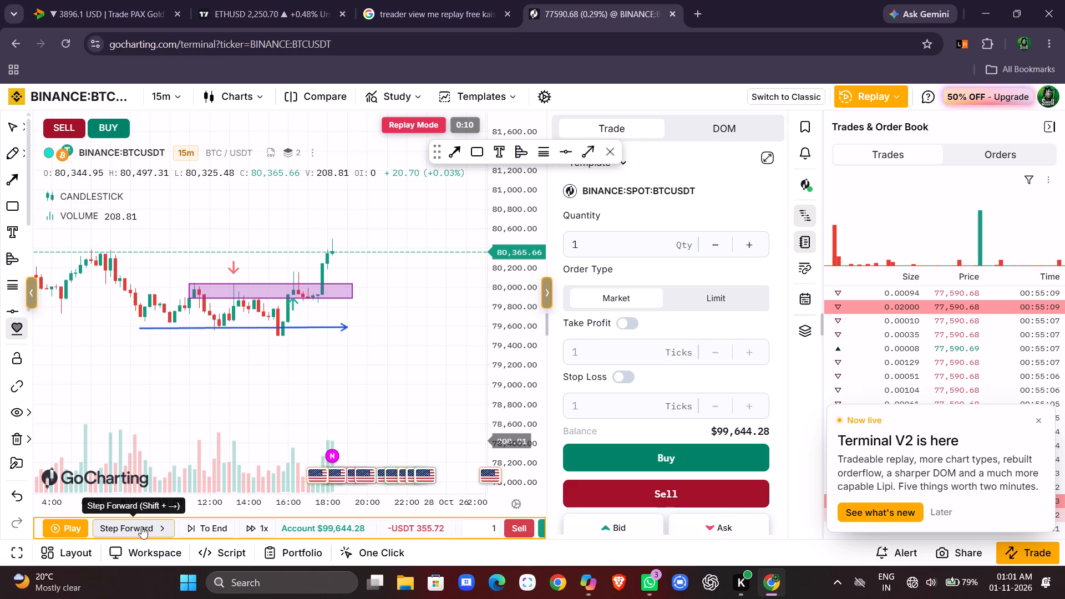
{"action": "left_click", "coordinate": [141, 526]}
{"action": "left_click", "coordinate": [141, 526]}
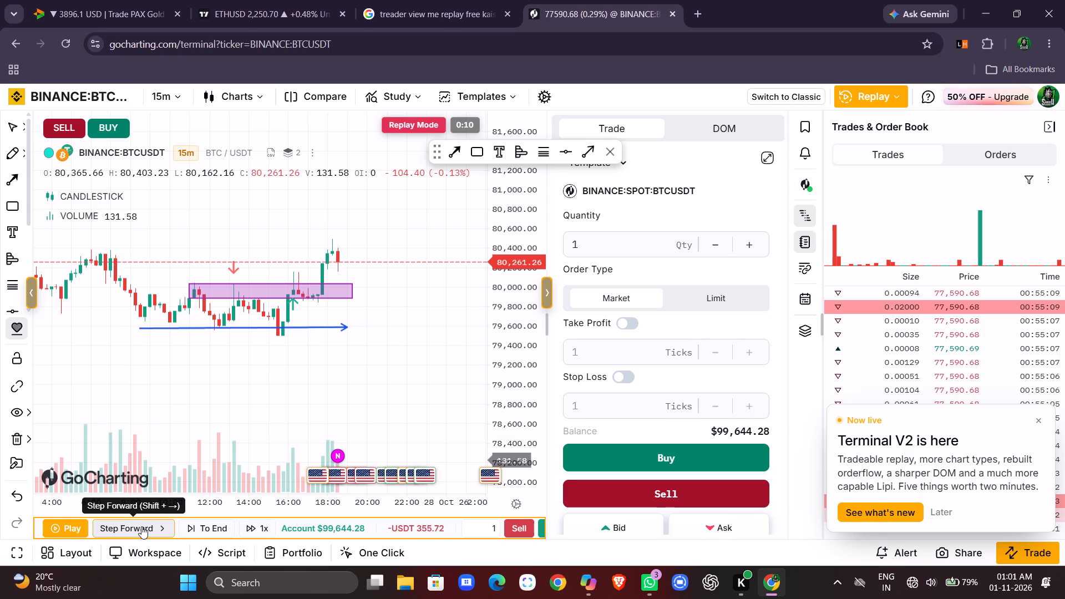
{"action": "left_click", "coordinate": [141, 526]}
{"action": "left_click", "coordinate": [141, 526]}
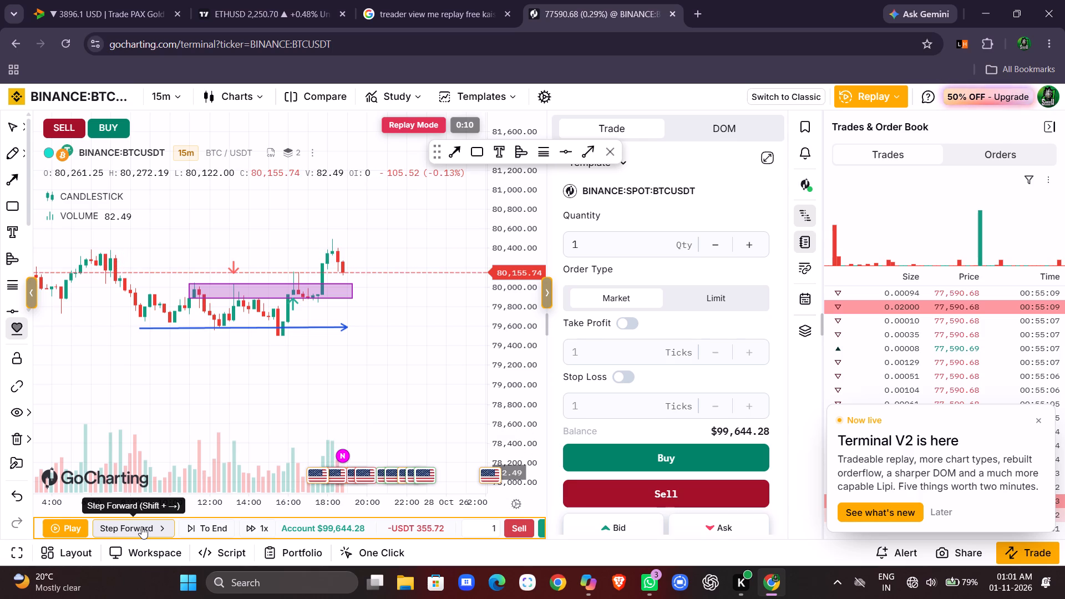
{"action": "left_click", "coordinate": [141, 526]}
{"action": "left_click", "coordinate": [141, 526]}
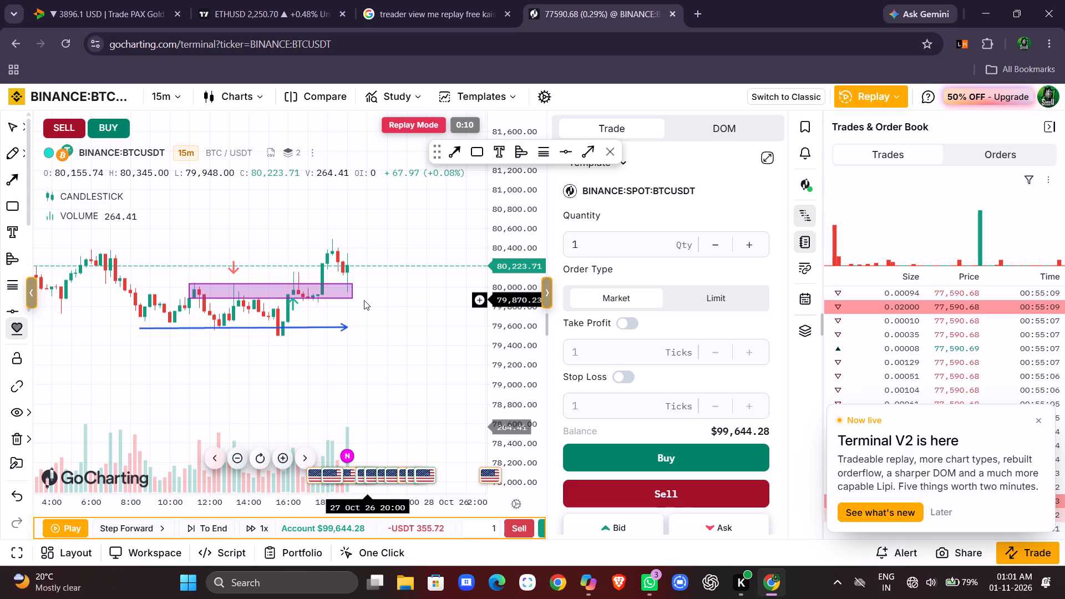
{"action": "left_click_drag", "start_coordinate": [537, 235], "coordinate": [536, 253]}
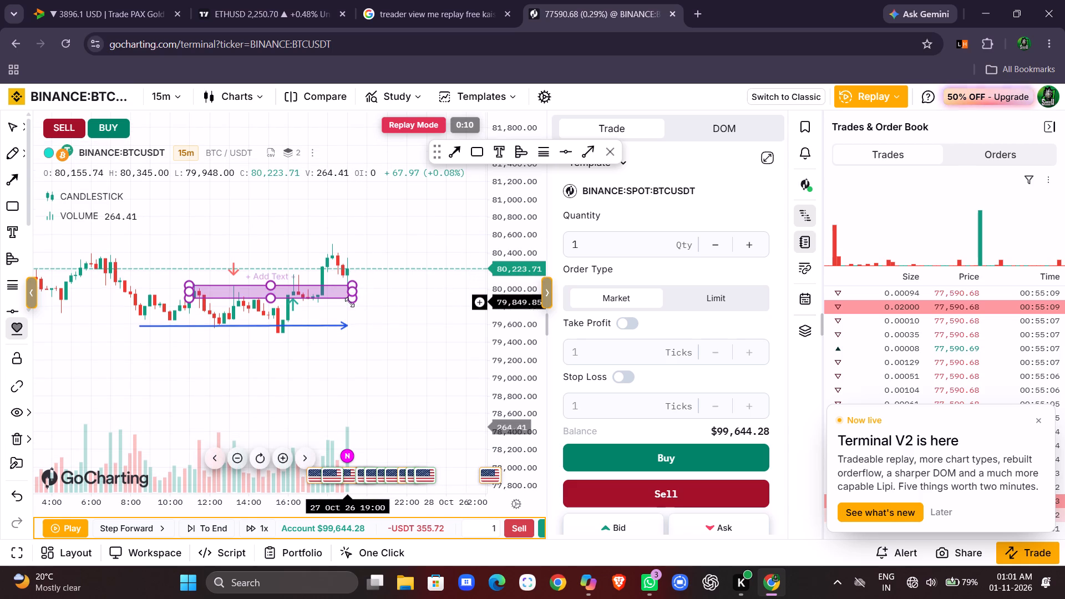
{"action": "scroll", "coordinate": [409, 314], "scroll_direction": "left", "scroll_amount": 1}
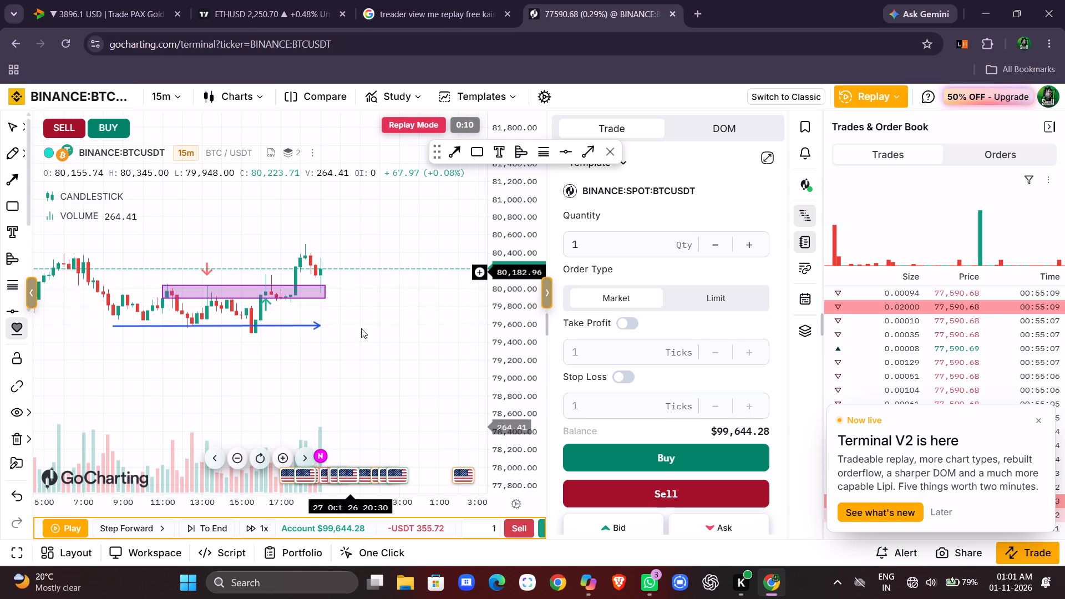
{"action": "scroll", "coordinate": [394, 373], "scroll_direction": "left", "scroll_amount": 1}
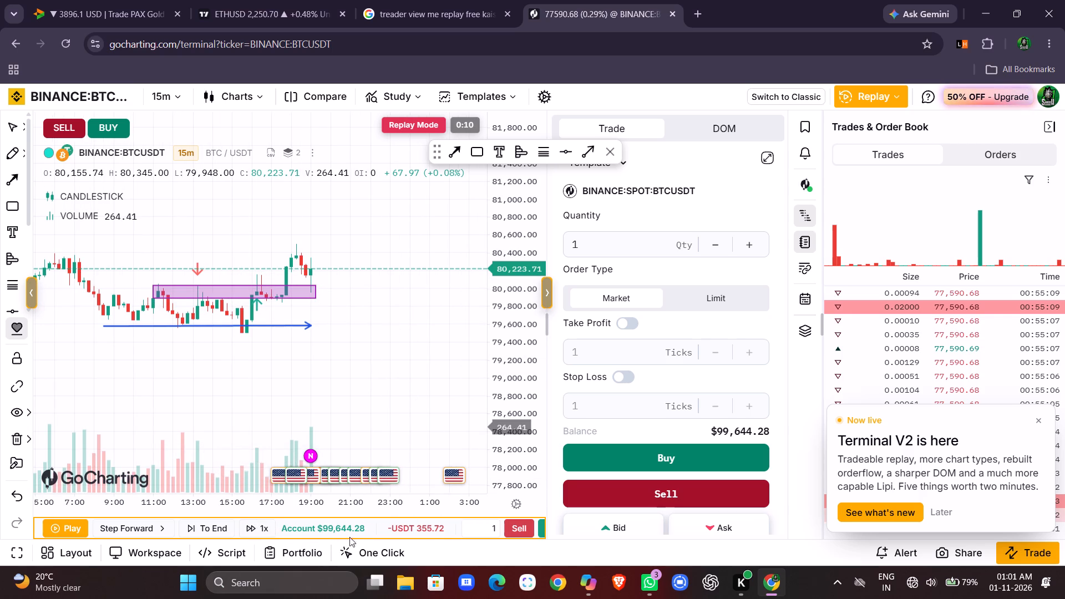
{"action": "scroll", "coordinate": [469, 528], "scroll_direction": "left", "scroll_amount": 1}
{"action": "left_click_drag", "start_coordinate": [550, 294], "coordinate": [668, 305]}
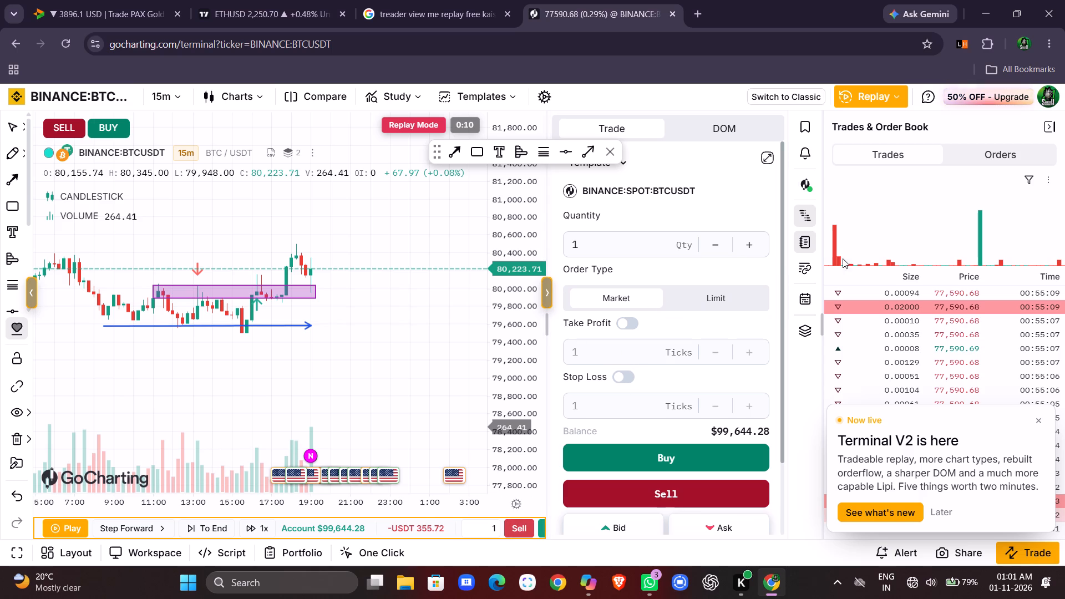
Hide the Trades & Order Book view to give the chart more width.
{"action": "left_click", "coordinate": [1048, 122]}
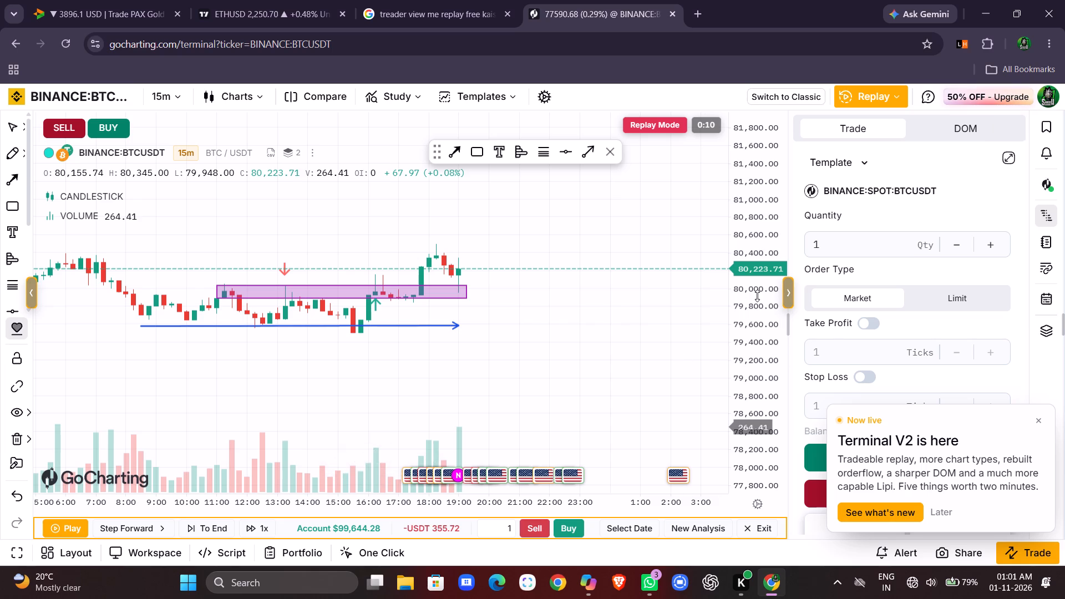
Buy 1 BTCUSDT at market price on the 19:00 replay candle.
{"action": "left_click_drag", "start_coordinate": [757, 296], "coordinate": [779, 224]}
{"action": "scroll", "coordinate": [636, 353], "scroll_direction": "up", "scroll_amount": 1}
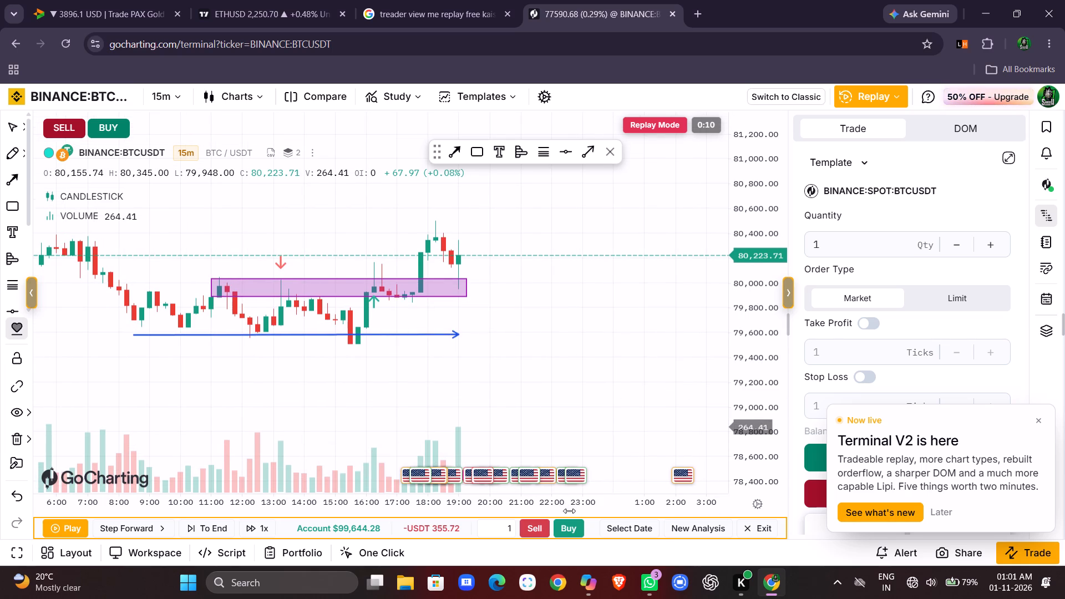
{"action": "left_click", "coordinate": [569, 533]}
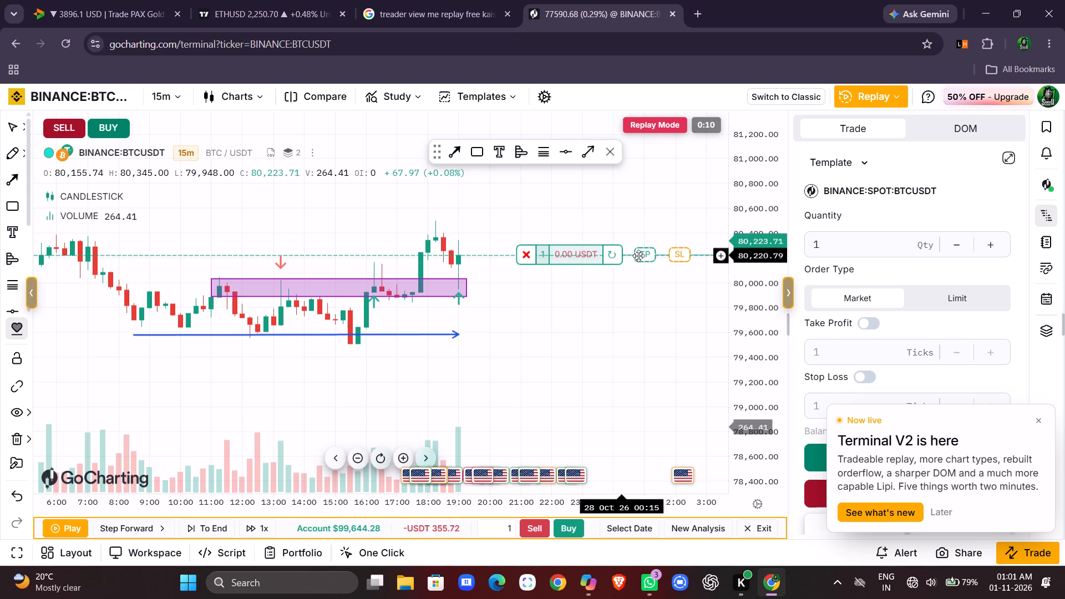
Attach a stop loss to the long position below the purple zone and adjust it to about 79,831.
{"action": "left_click_drag", "start_coordinate": [679, 260], "coordinate": [666, 307]}
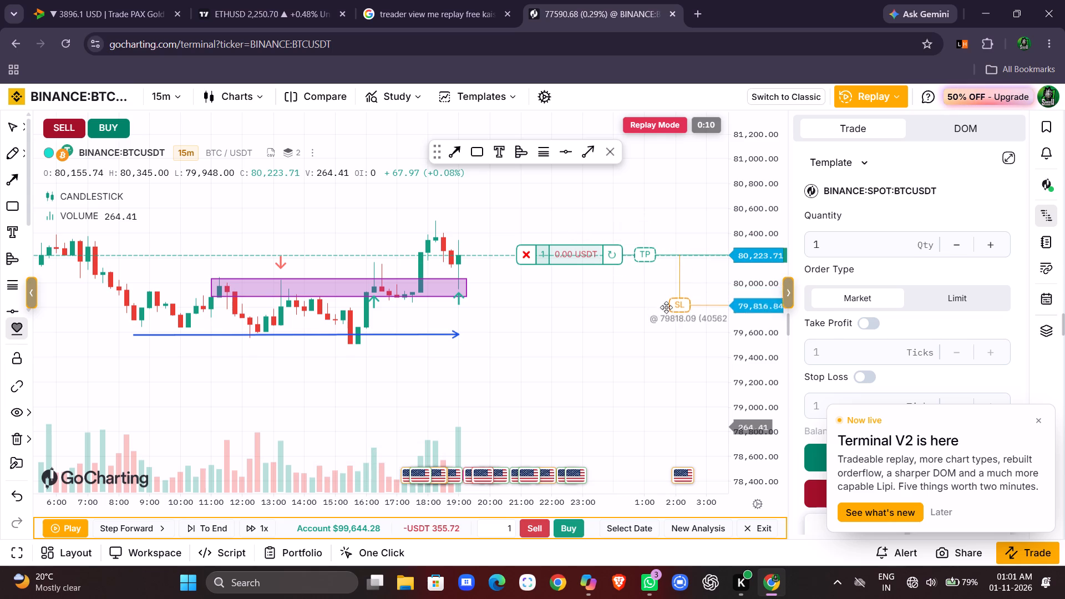
{"action": "left_click_drag", "start_coordinate": [666, 307], "coordinate": [541, 318]}
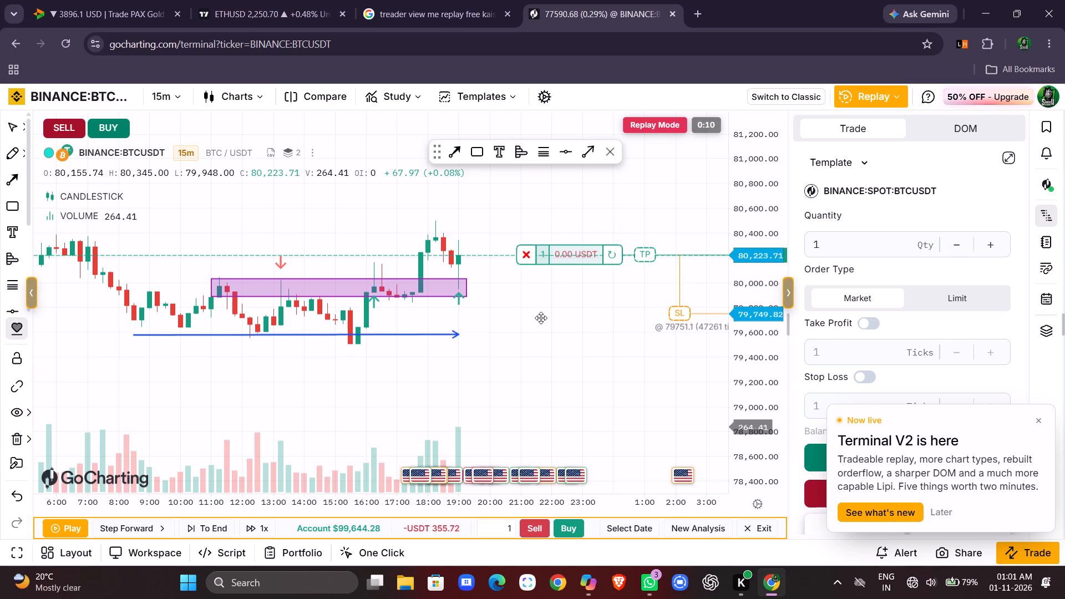
{"action": "left_click_drag", "start_coordinate": [541, 318], "coordinate": [561, 302]}
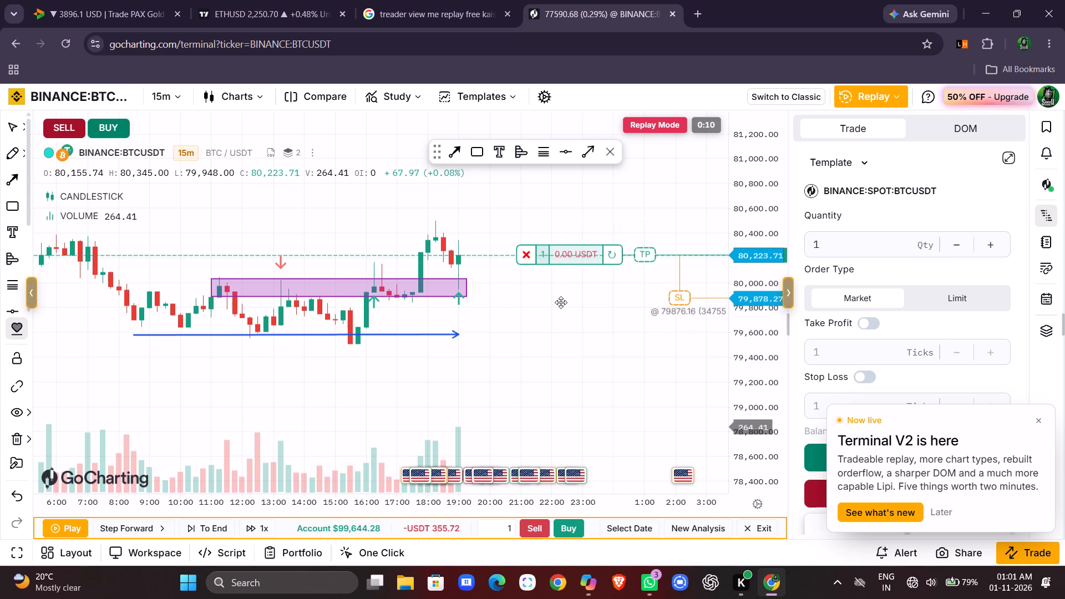
{"action": "left_click_drag", "start_coordinate": [561, 302], "coordinate": [560, 299]}
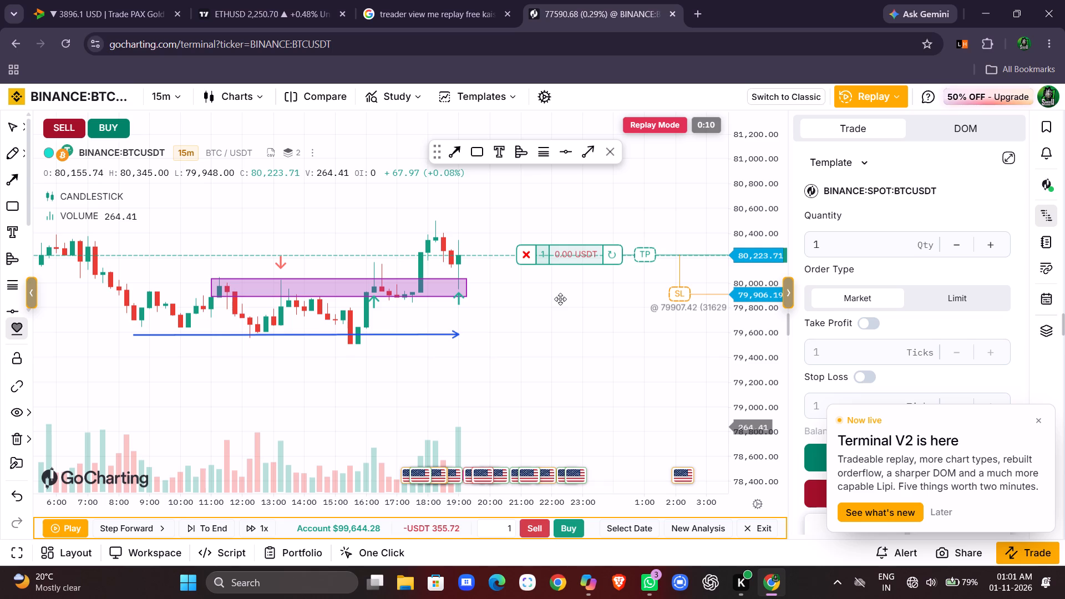
{"action": "left_click_drag", "start_coordinate": [560, 299], "coordinate": [561, 299]}
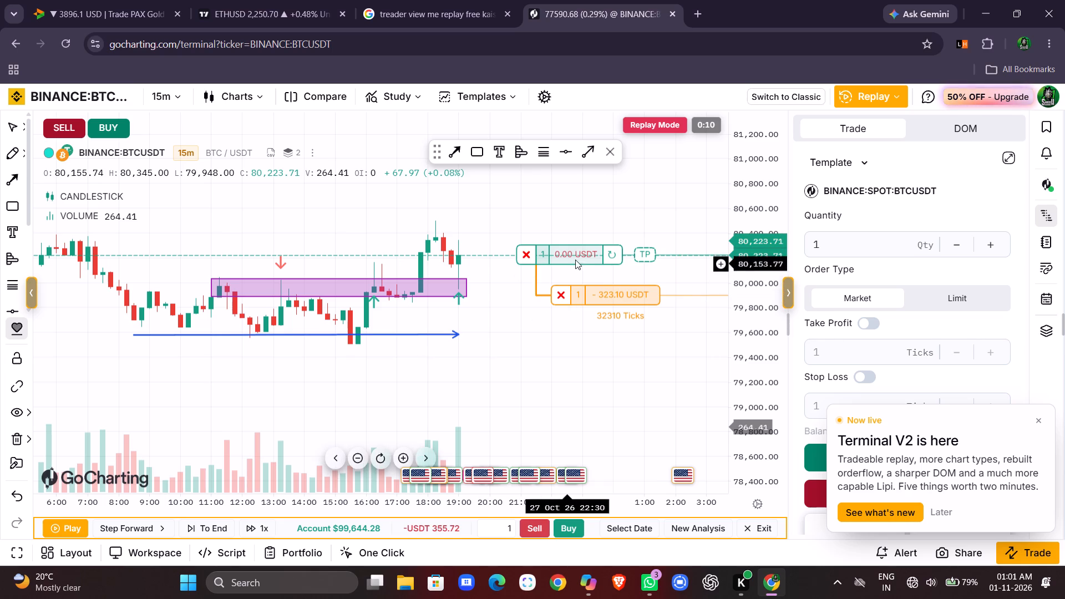
{"action": "left_click_drag", "start_coordinate": [581, 256], "coordinate": [683, 257]}
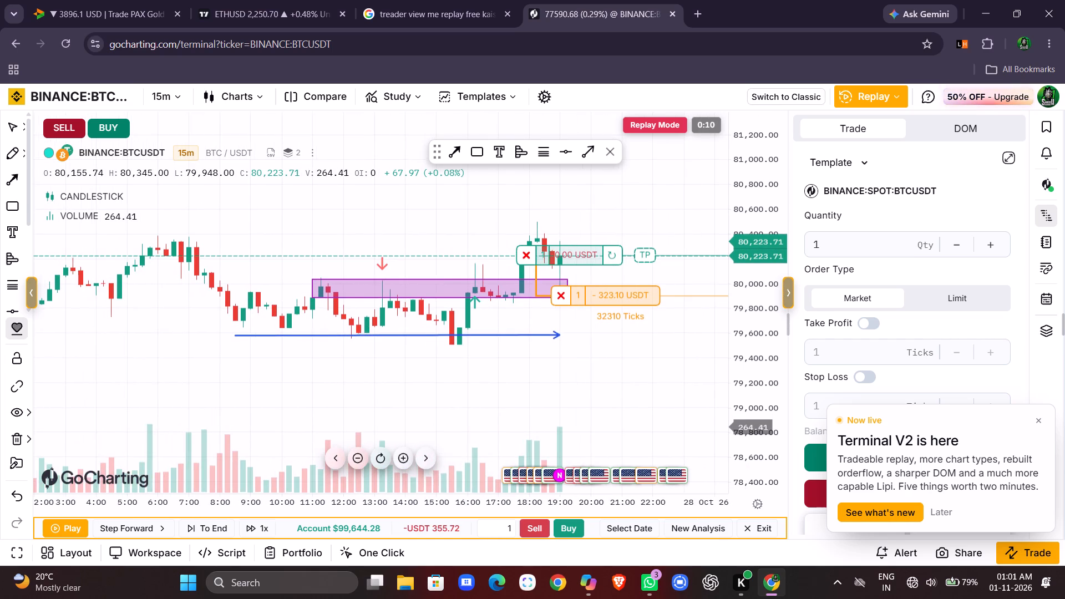
{"action": "left_click_drag", "start_coordinate": [683, 257], "coordinate": [647, 245]}
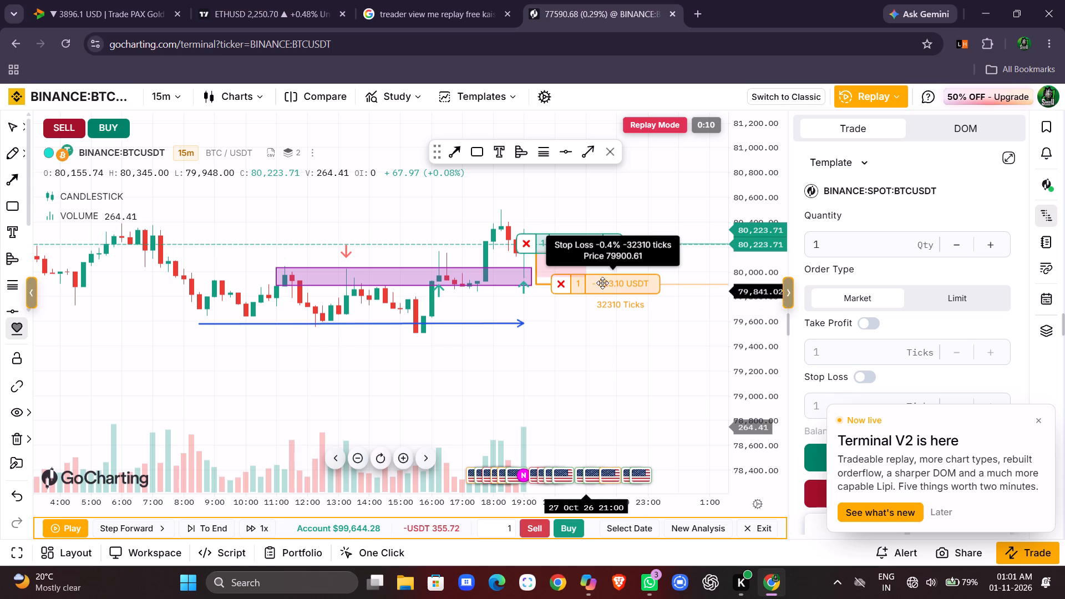
{"action": "left_click_drag", "start_coordinate": [618, 286], "coordinate": [618, 295]}
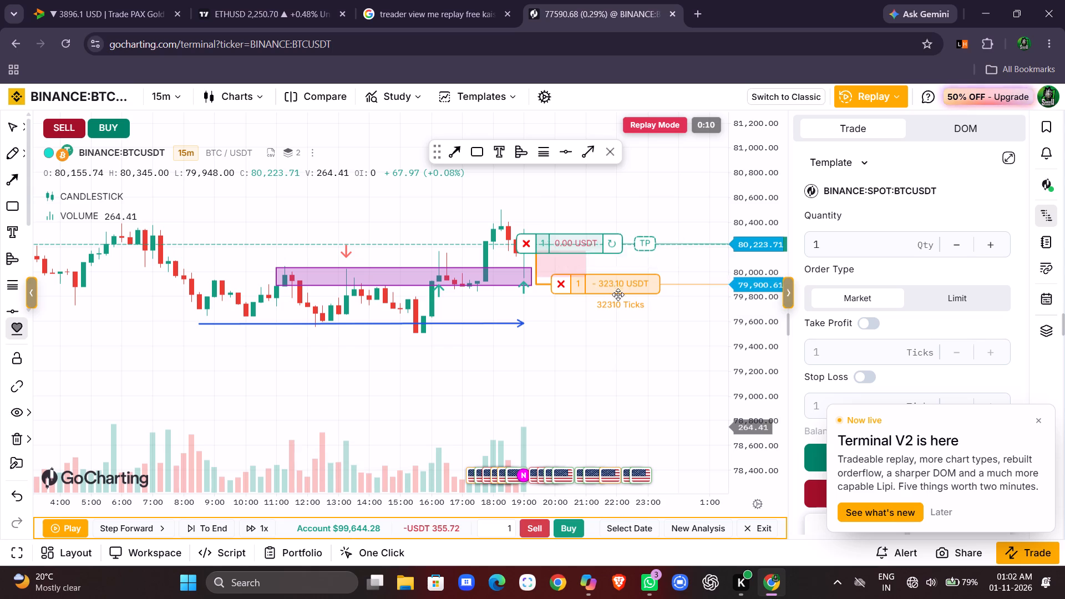
{"action": "left_click", "coordinate": [611, 294]}
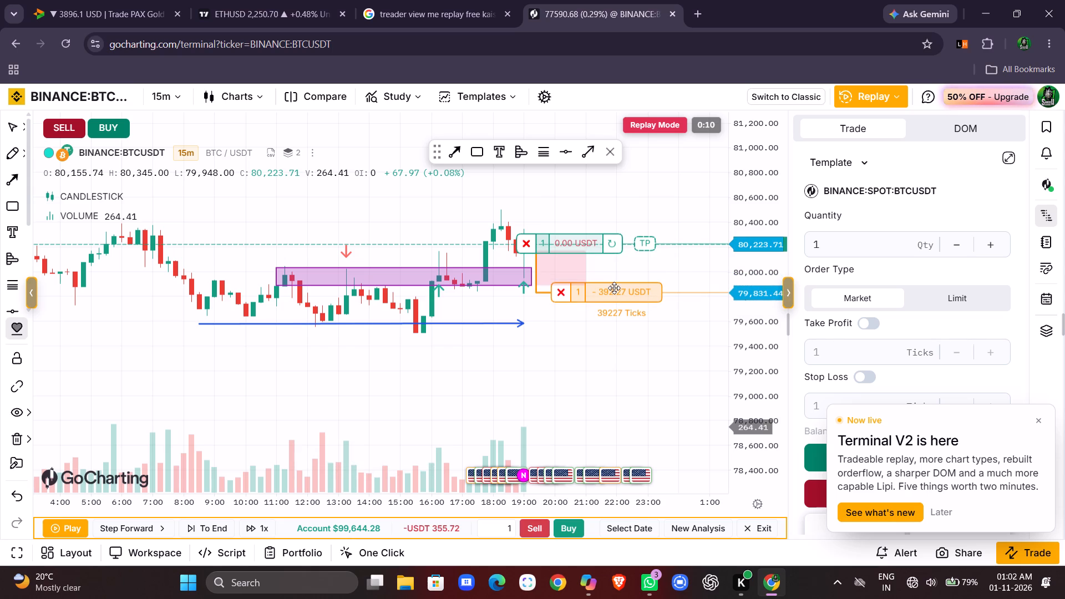
Attach a take profit to the long position at about 80,611.
{"action": "scroll", "coordinate": [571, 326], "scroll_direction": "left", "scroll_amount": 1}
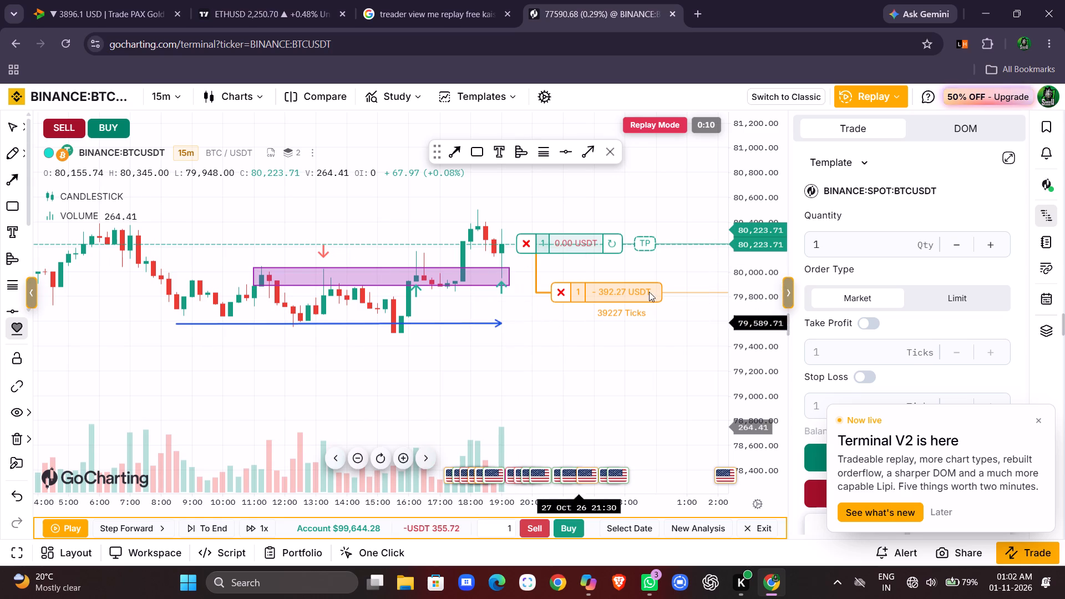
{"action": "left_click_drag", "start_coordinate": [769, 171], "coordinate": [762, 230]}
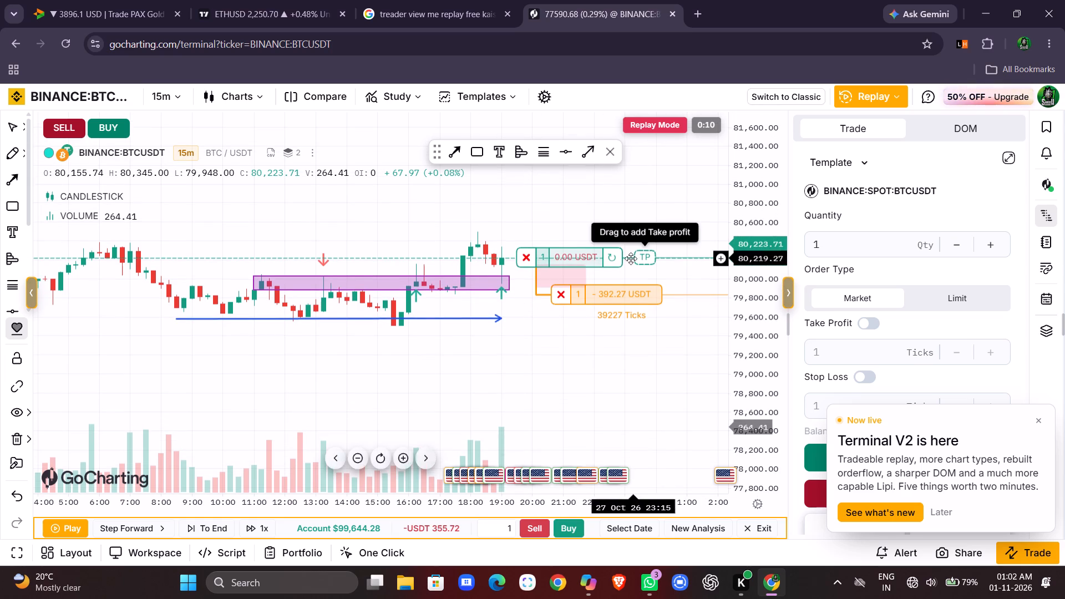
{"action": "left_click_drag", "start_coordinate": [654, 259], "coordinate": [641, 217]}
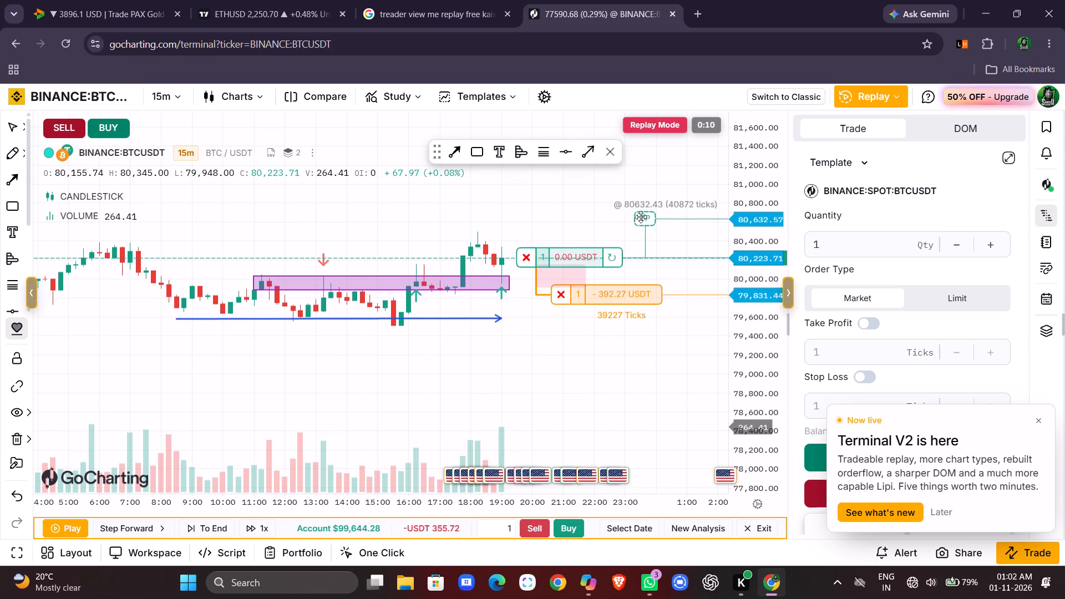
{"action": "left_click_drag", "start_coordinate": [641, 217], "coordinate": [635, 222]}
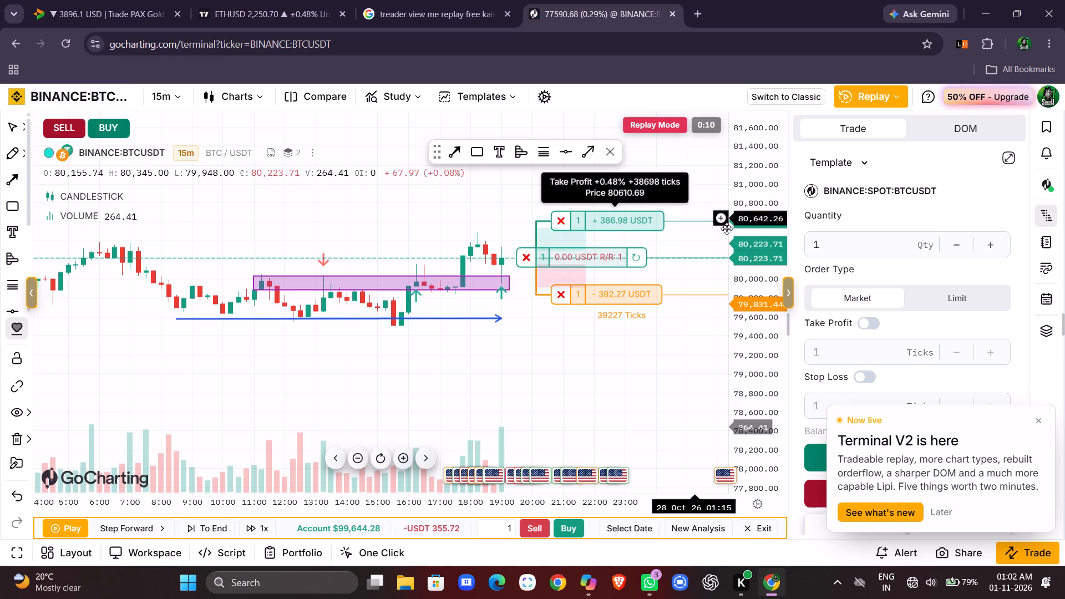
Step the replay forward from the 19:00 candle to the 20:15 candle with the long position open.
{"action": "left_click_drag", "start_coordinate": [762, 251], "coordinate": [767, 225]}
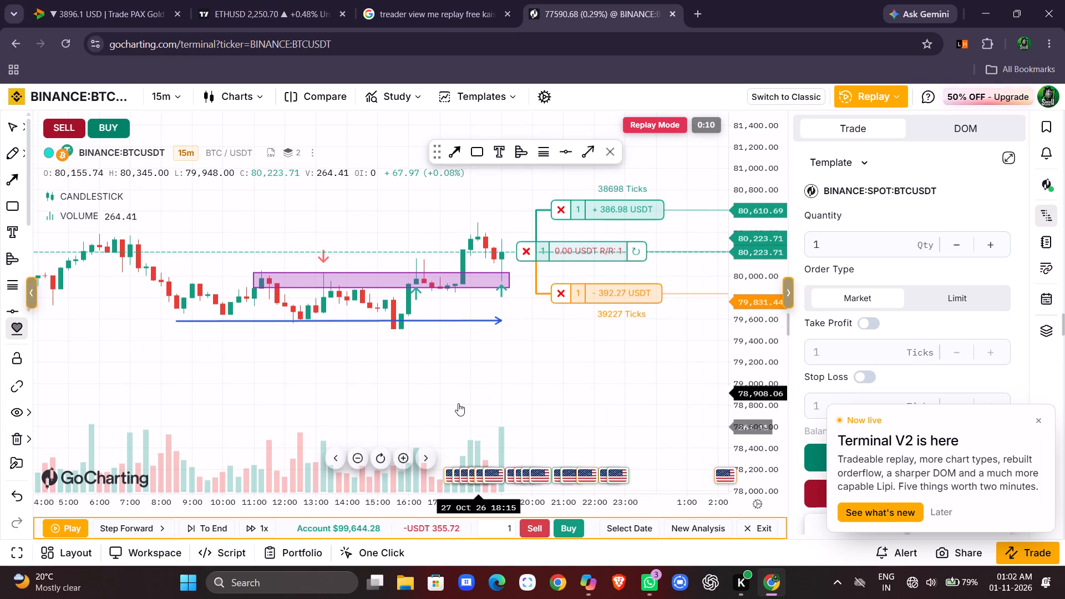
{"action": "scroll", "coordinate": [458, 403], "scroll_direction": "right", "scroll_amount": 1}
{"action": "scroll", "coordinate": [500, 218], "scroll_direction": "left", "scroll_amount": 2}
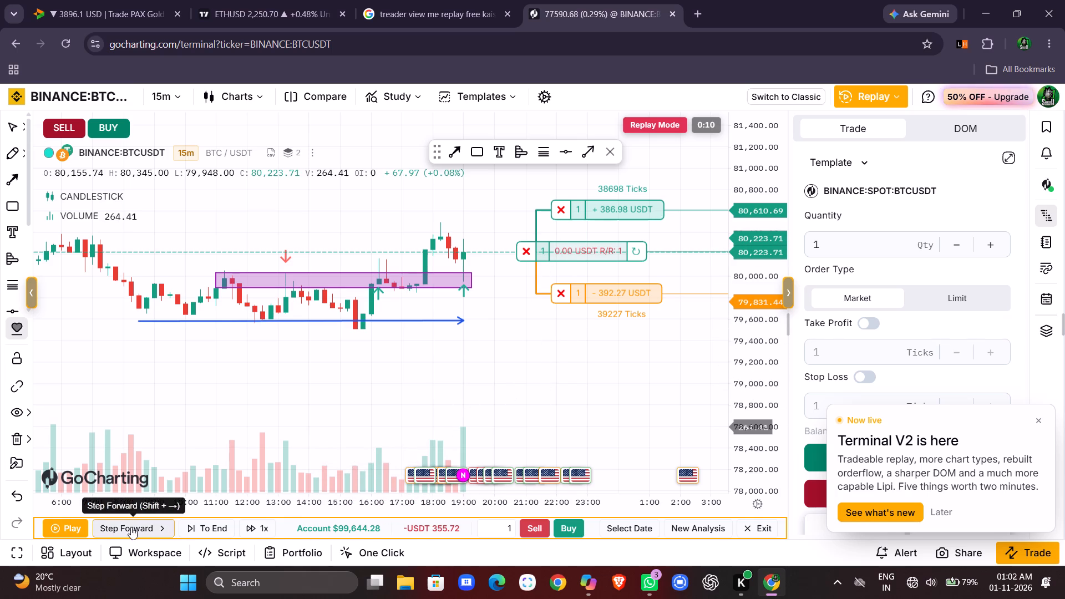
{"action": "left_click", "coordinate": [154, 529]}
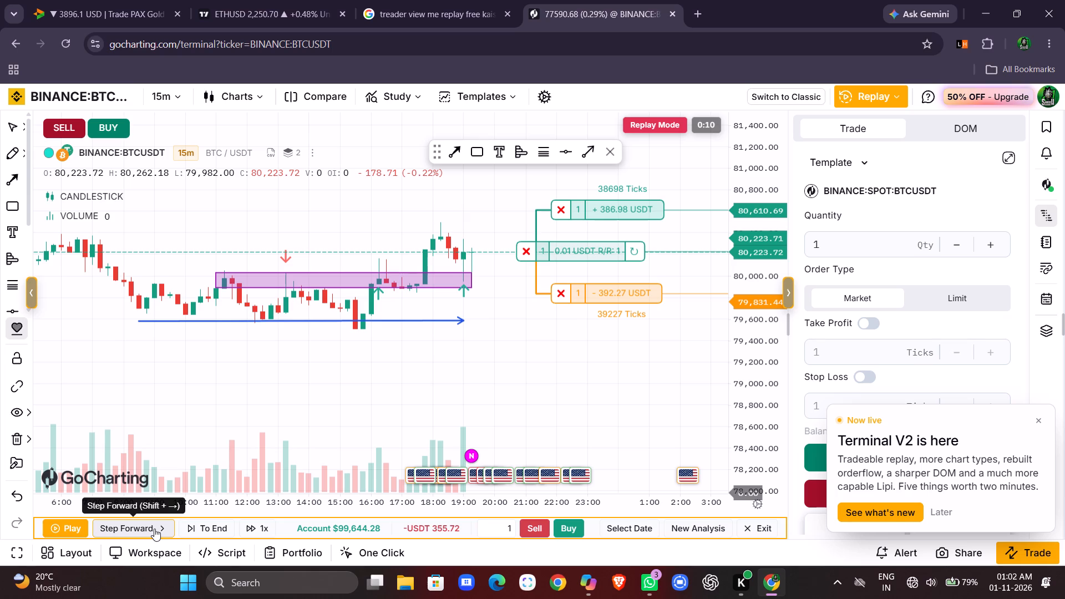
{"action": "left_click", "coordinate": [154, 529]}
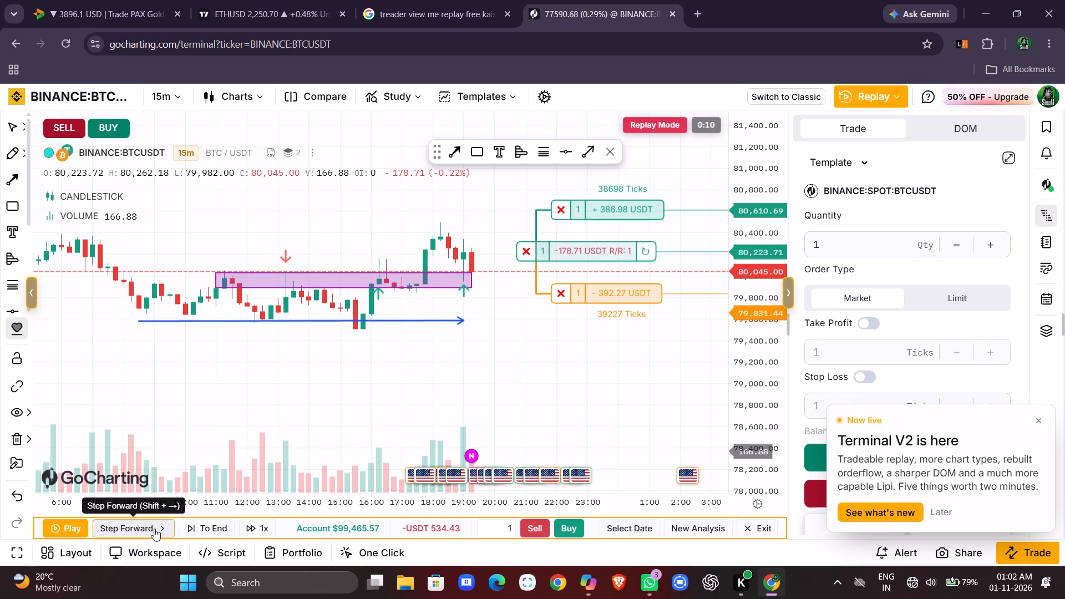
{"action": "left_click", "coordinate": [154, 529]}
{"action": "left_click", "coordinate": [154, 529]}
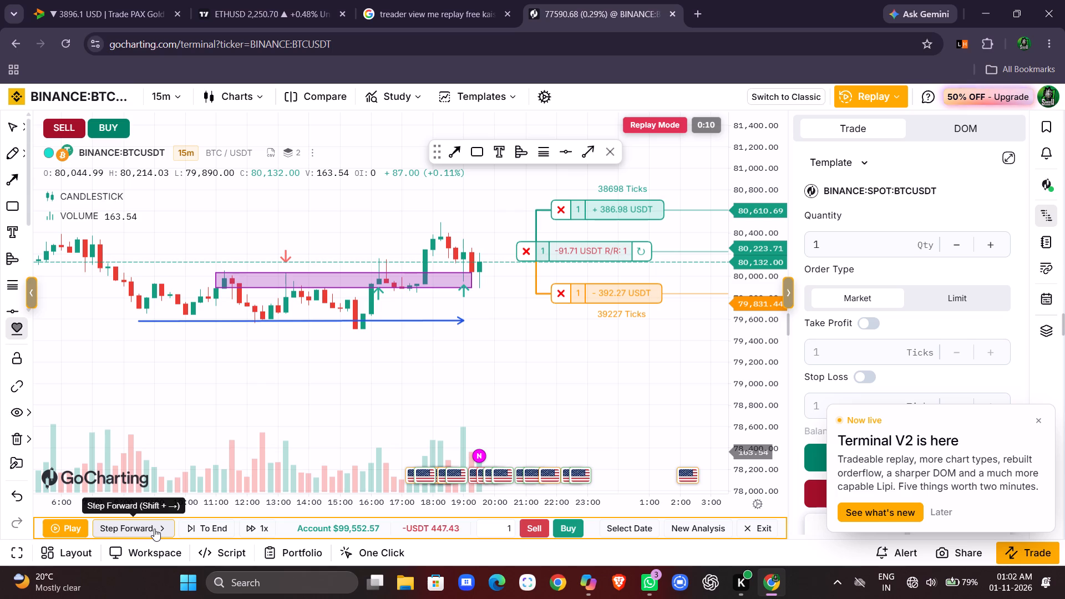
{"action": "left_click", "coordinate": [154, 529]}
{"action": "left_click", "coordinate": [154, 529]}
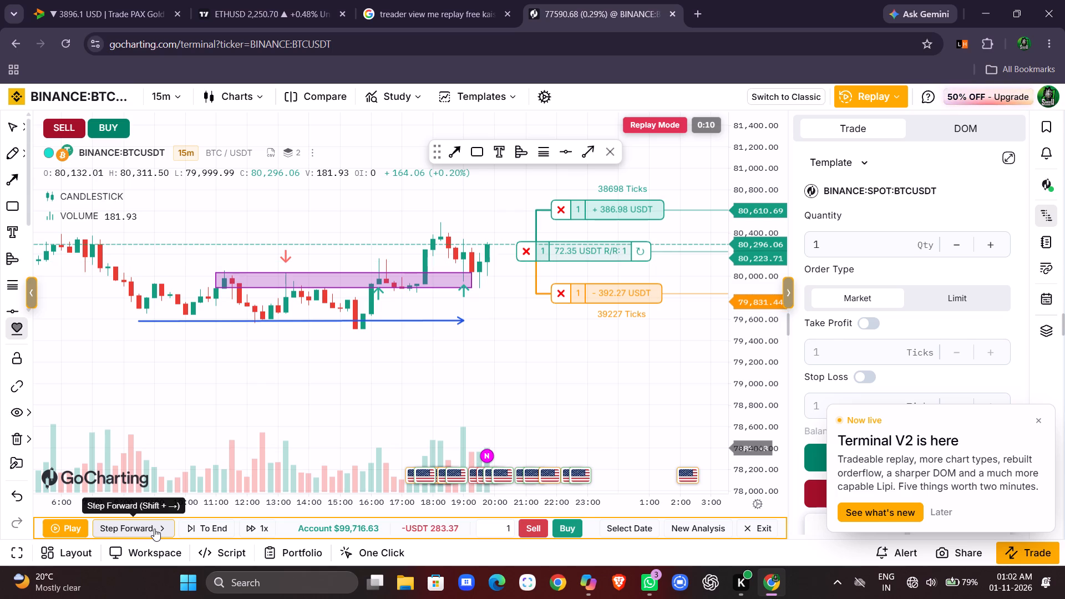
{"action": "left_click", "coordinate": [154, 529]}
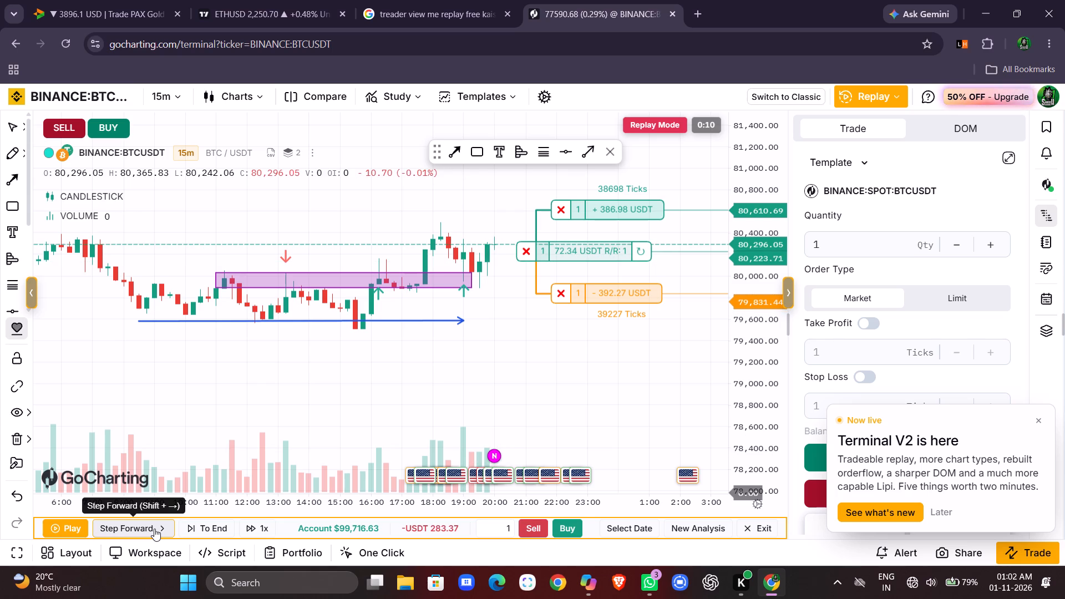
{"action": "left_click", "coordinate": [154, 529]}
{"action": "left_click", "coordinate": [154, 529]}
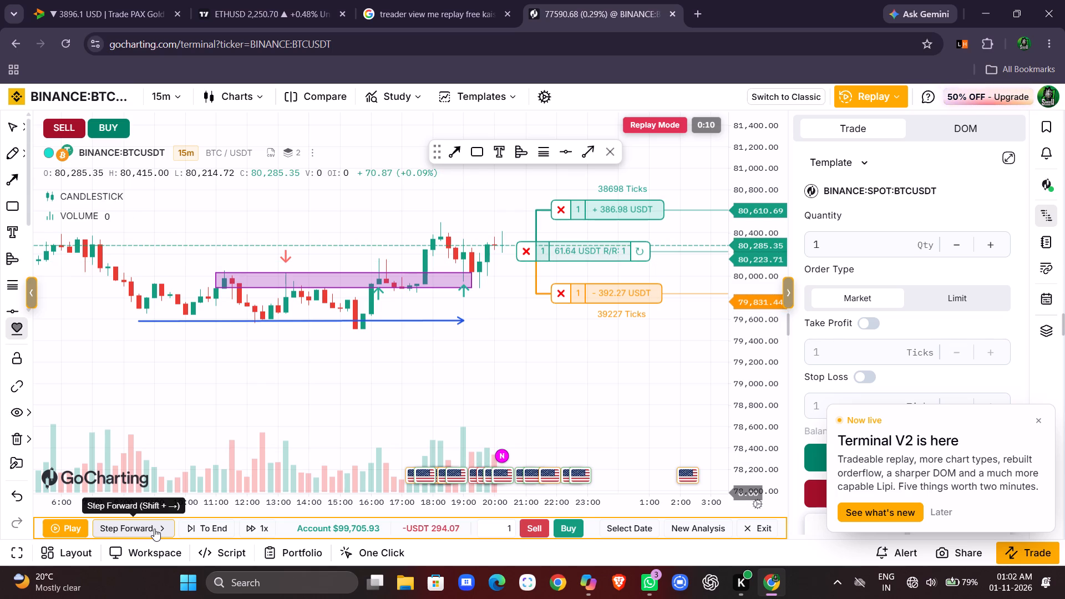
{"action": "left_click", "coordinate": [154, 529]}
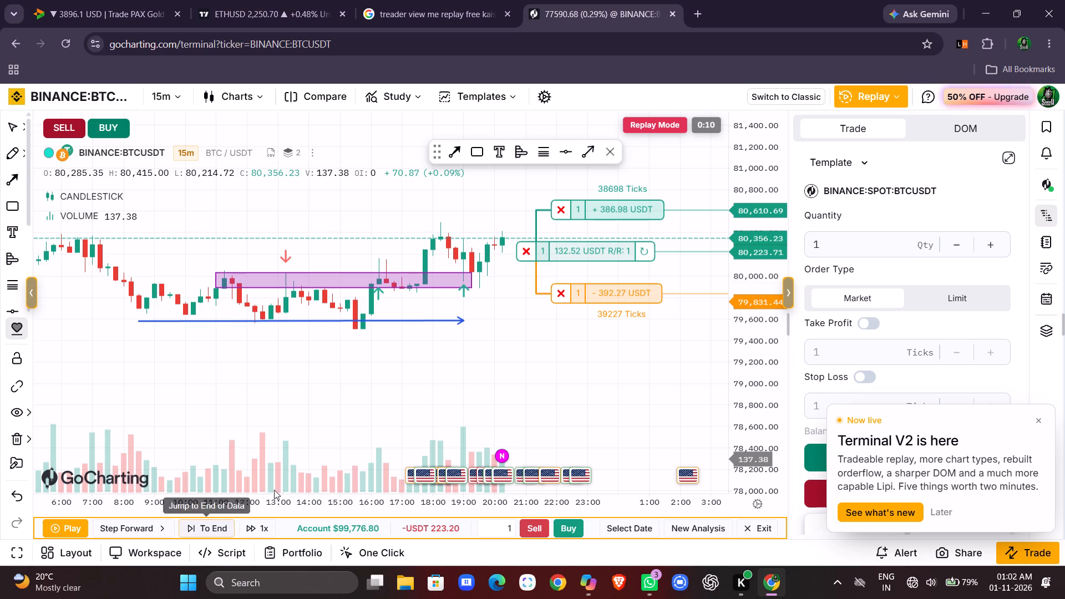
Step the replay forward from the 20:15 candle to the opening of the 20:45 candle.
{"action": "scroll", "coordinate": [430, 359], "scroll_direction": "left", "scroll_amount": 1}
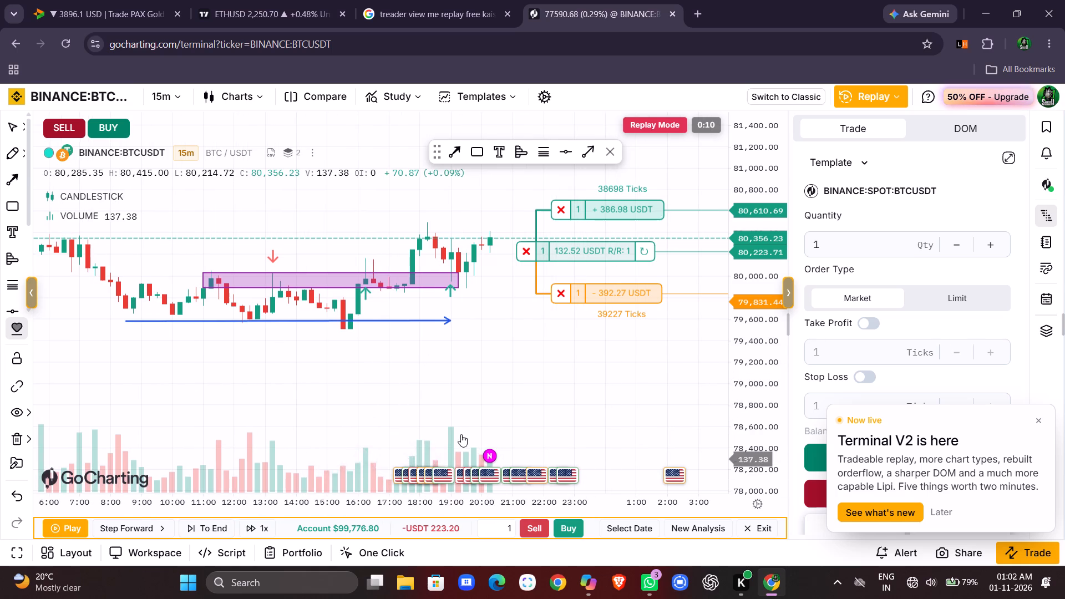
{"action": "left_click", "coordinate": [154, 521]}
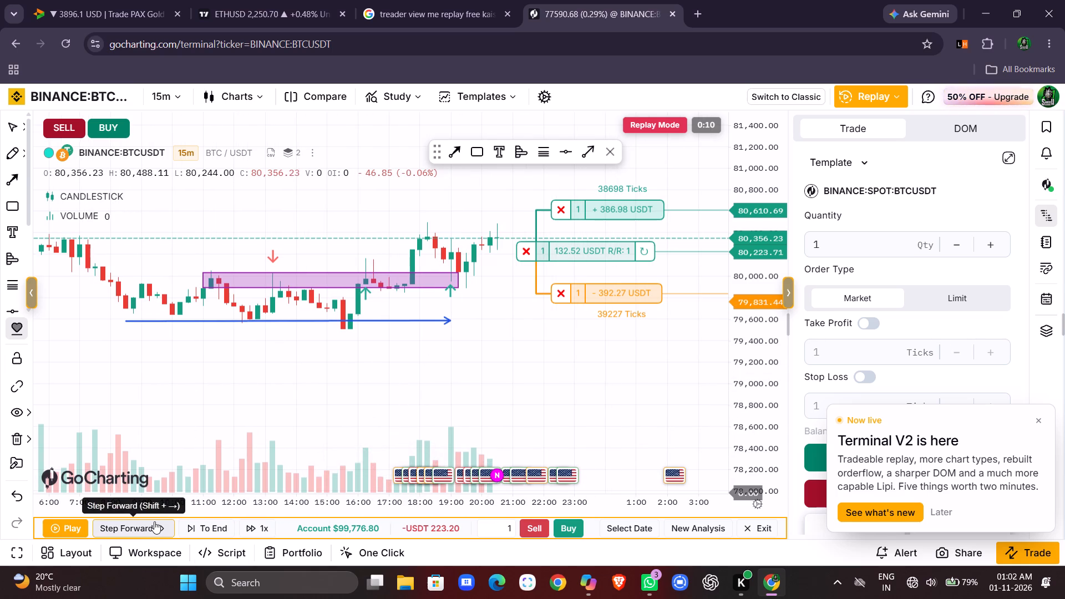
{"action": "left_click", "coordinate": [154, 521]}
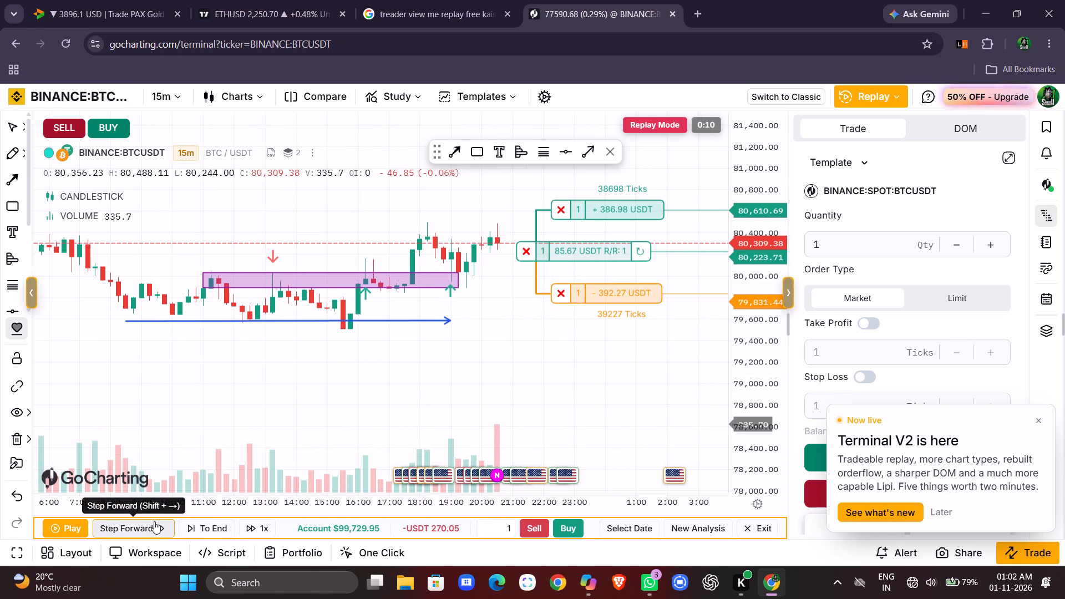
{"action": "left_click", "coordinate": [154, 521]}
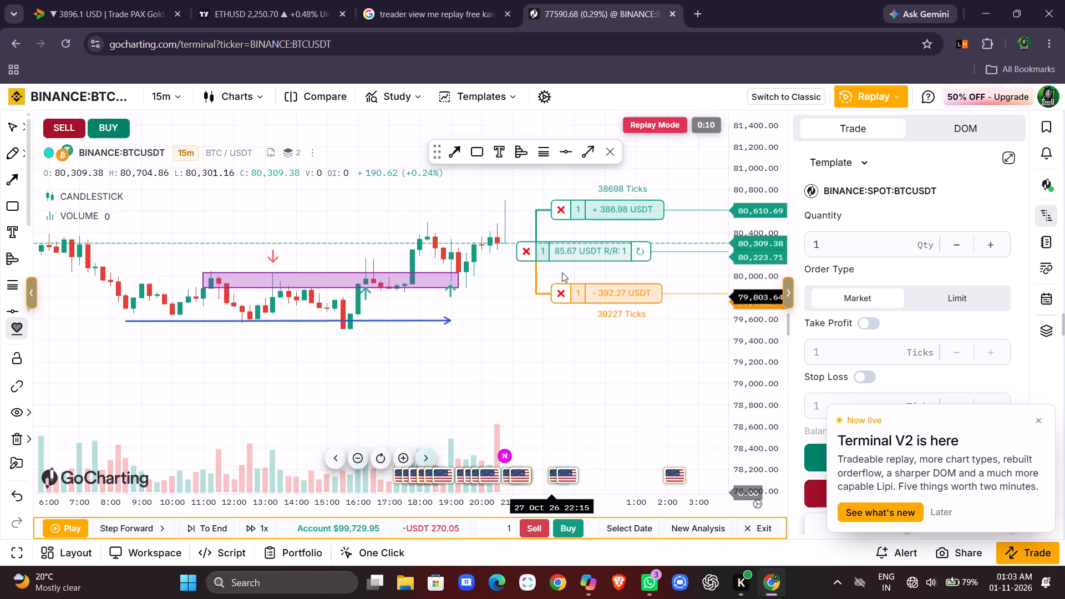
{"action": "left_click", "coordinate": [505, 207]}
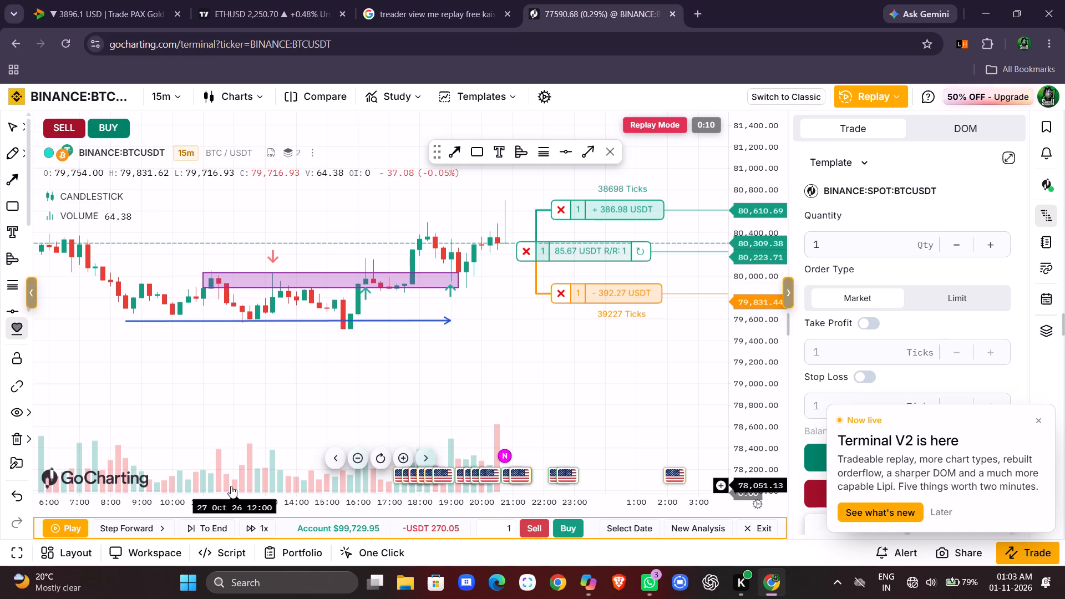
Jump the replay to the end of the available data.
{"action": "left_click", "coordinate": [210, 527]}
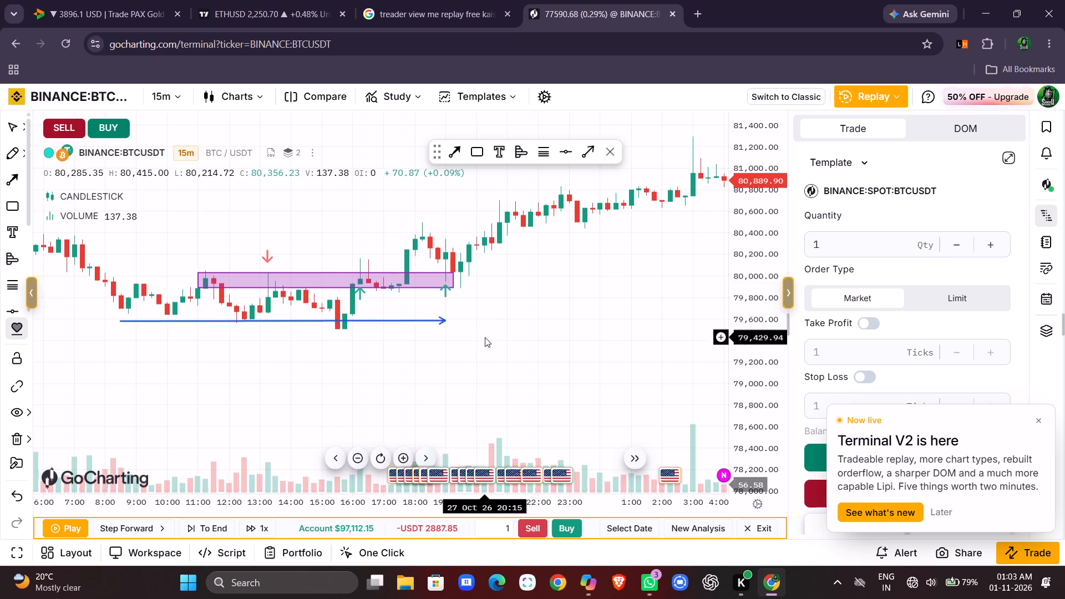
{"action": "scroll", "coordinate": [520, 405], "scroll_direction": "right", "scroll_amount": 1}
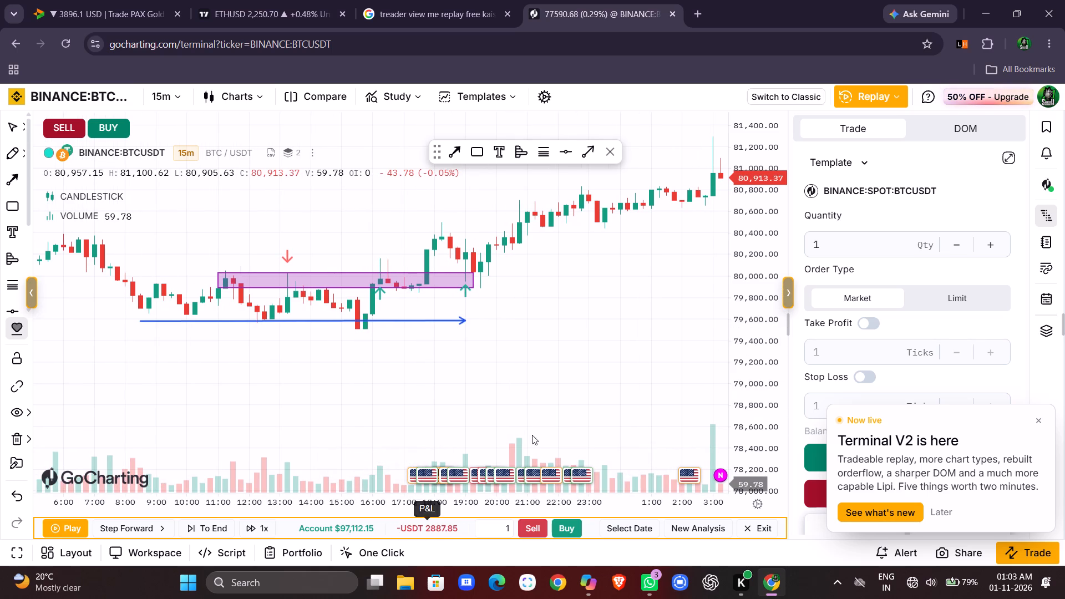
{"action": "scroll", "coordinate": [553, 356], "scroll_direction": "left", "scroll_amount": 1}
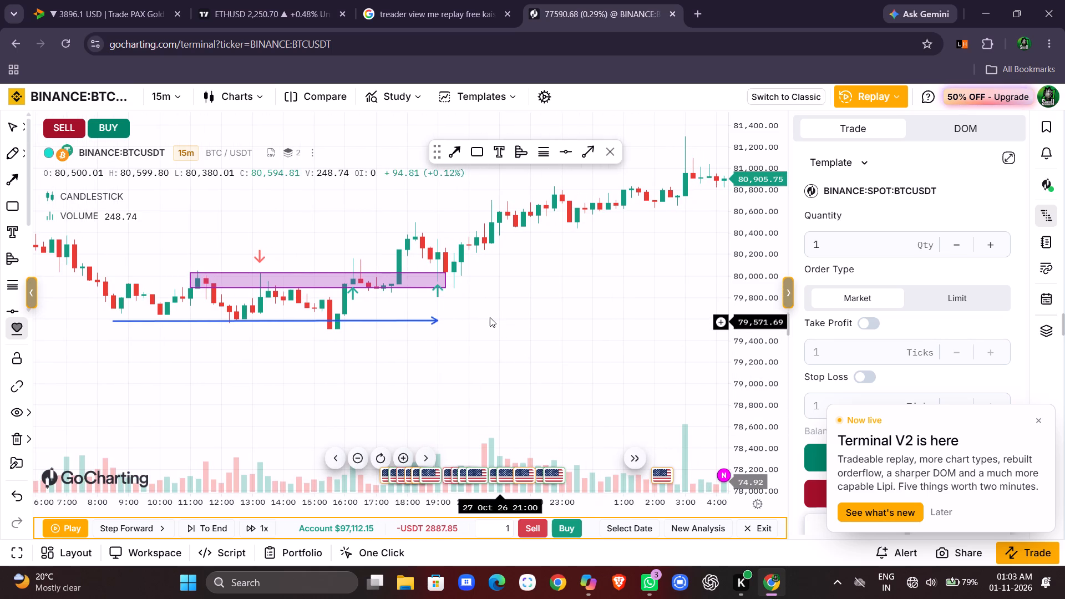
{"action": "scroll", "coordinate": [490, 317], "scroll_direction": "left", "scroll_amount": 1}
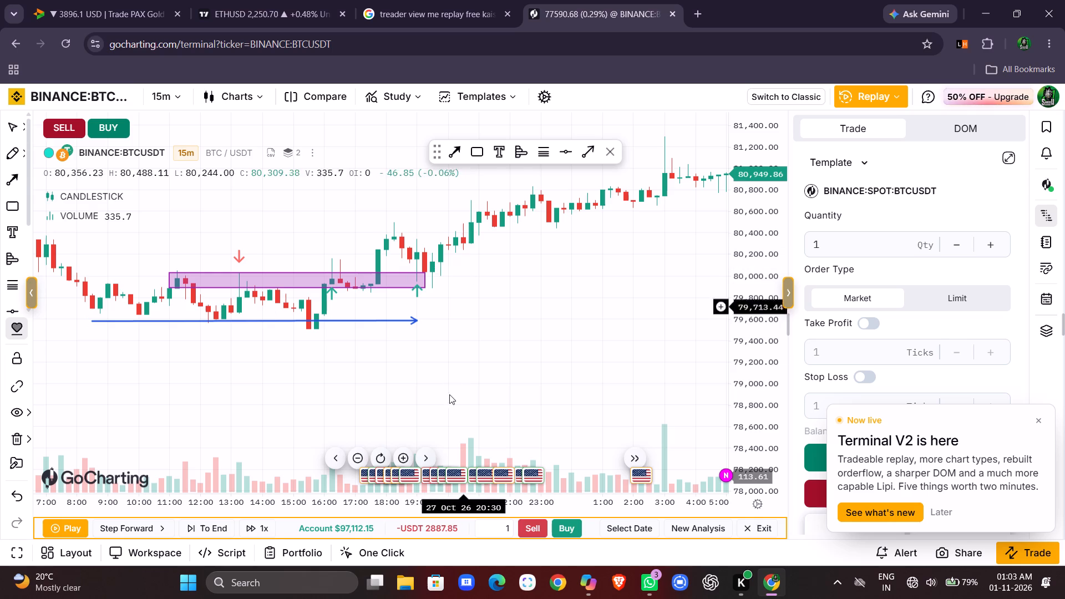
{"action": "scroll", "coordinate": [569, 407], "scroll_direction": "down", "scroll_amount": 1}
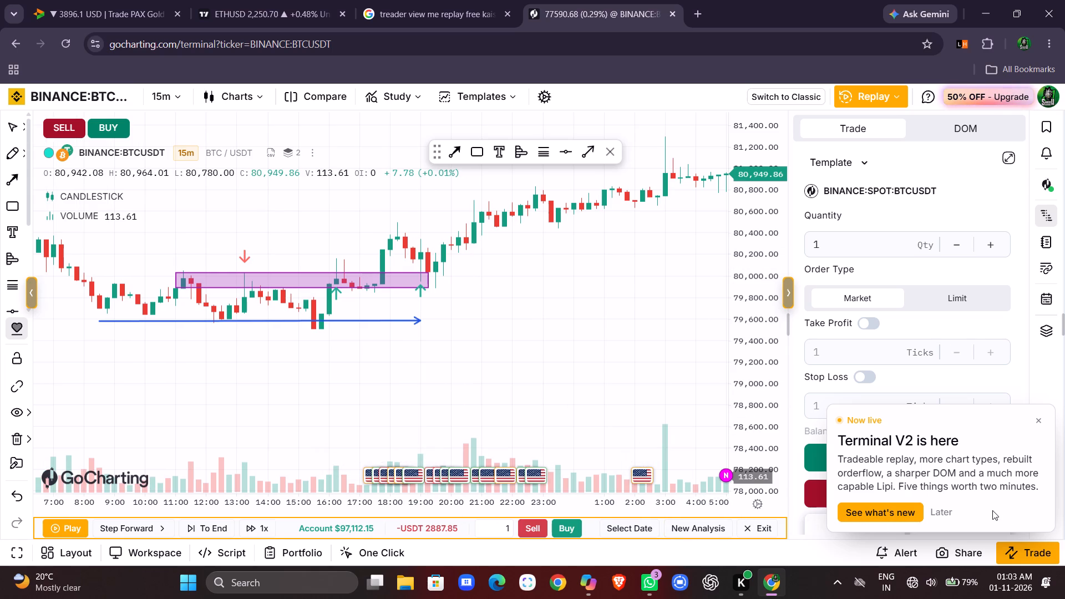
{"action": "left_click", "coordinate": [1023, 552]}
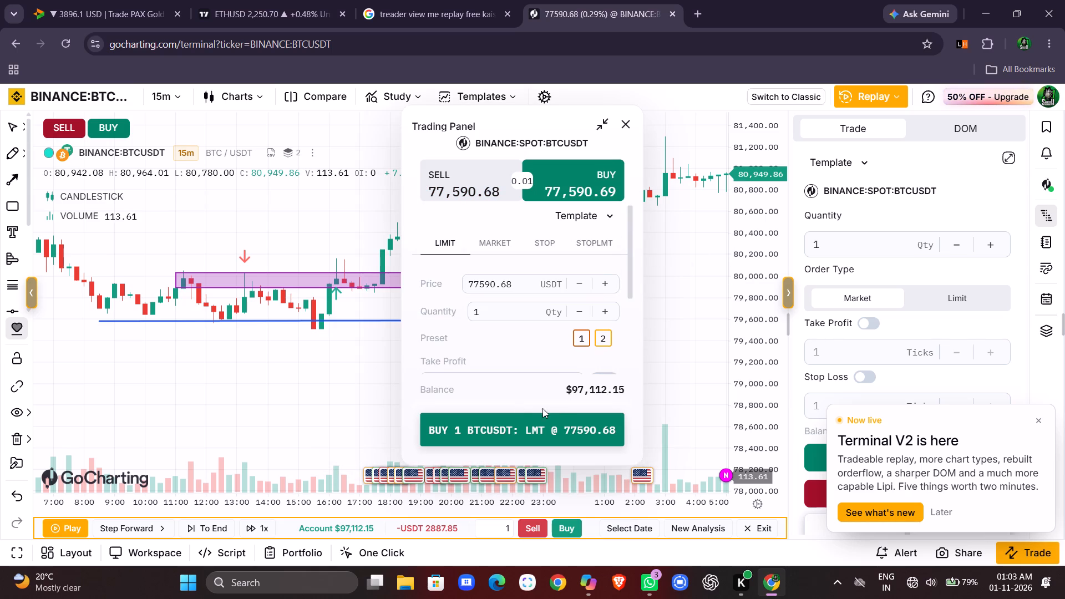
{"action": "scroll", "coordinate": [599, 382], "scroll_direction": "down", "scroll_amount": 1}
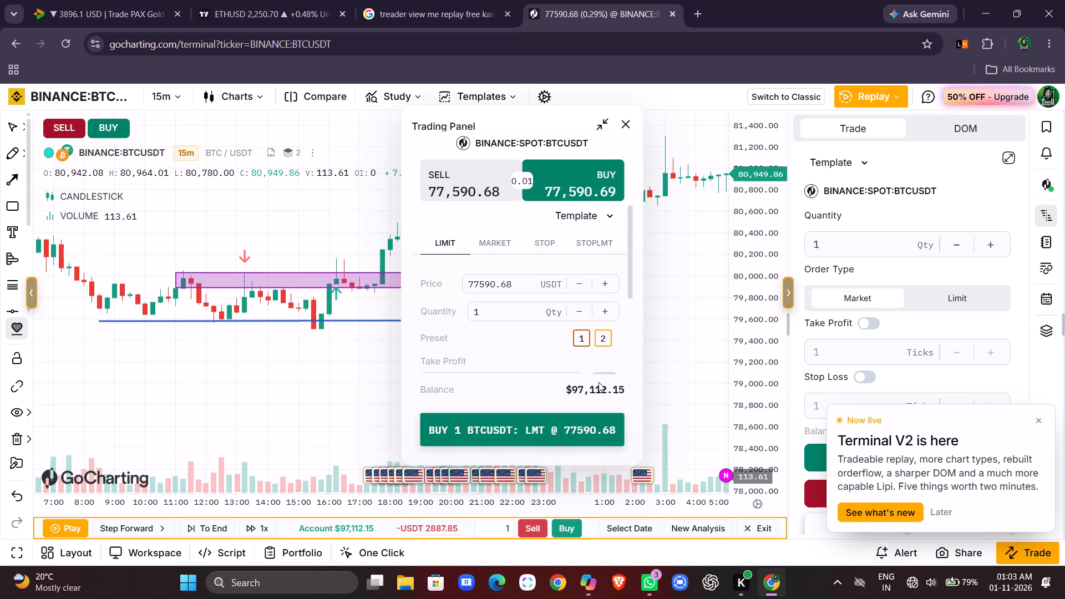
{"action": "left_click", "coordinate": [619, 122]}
Examine the 15-minute BTCUSDT price movement from the marked trades on 27 October 2026 through 28 October.
{"action": "scroll", "coordinate": [540, 322], "scroll_direction": "left", "scroll_amount": 1}
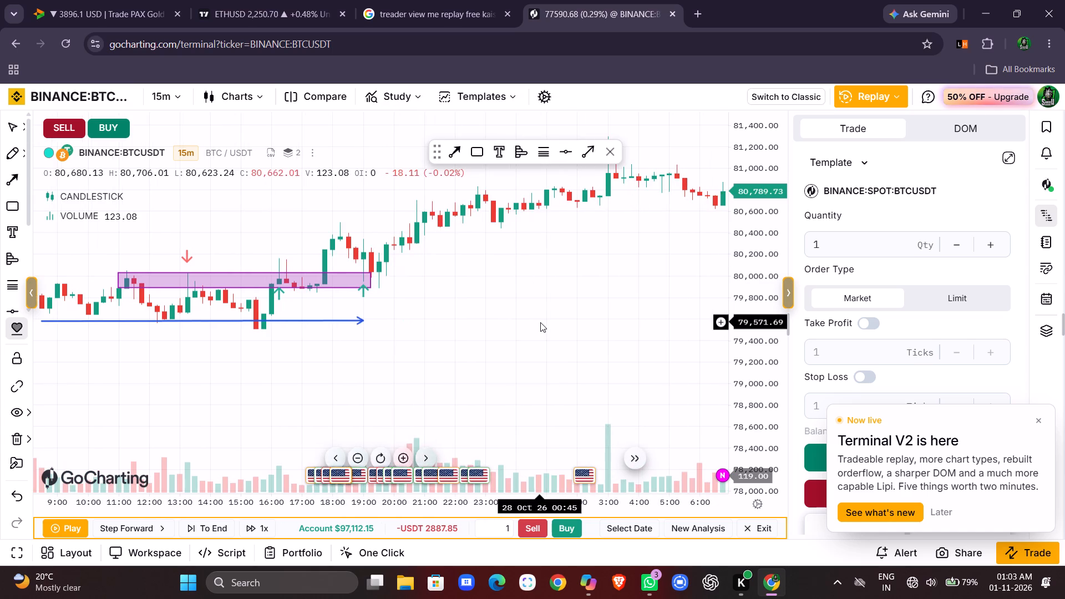
{"action": "scroll", "coordinate": [540, 322], "scroll_direction": "left", "scroll_amount": 7}
{"action": "scroll", "coordinate": [540, 322], "scroll_direction": "right", "scroll_amount": 1}
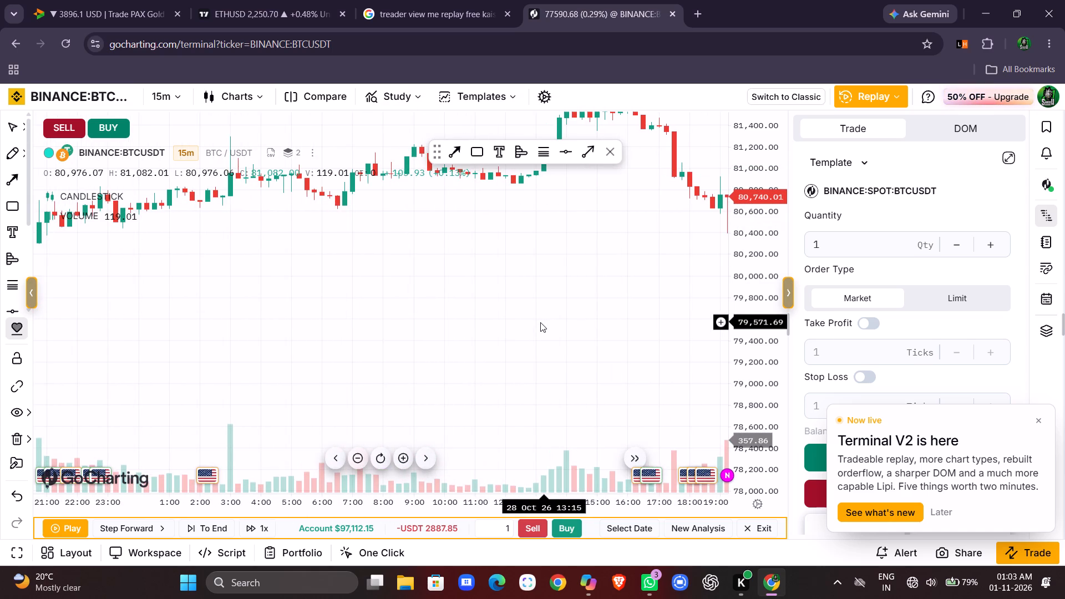
{"action": "scroll", "coordinate": [650, 263], "scroll_direction": "left", "scroll_amount": 5}
{"action": "scroll", "coordinate": [650, 263], "scroll_direction": "right", "scroll_amount": 4}
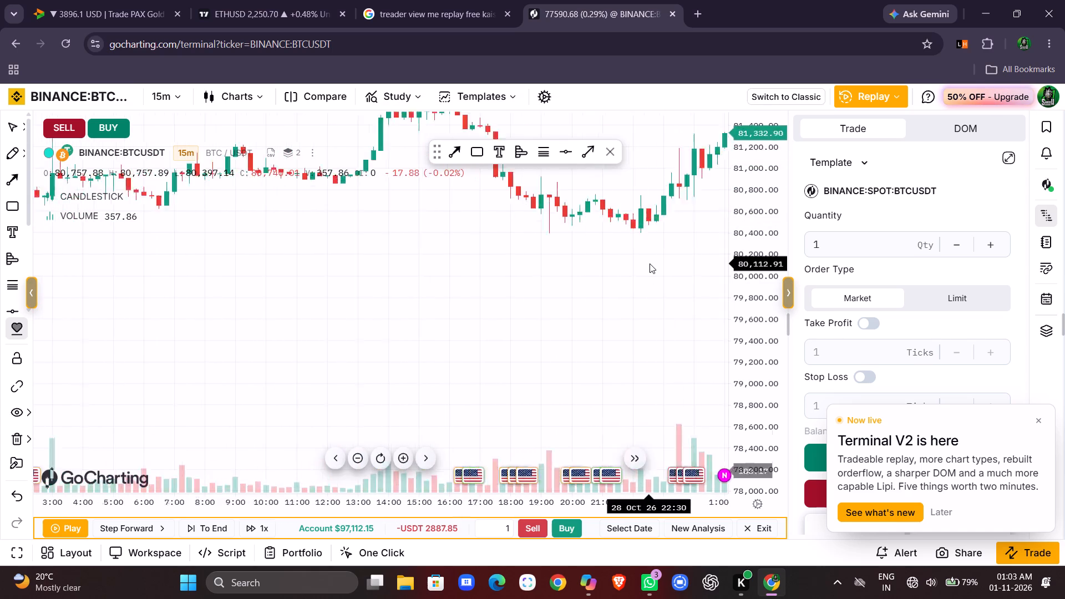
{"action": "scroll", "coordinate": [650, 263], "scroll_direction": "right", "scroll_amount": 2}
{"action": "scroll", "coordinate": [650, 263], "scroll_direction": "left", "scroll_amount": 5}
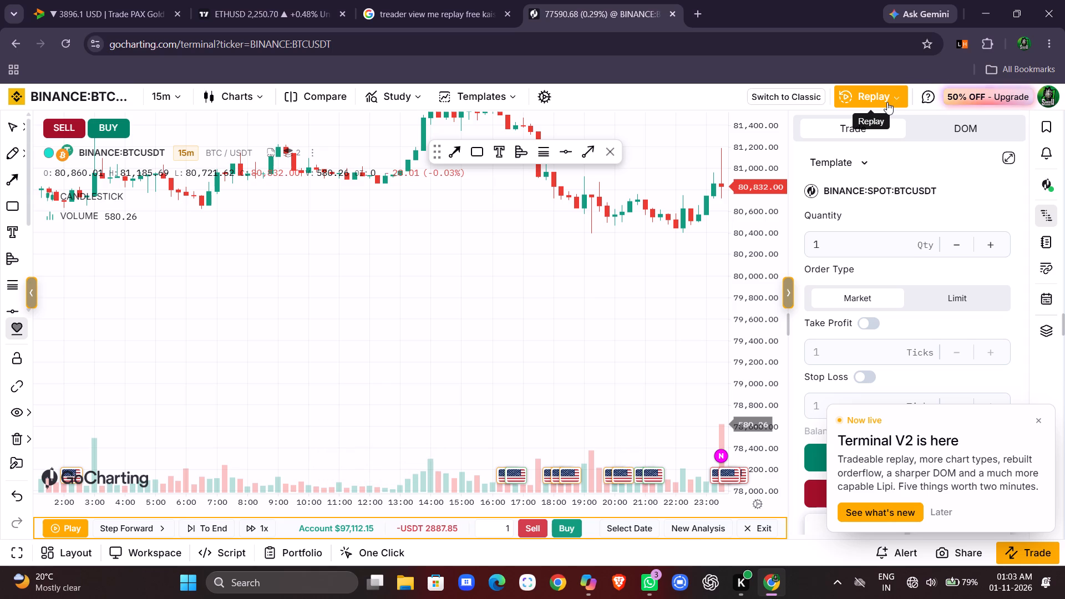
{"action": "scroll", "coordinate": [535, 323], "scroll_direction": "left", "scroll_amount": 6}
{"action": "scroll", "coordinate": [535, 323], "scroll_direction": "right", "scroll_amount": 2}
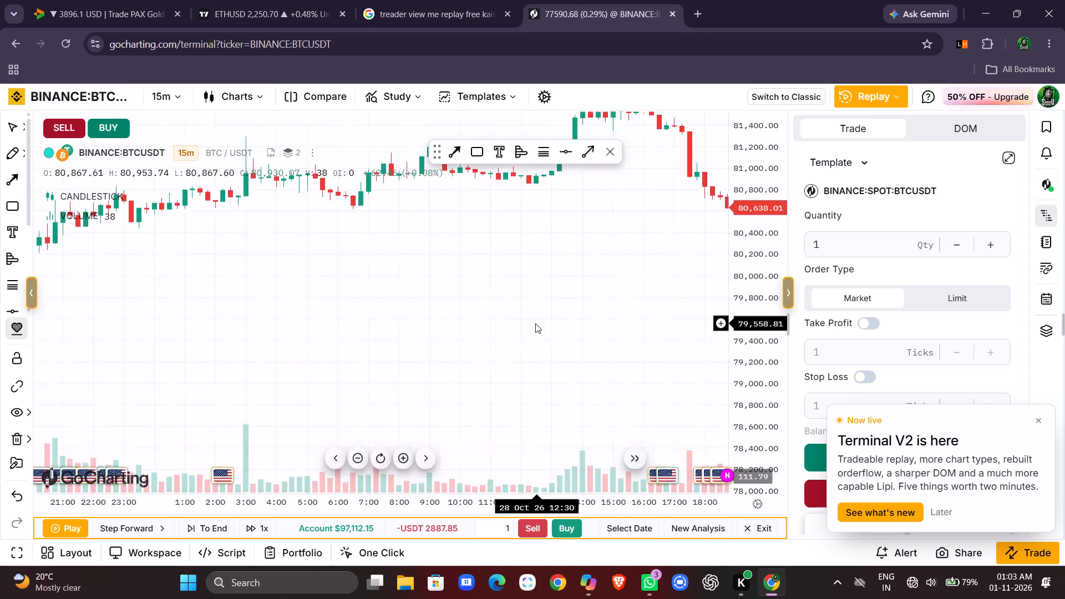
{"action": "scroll", "coordinate": [535, 323], "scroll_direction": "right", "scroll_amount": 1}
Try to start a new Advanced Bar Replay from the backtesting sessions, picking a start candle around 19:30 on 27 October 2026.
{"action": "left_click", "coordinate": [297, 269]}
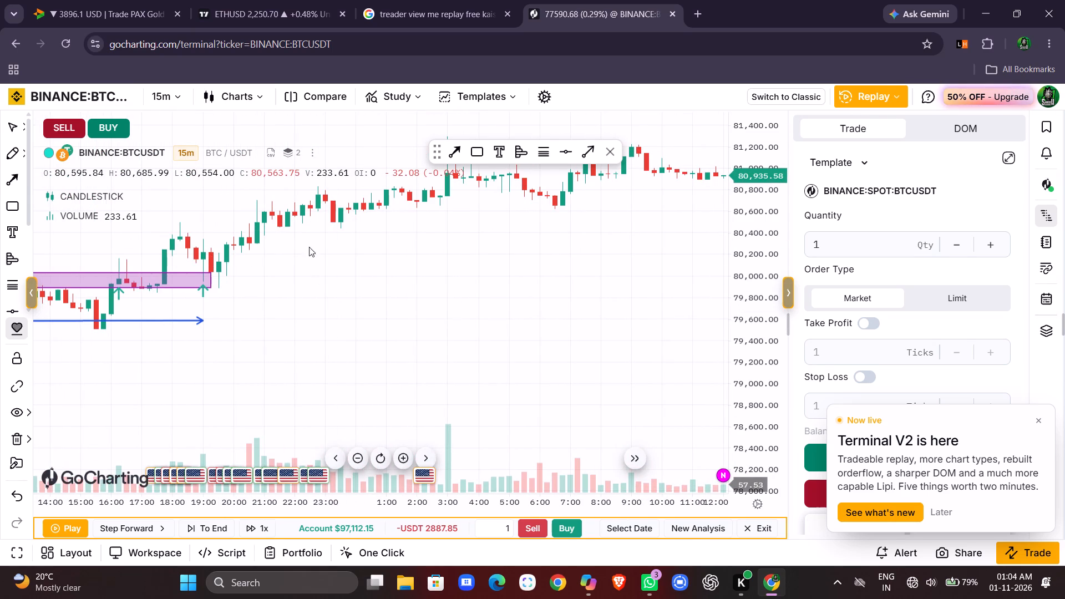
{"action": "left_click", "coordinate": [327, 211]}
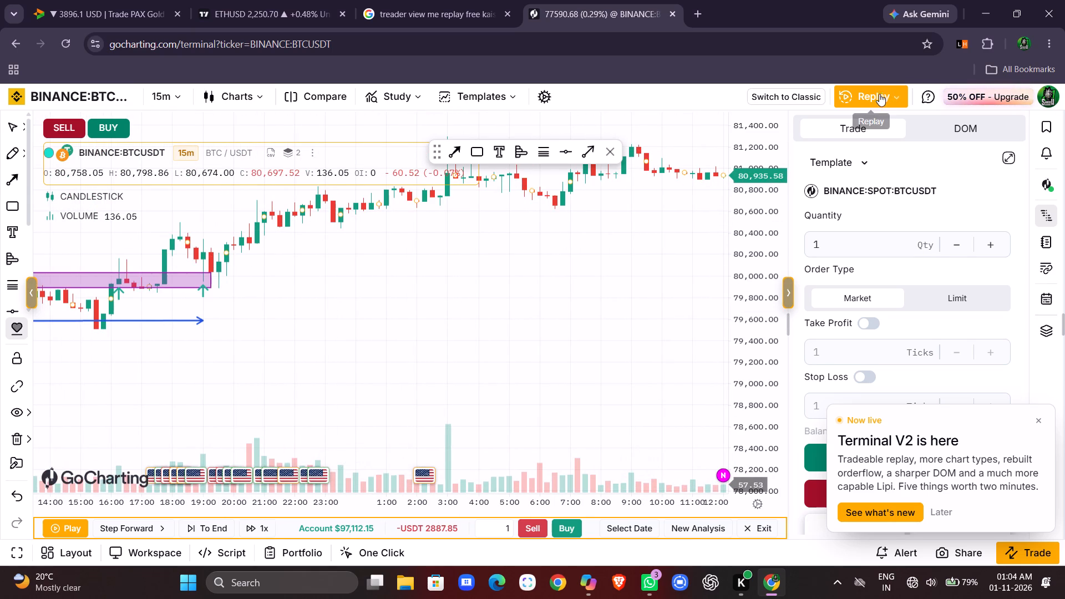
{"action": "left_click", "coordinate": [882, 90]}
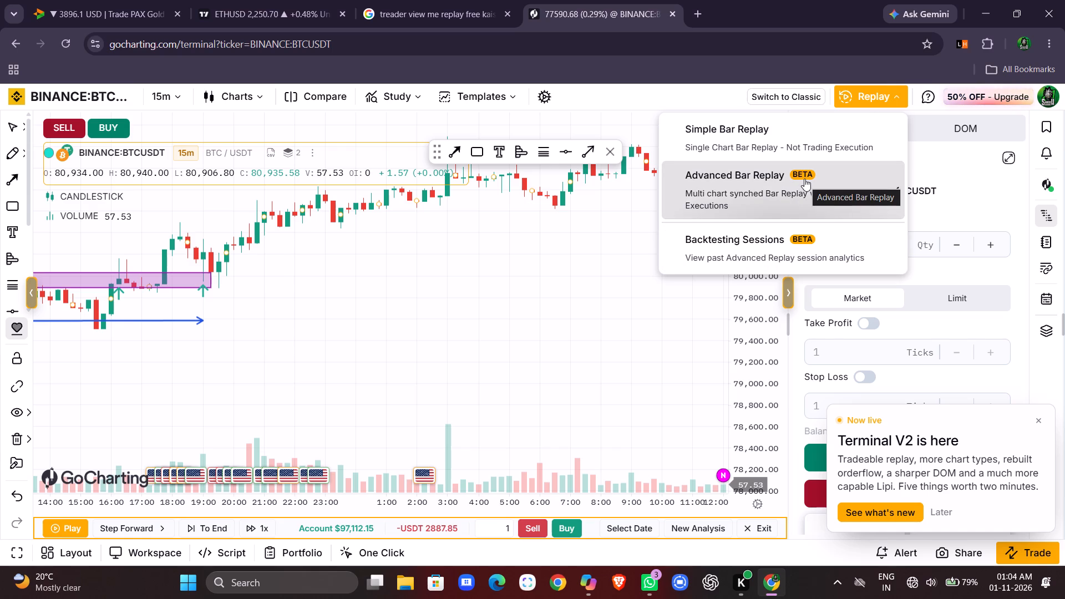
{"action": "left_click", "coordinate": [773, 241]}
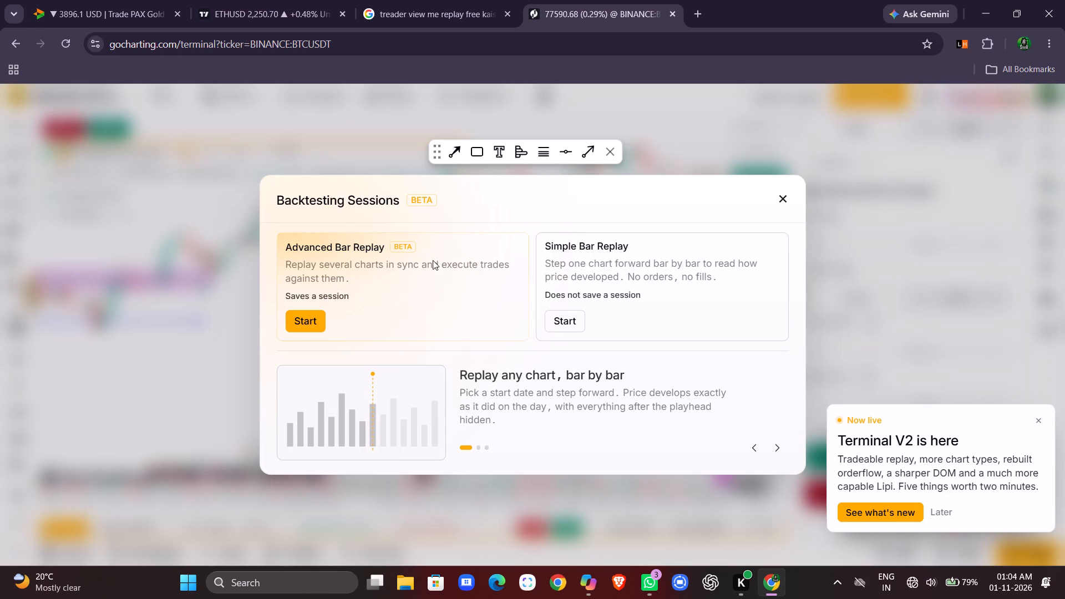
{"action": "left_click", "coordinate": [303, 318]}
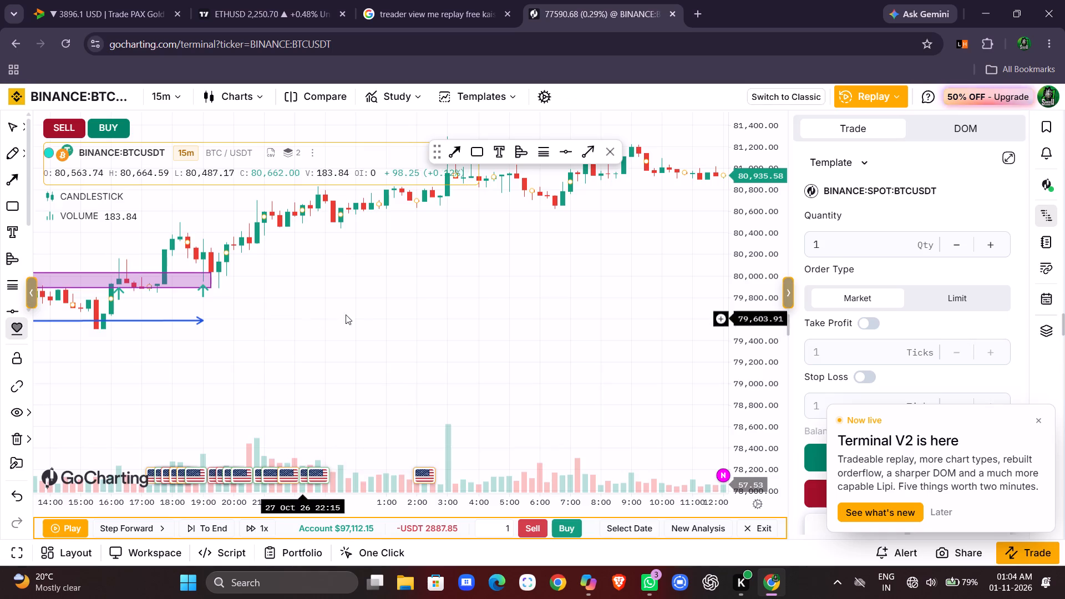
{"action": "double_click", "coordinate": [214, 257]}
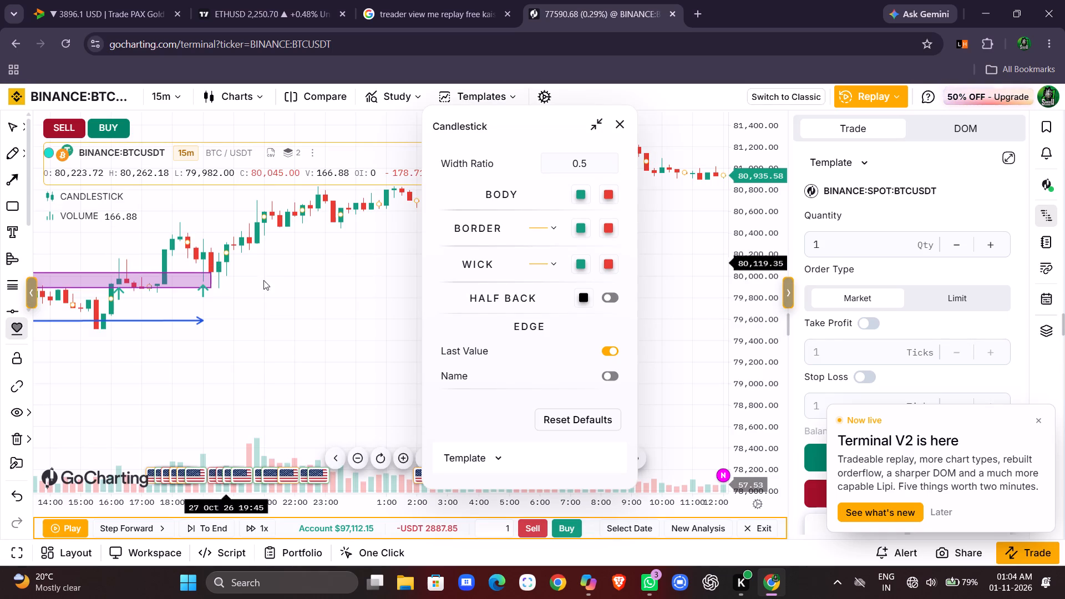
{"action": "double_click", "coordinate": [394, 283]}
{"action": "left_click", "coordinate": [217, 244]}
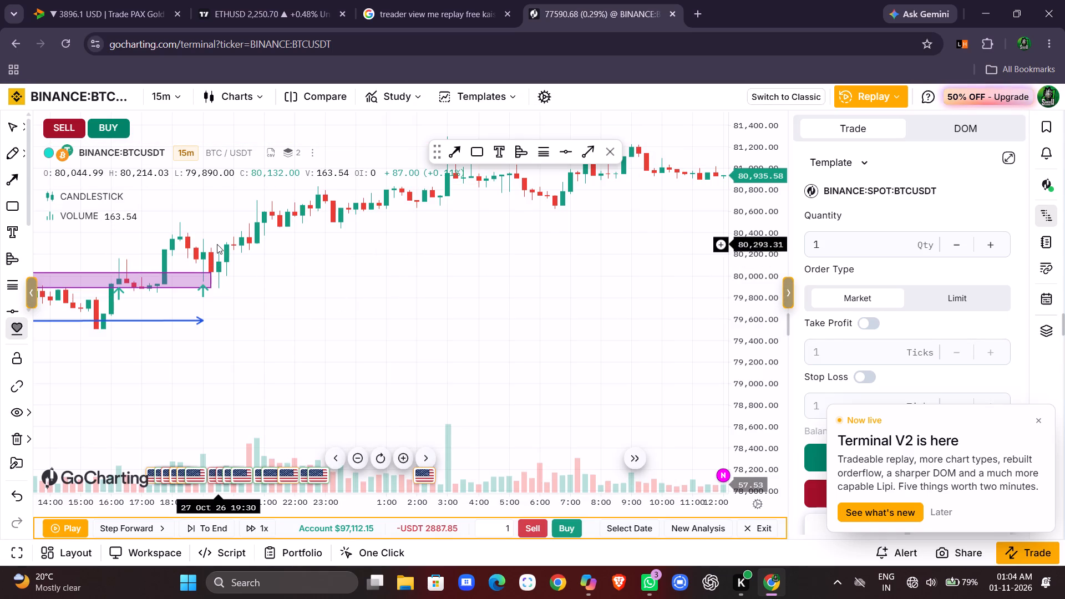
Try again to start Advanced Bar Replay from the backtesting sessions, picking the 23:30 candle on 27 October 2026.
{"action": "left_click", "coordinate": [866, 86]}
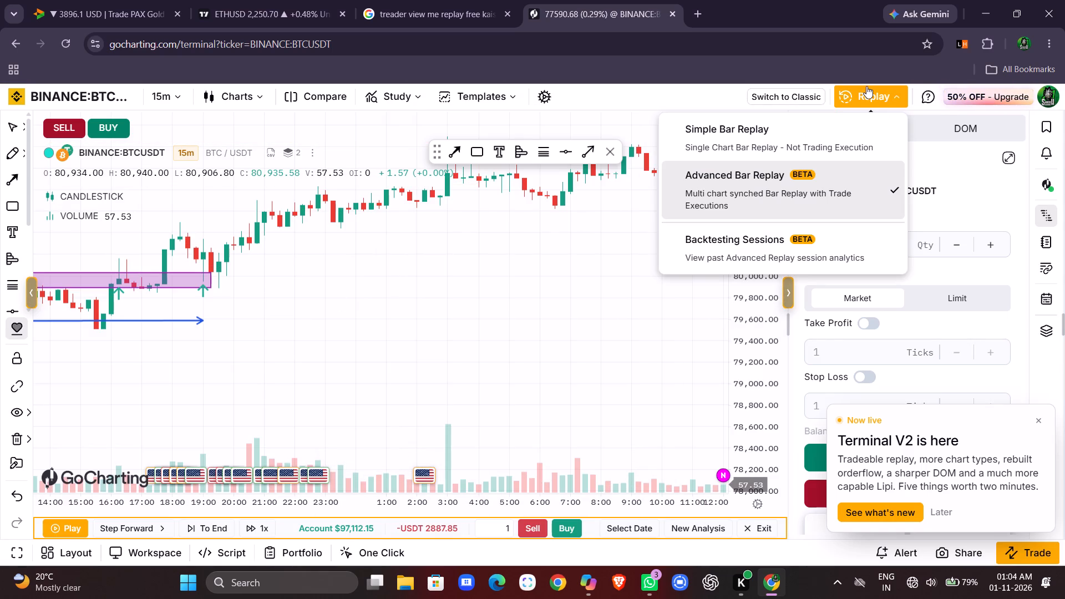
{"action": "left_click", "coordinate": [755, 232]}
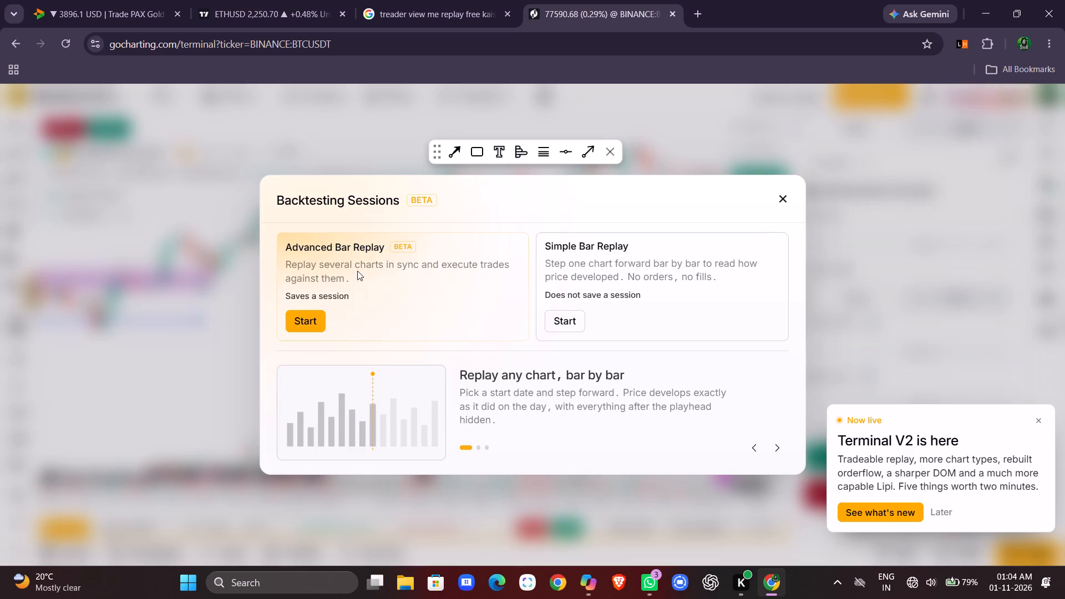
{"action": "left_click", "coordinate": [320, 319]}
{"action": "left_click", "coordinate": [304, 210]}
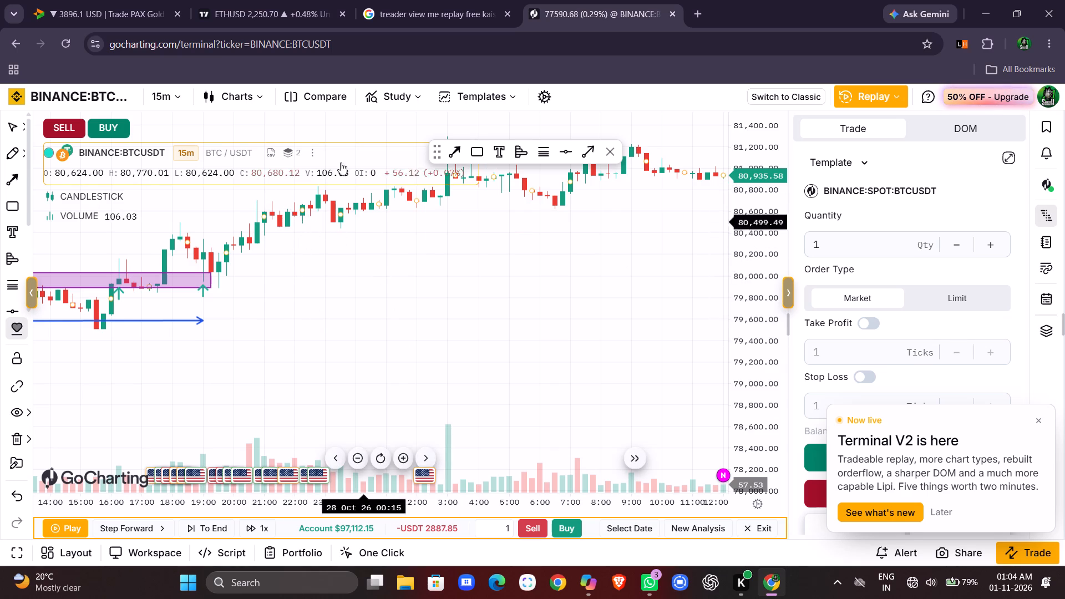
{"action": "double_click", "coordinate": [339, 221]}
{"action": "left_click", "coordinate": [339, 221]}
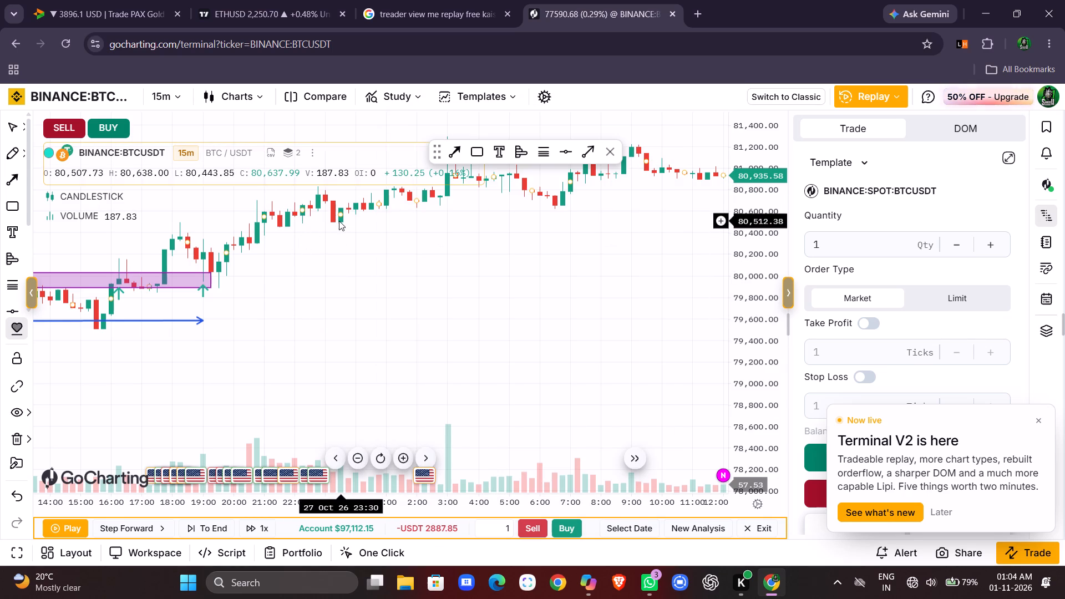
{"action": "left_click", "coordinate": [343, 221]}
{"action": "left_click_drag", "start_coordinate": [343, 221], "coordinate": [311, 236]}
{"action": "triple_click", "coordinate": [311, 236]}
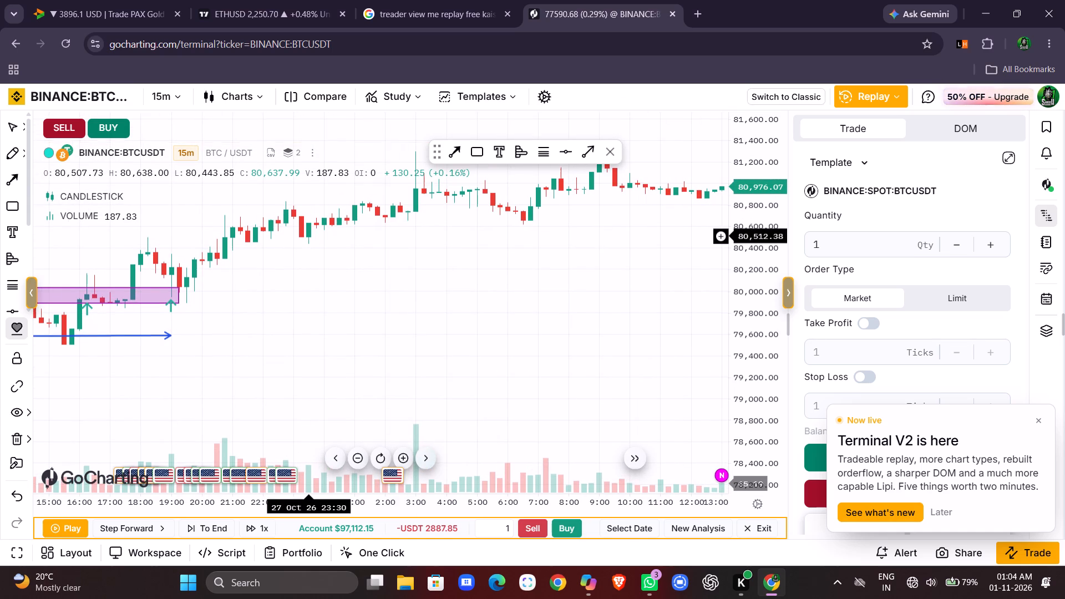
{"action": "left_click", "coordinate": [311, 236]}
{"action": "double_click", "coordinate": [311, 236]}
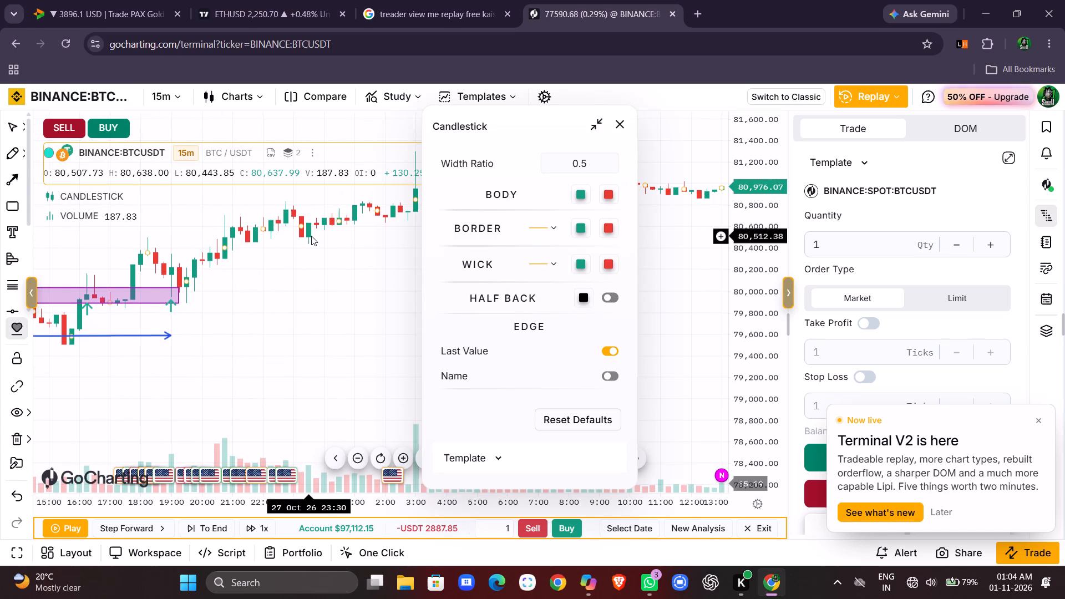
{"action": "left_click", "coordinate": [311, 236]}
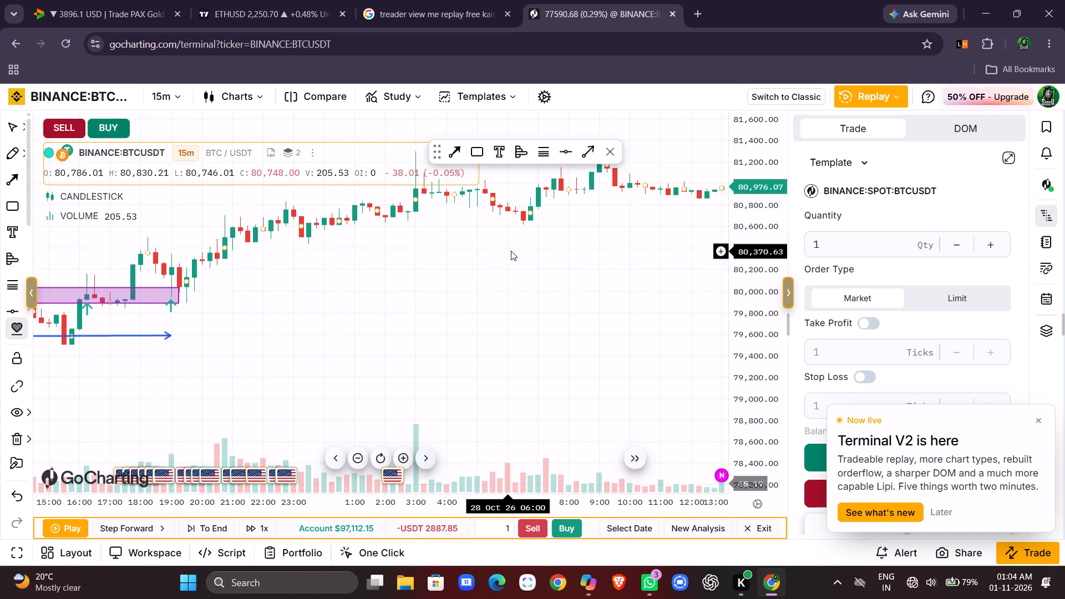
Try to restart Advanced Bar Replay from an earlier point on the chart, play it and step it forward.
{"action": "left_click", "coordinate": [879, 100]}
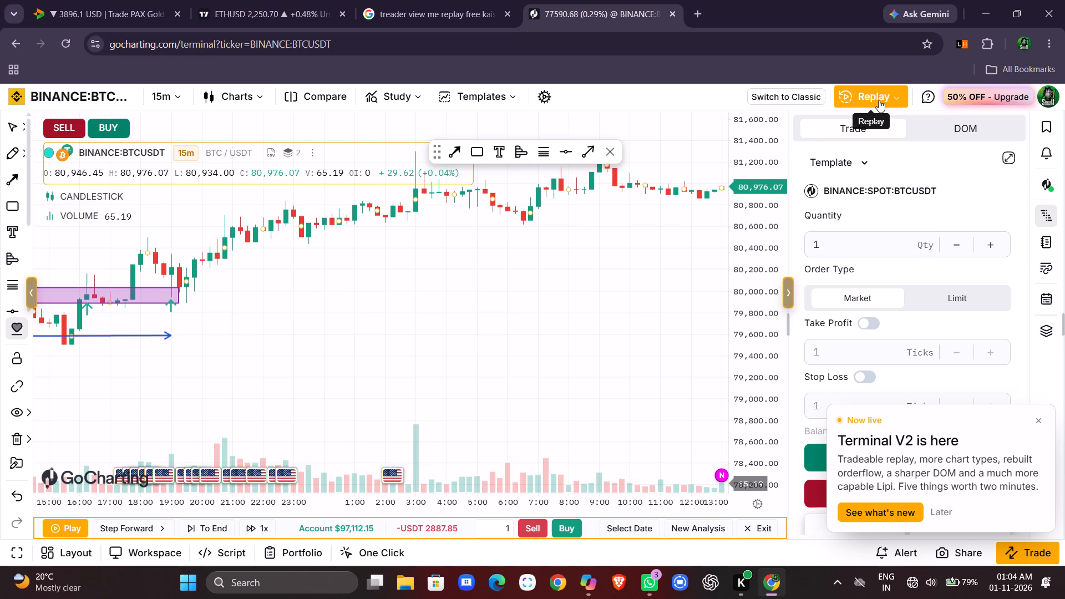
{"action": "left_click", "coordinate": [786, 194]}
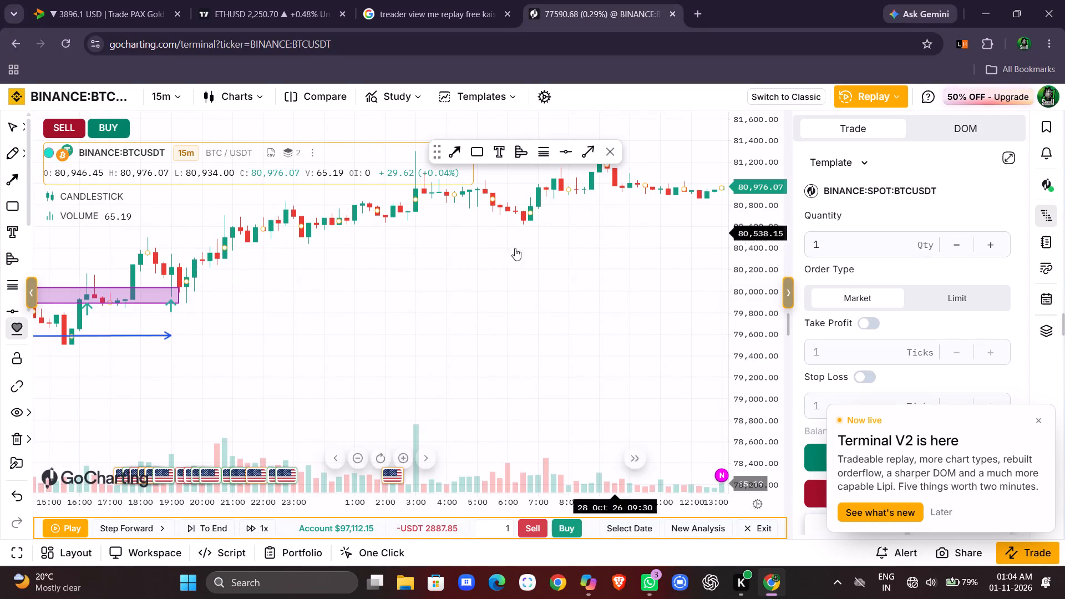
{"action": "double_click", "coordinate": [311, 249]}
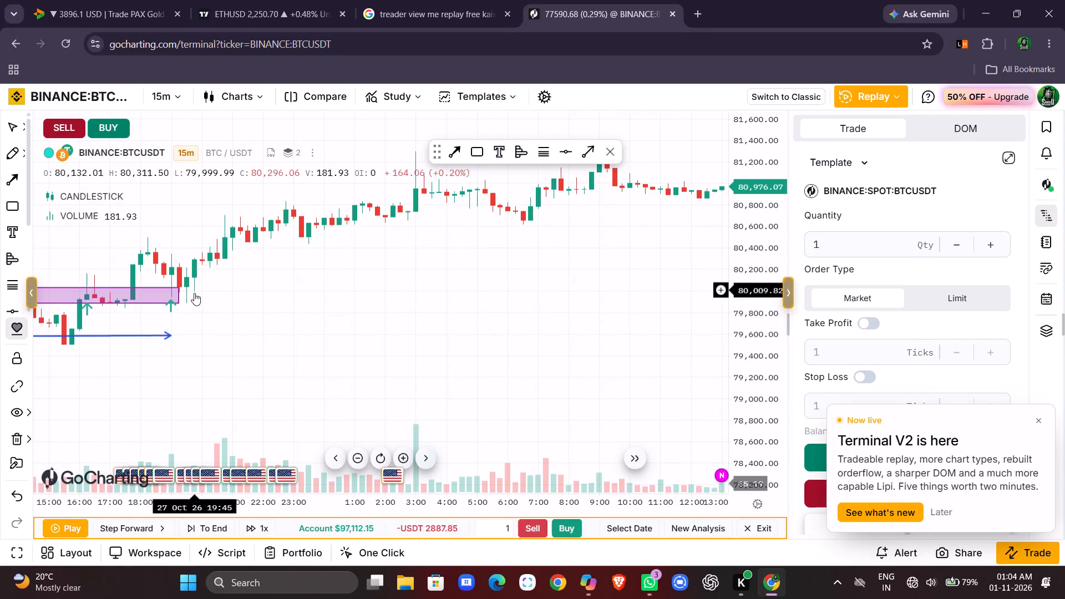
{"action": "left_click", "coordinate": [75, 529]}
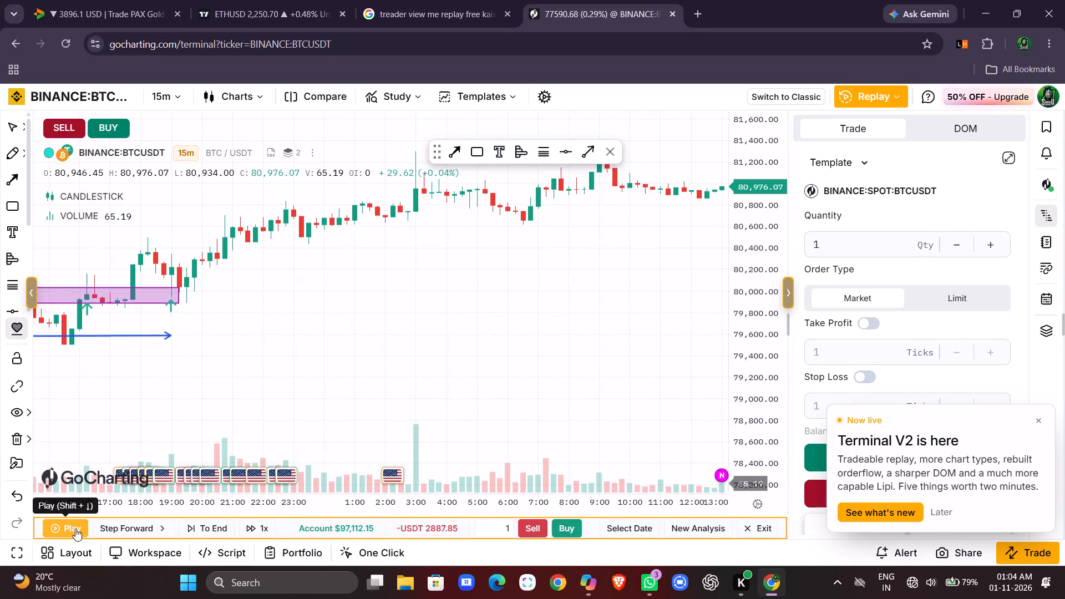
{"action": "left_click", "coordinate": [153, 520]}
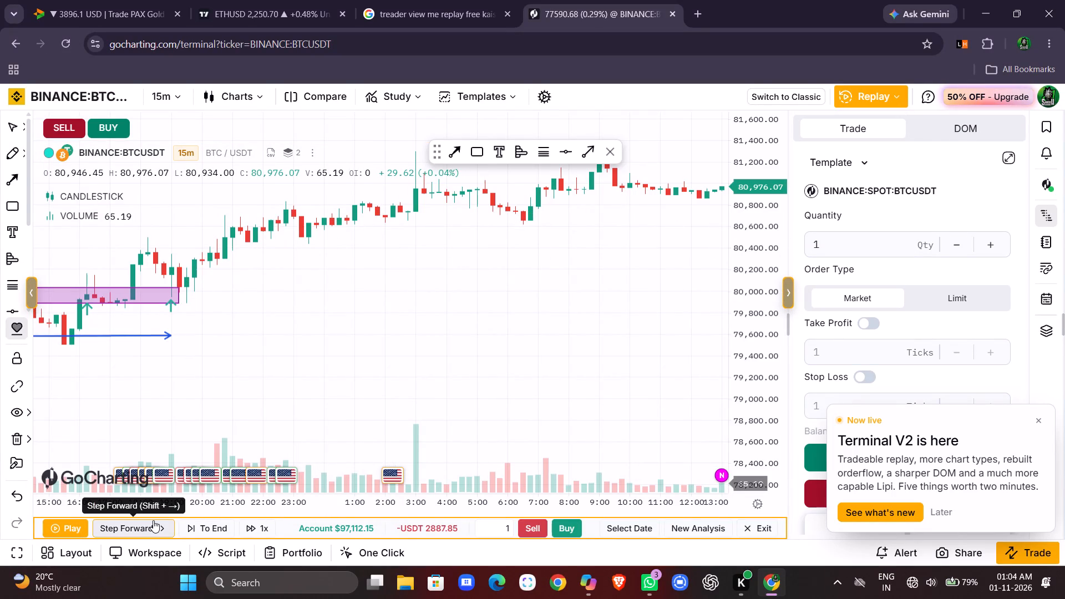
Examine the BTCUSDT price history between 26 and 29 October 2026 for another replay starting point.
{"action": "scroll", "coordinate": [369, 424], "scroll_direction": "left", "scroll_amount": 9}
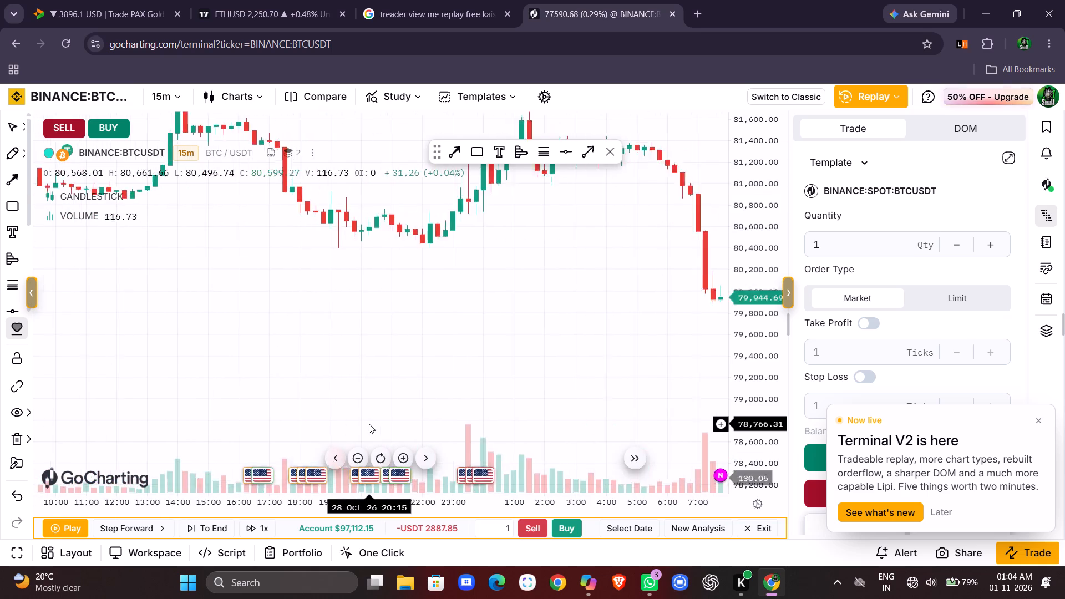
{"action": "scroll", "coordinate": [369, 424], "scroll_direction": "left", "scroll_amount": 1}
{"action": "scroll", "coordinate": [369, 424], "scroll_direction": "right", "scroll_amount": 4}
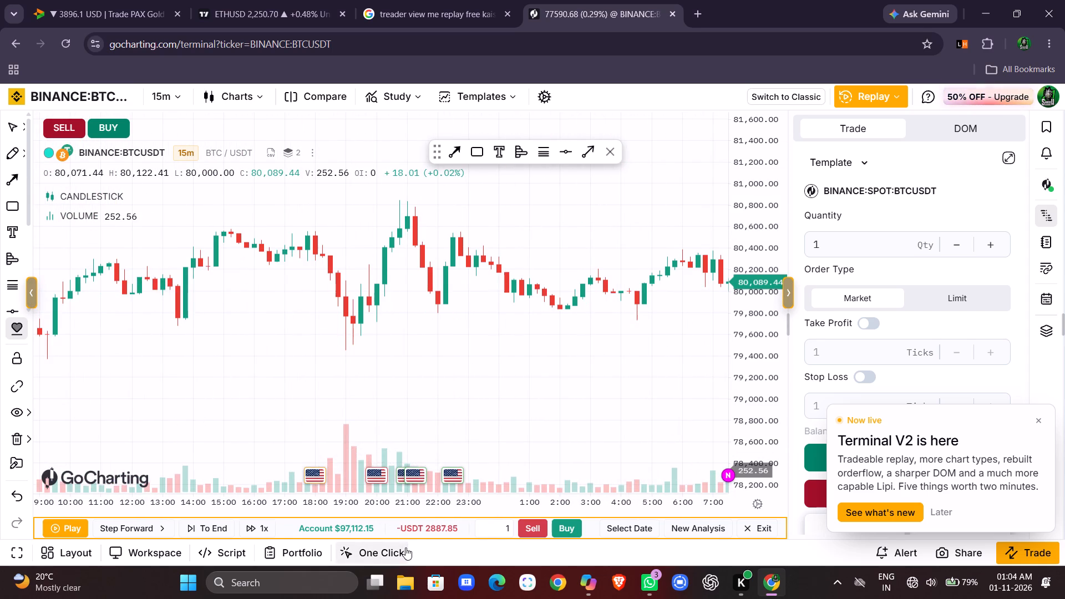
{"action": "left_click", "coordinate": [145, 560]}
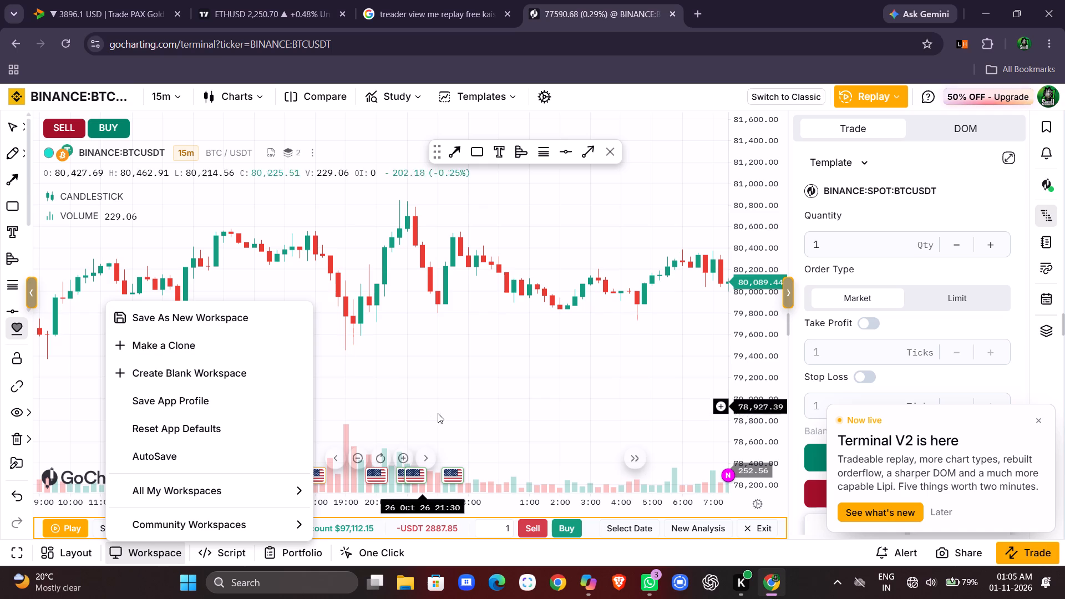
{"action": "left_click", "coordinate": [438, 413]}
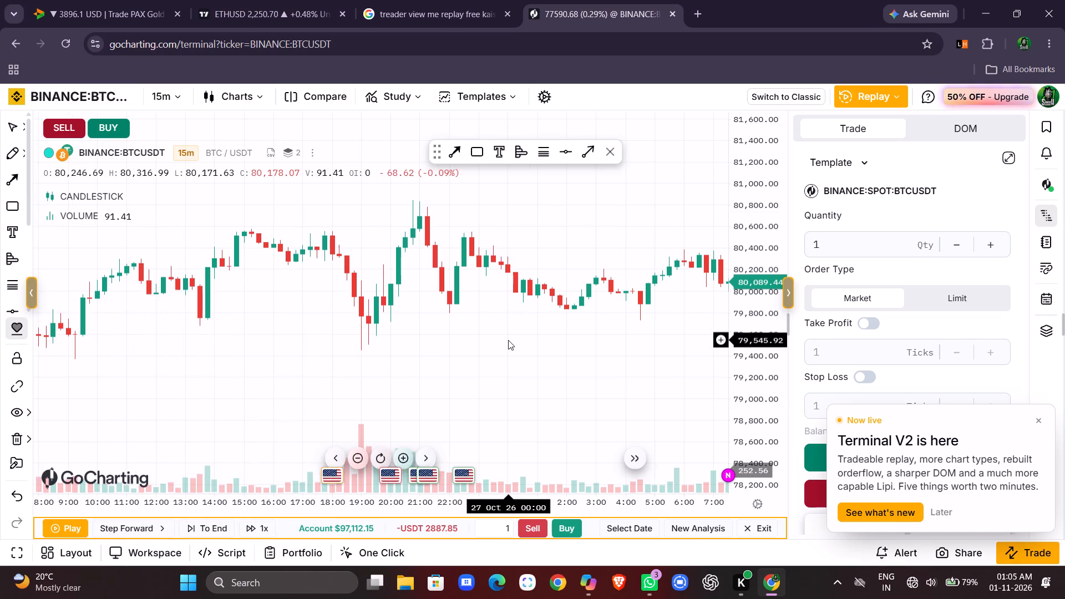
{"action": "scroll", "coordinate": [344, 384], "scroll_direction": "right", "scroll_amount": 8}
{"action": "scroll", "coordinate": [344, 384], "scroll_direction": "left", "scroll_amount": 1}
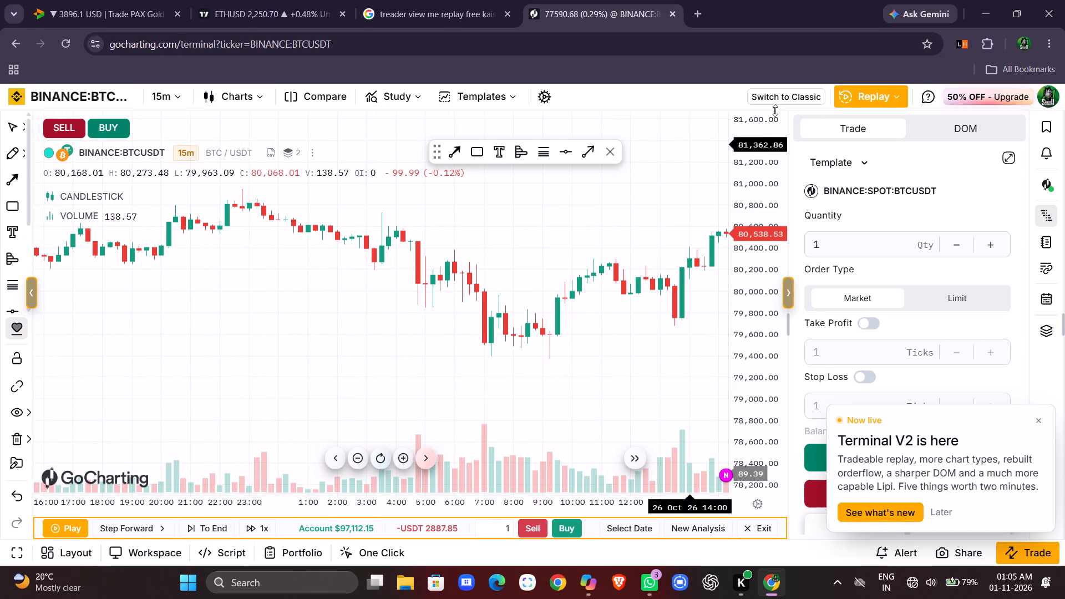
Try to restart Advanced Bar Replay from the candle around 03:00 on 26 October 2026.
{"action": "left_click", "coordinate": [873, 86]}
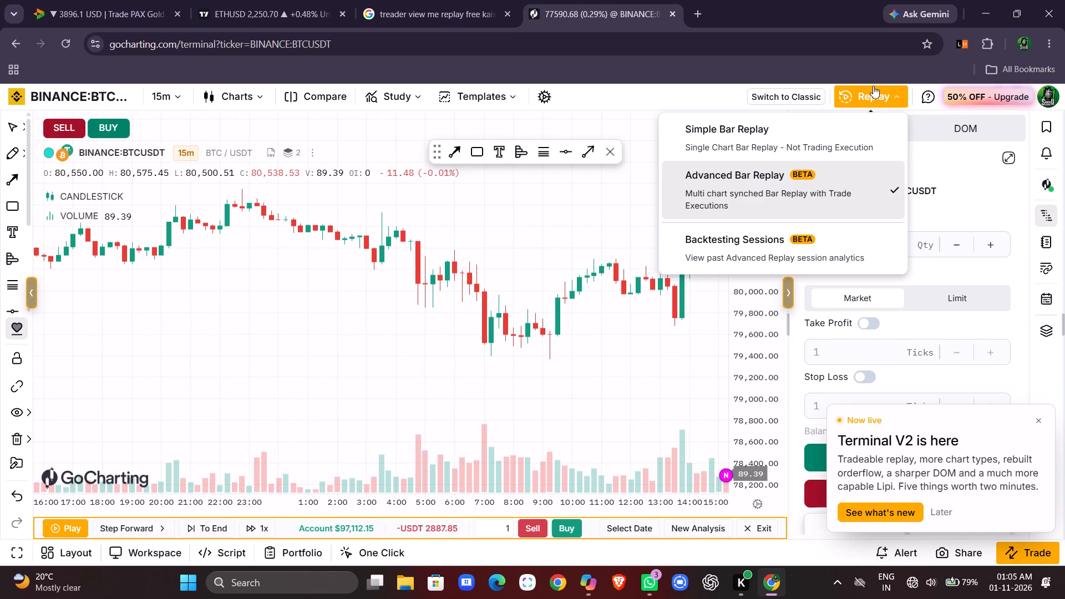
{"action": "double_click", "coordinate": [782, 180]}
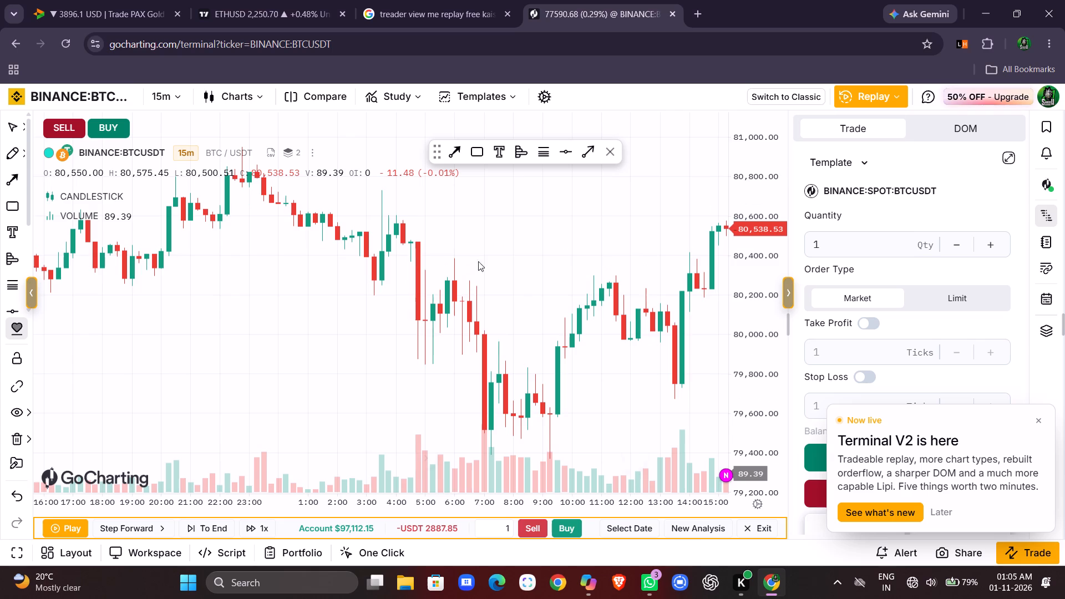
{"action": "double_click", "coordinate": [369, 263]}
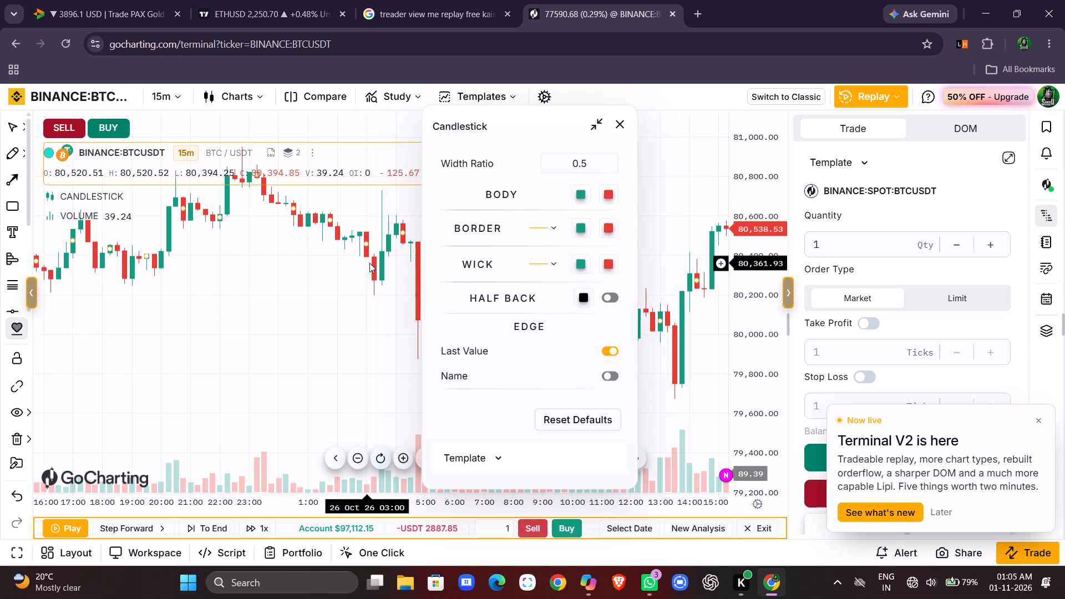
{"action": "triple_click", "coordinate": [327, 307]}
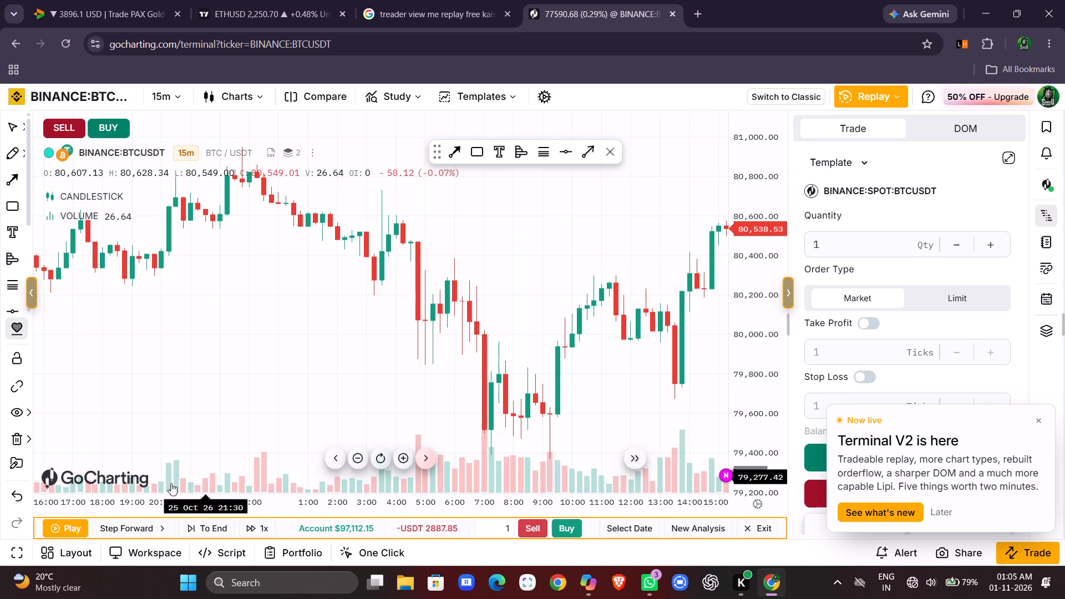
Exit Advanced Bar Replay and view the finished BTCUSDT session's Strategy equity report.
{"action": "left_click", "coordinate": [767, 529]}
{"action": "left_click", "coordinate": [607, 354]}
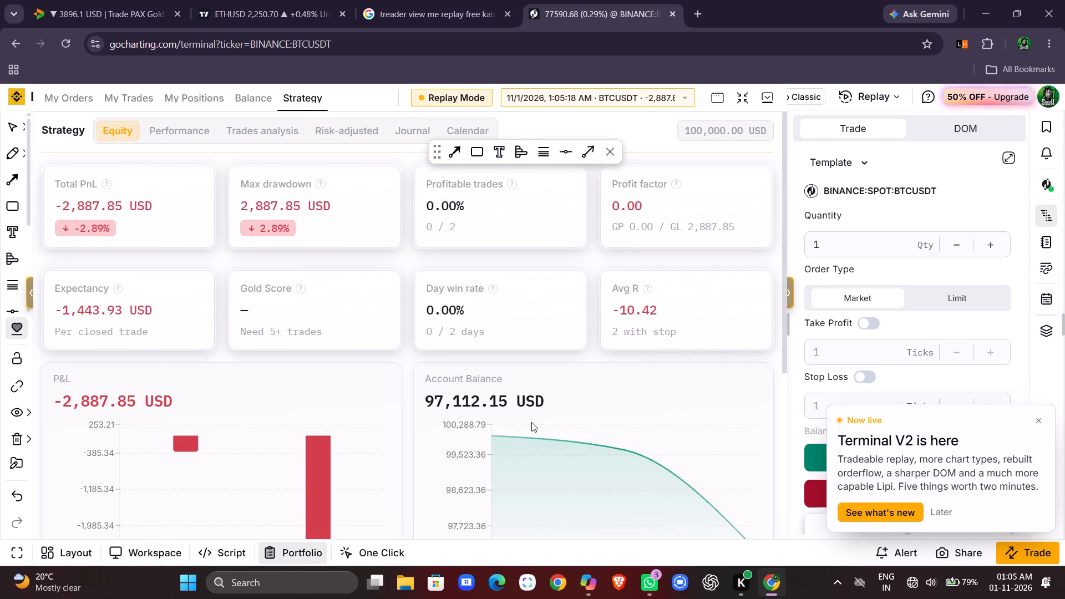
{"action": "scroll", "coordinate": [215, 214], "scroll_direction": "right", "scroll_amount": 3}
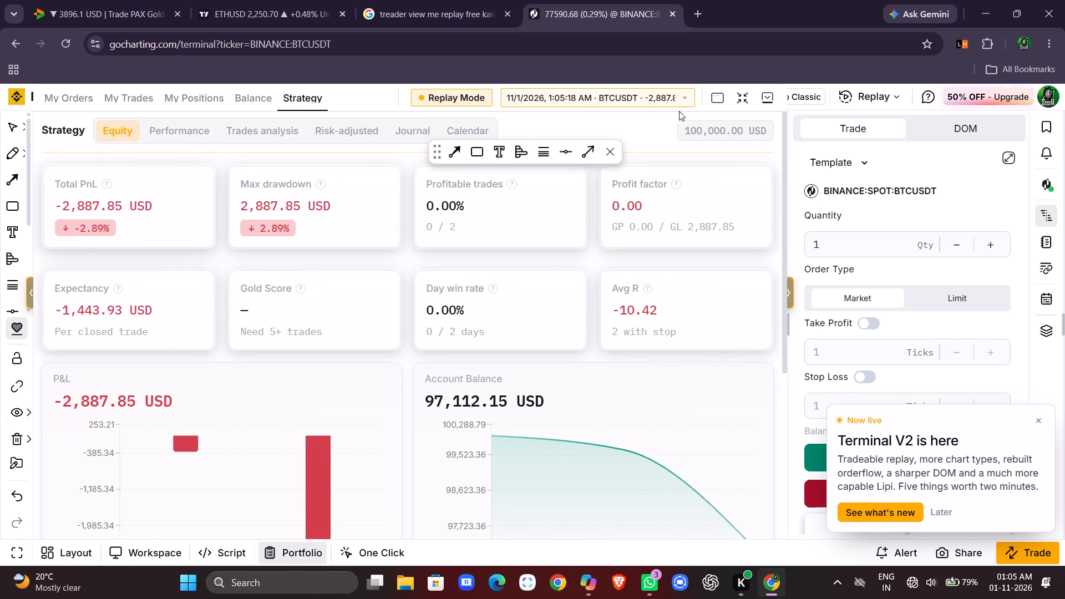
{"action": "left_click", "coordinate": [880, 94]}
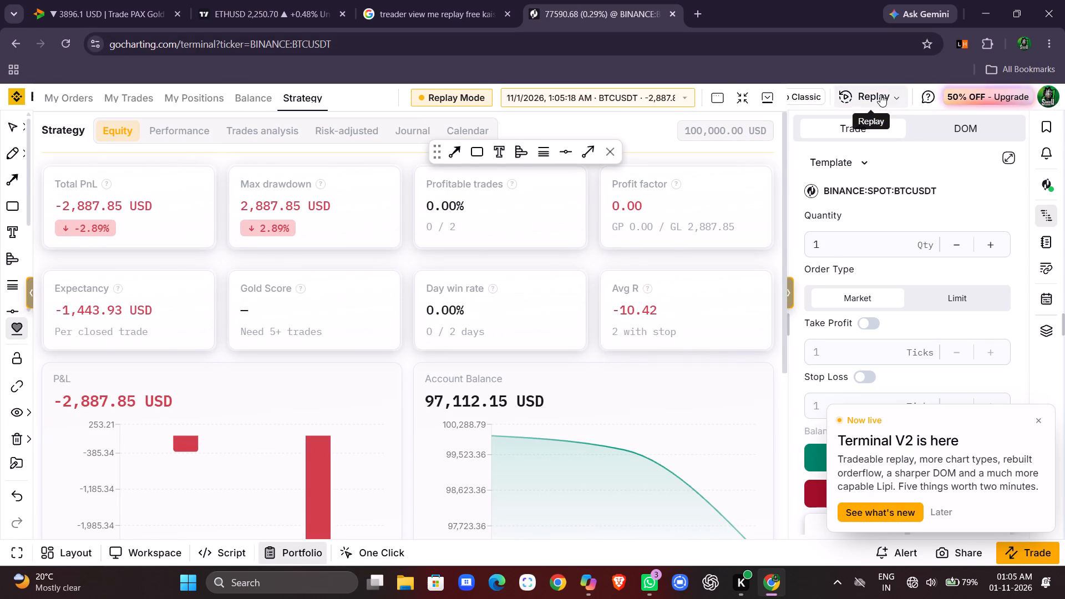
{"action": "left_click", "coordinate": [613, 346]}
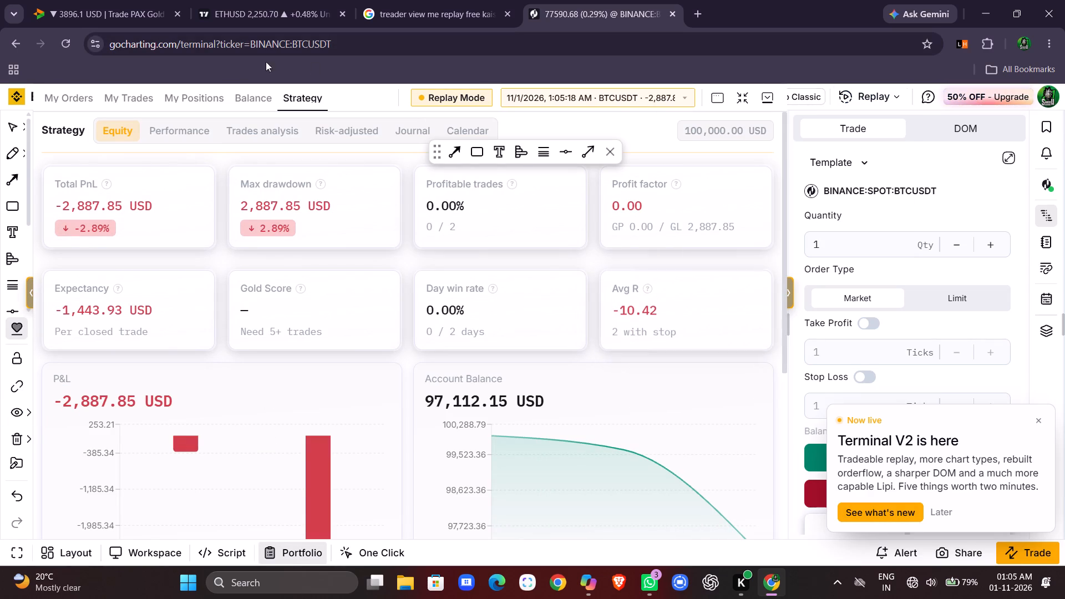
Review the replay session's orders and trades, closing the floating drawing toolbar that covers the table.
{"action": "left_click", "coordinate": [78, 101]}
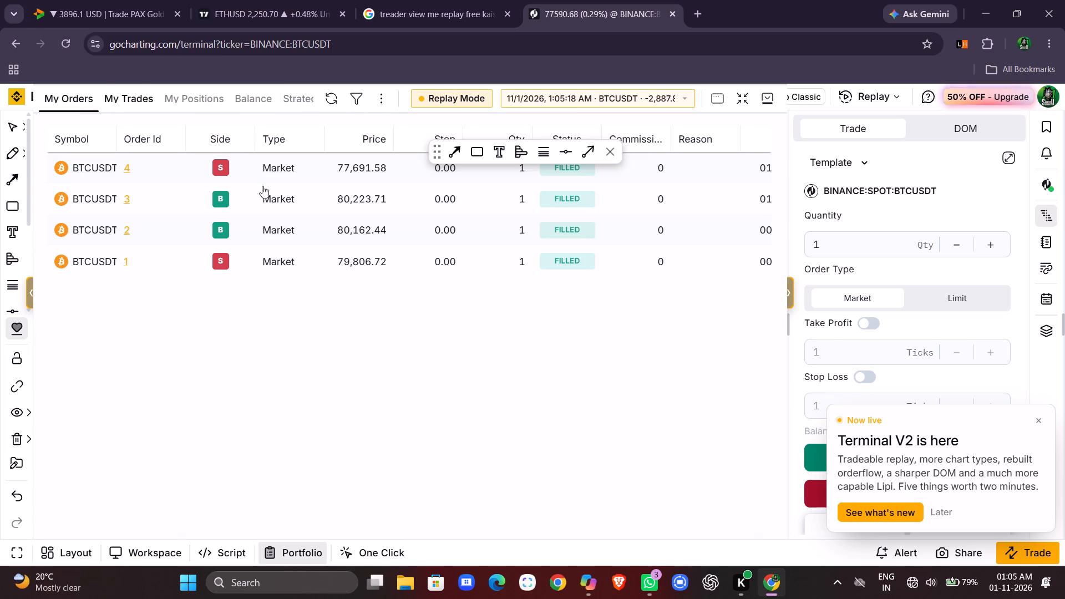
{"action": "scroll", "coordinate": [463, 379], "scroll_direction": "up", "scroll_amount": 1}
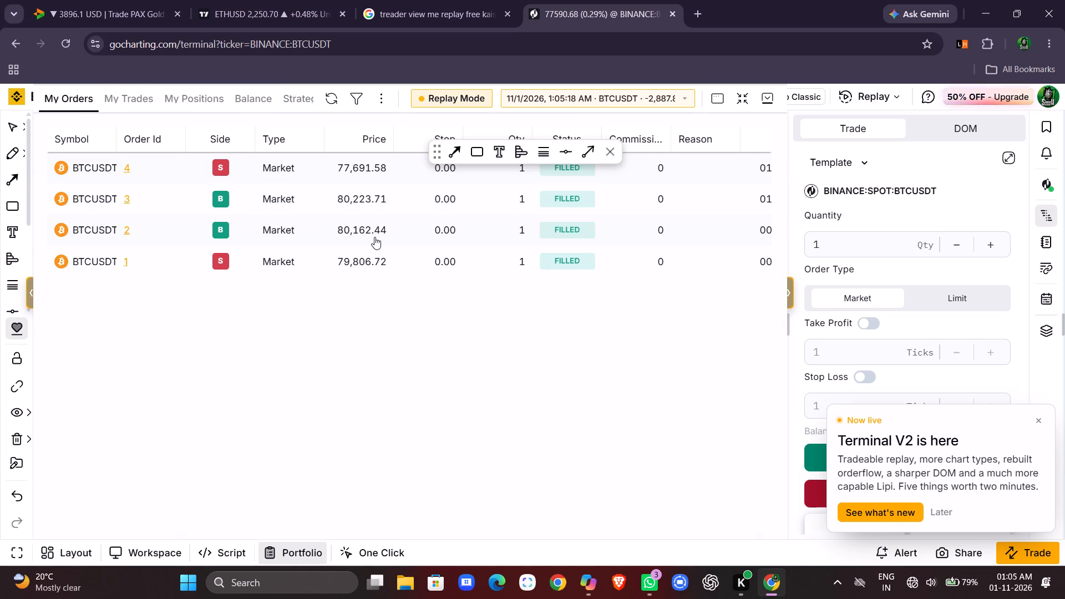
{"action": "scroll", "coordinate": [374, 237], "scroll_direction": "left", "scroll_amount": 1}
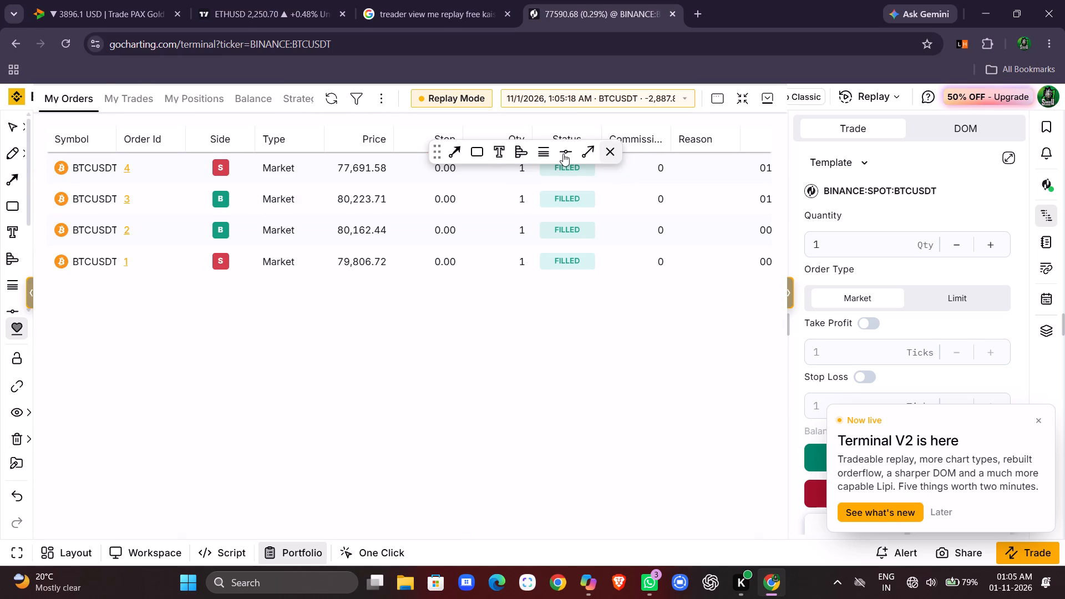
{"action": "scroll", "coordinate": [478, 229], "scroll_direction": "left", "scroll_amount": 2}
{"action": "left_click", "coordinate": [607, 152]}
{"action": "scroll", "coordinate": [632, 217], "scroll_direction": "up", "scroll_amount": 1}
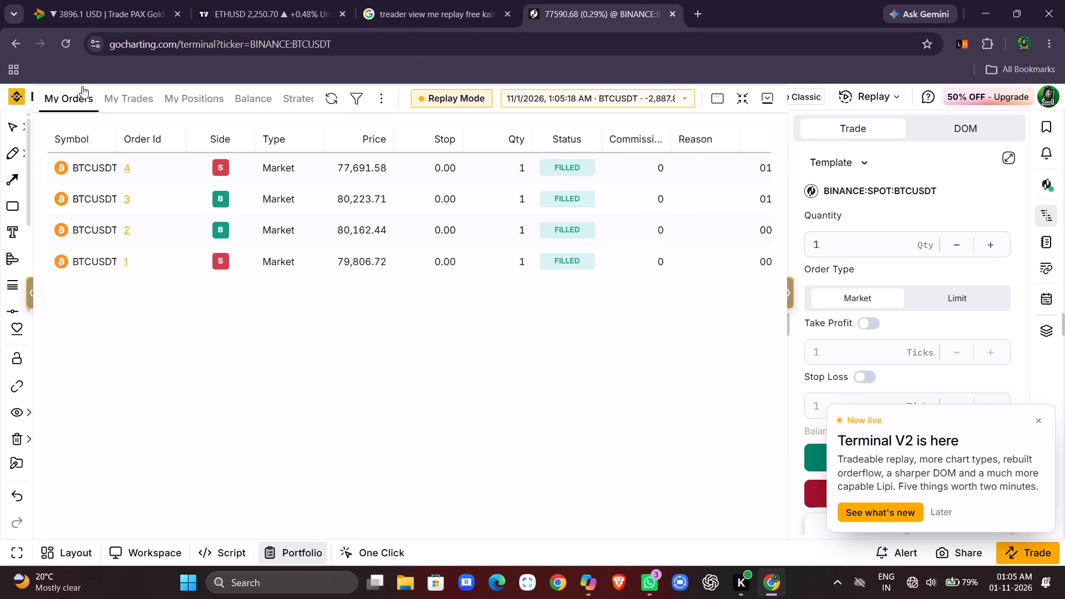
{"action": "left_click", "coordinate": [121, 96]}
{"action": "scroll", "coordinate": [195, 288], "scroll_direction": "down", "scroll_amount": 1}
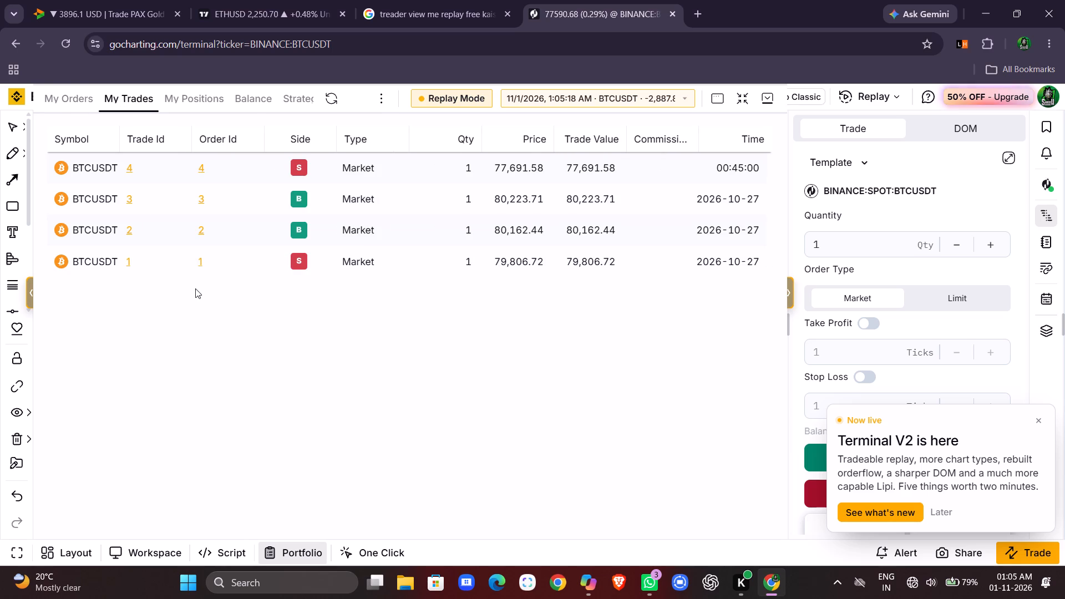
{"action": "scroll", "coordinate": [195, 288], "scroll_direction": "down", "scroll_amount": 1}
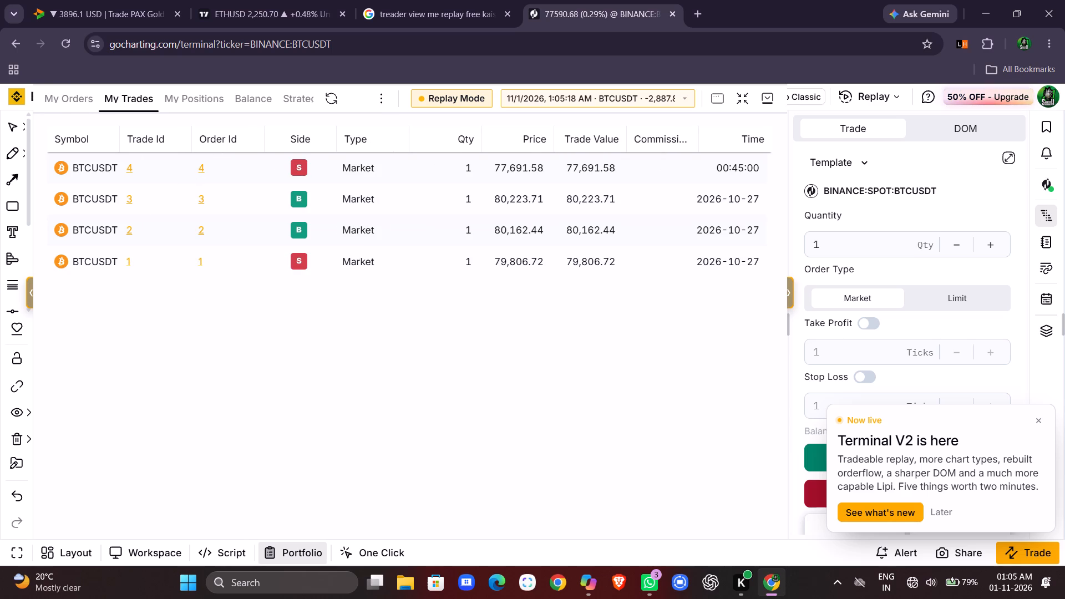
{"action": "scroll", "coordinate": [588, 218], "scroll_direction": "left", "scroll_amount": 1}
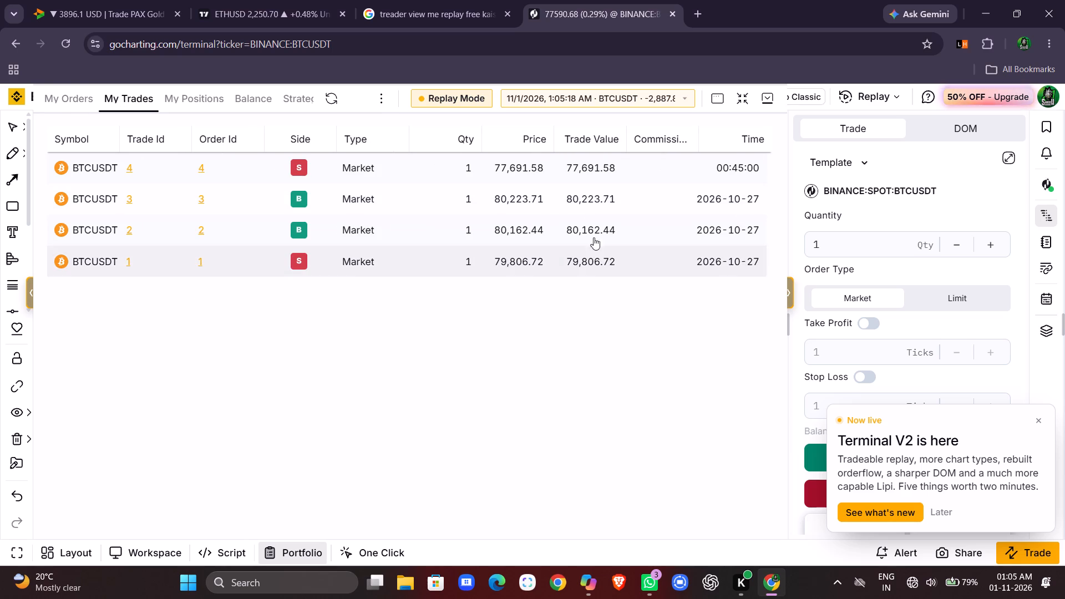
{"action": "scroll", "coordinate": [305, 379], "scroll_direction": "down", "scroll_amount": 1}
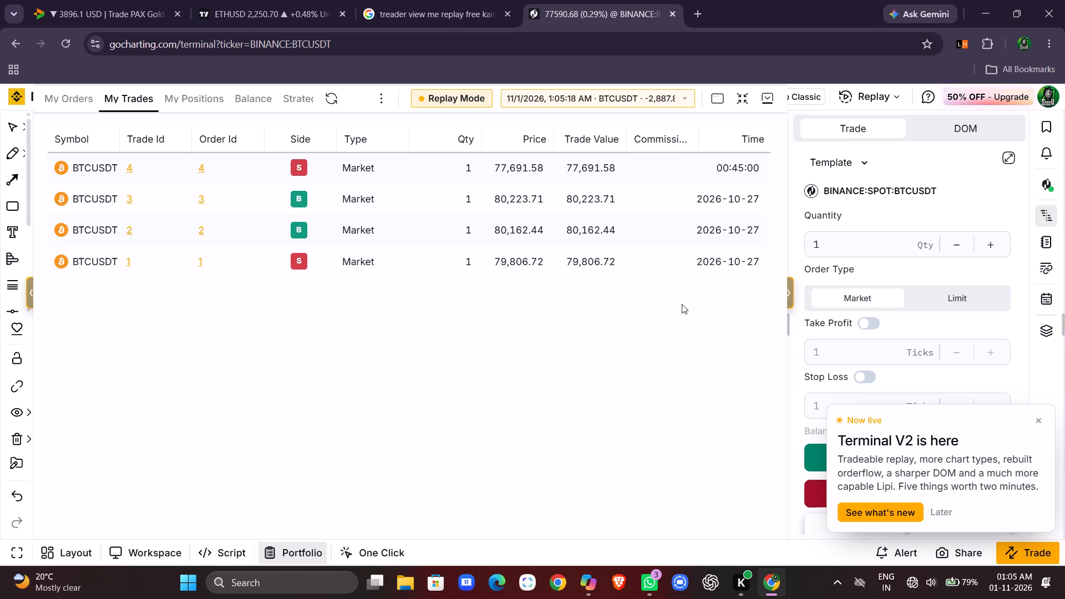
Go back from the charting terminal to GoCharting's India home page and look through its platform overview.
{"action": "left_click", "coordinate": [2, 46]}
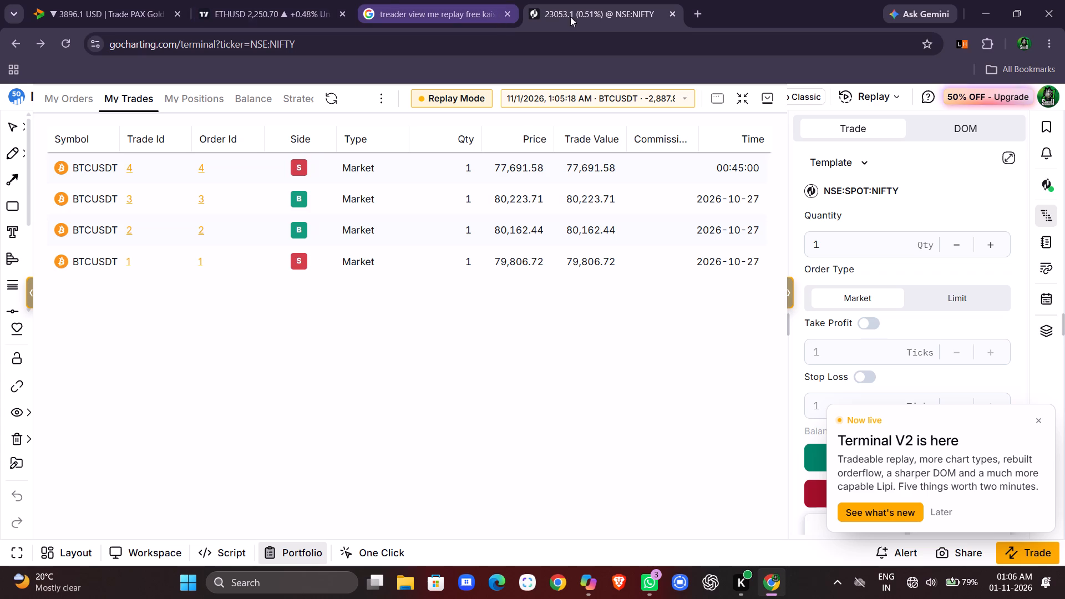
{"action": "left_click", "coordinate": [612, 12]}
{"action": "left_click", "coordinate": [612, 12]}
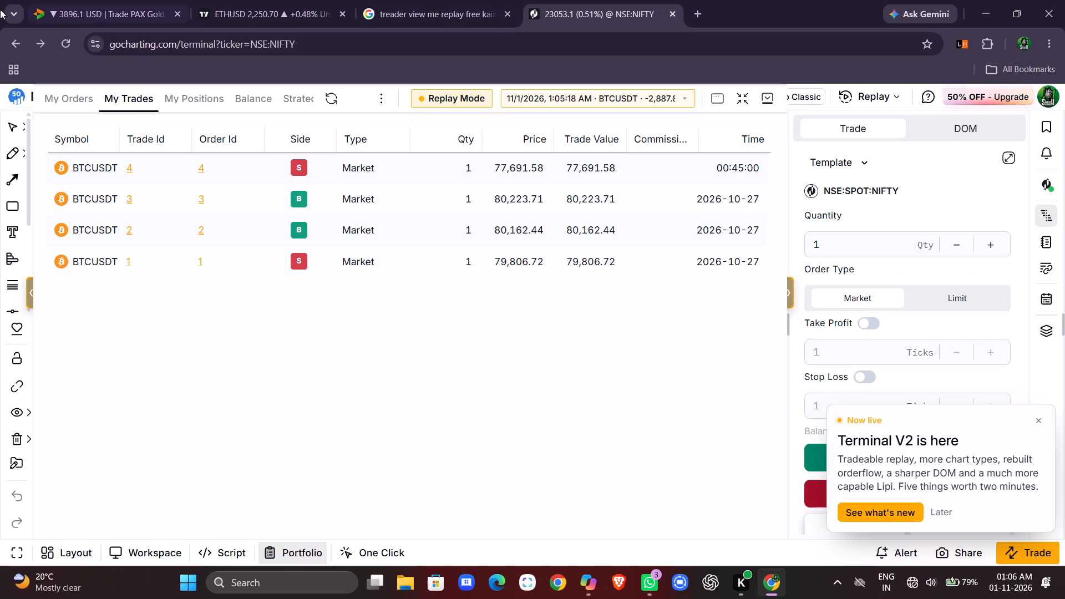
{"action": "left_click", "coordinate": [12, 53]}
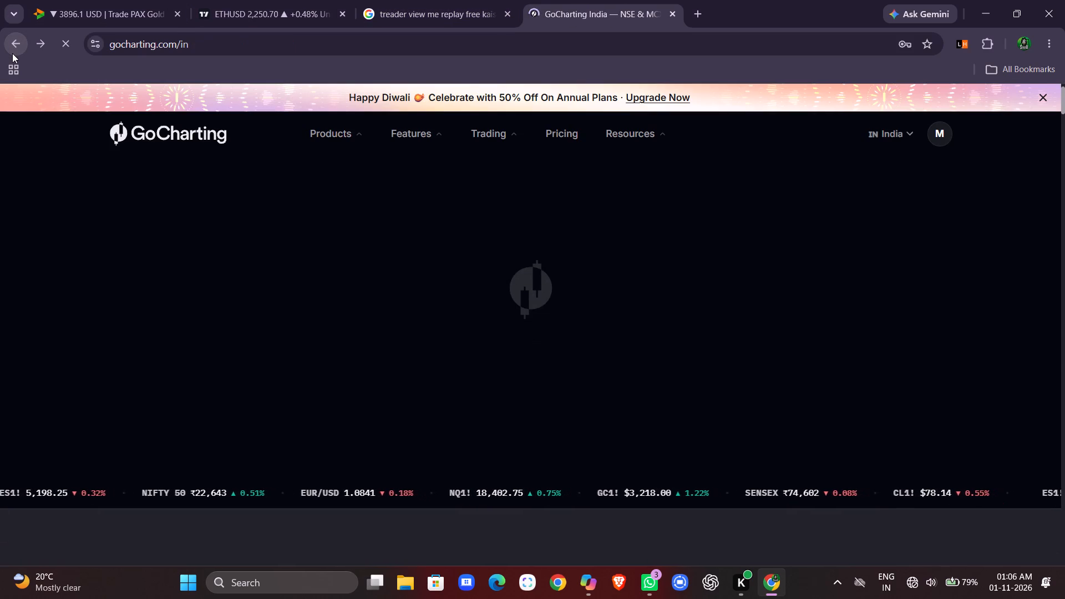
{"action": "scroll", "coordinate": [586, 290], "scroll_direction": "down", "scroll_amount": 2}
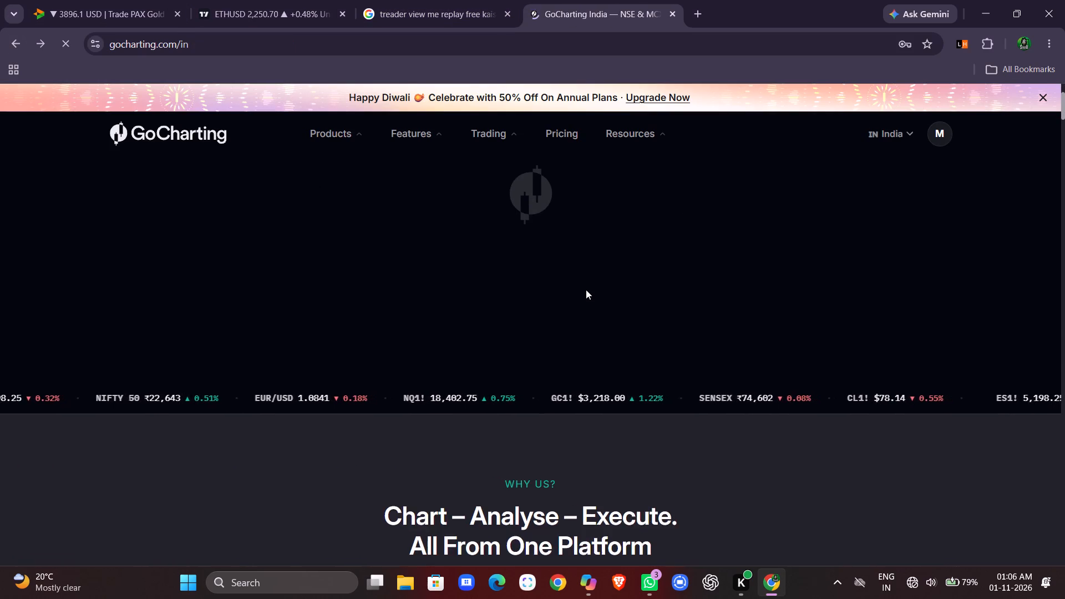
{"action": "scroll", "coordinate": [586, 290], "scroll_direction": "down", "scroll_amount": 3}
{"action": "scroll", "coordinate": [586, 290], "scroll_direction": "up", "scroll_amount": 1}
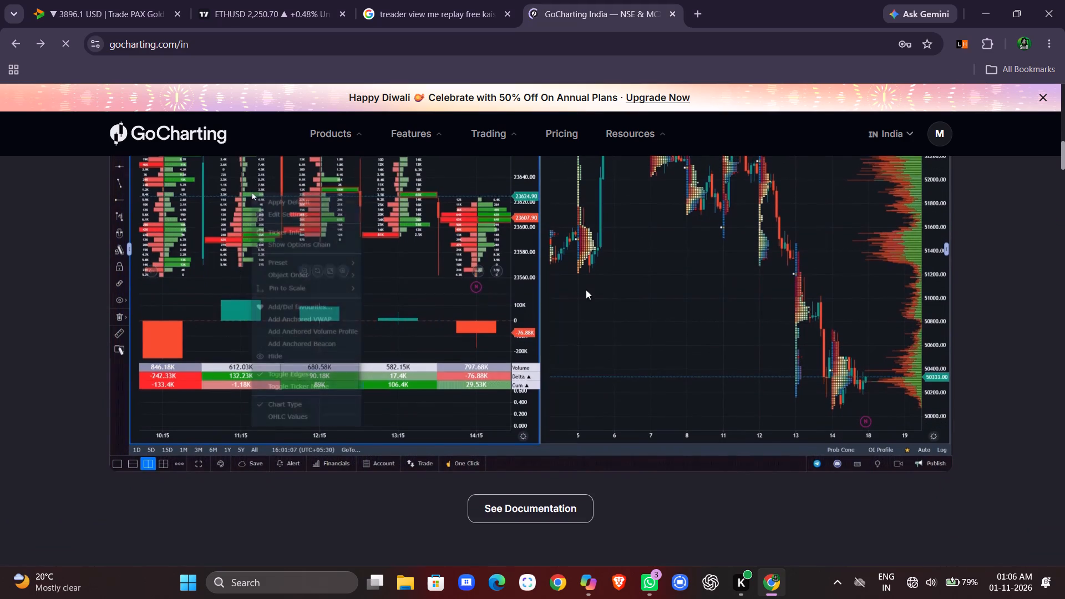
{"action": "scroll", "coordinate": [542, 298], "scroll_direction": "up", "scroll_amount": 2}
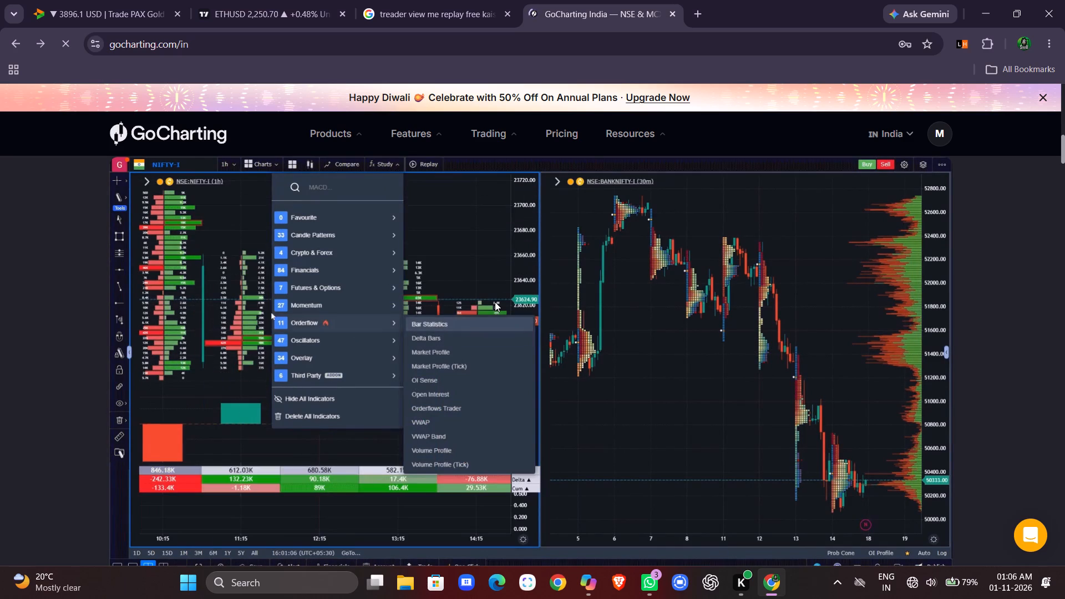
{"action": "scroll", "coordinate": [320, 328], "scroll_direction": "down", "scroll_amount": 1}
{"action": "scroll", "coordinate": [320, 328], "scroll_direction": "up", "scroll_amount": 1}
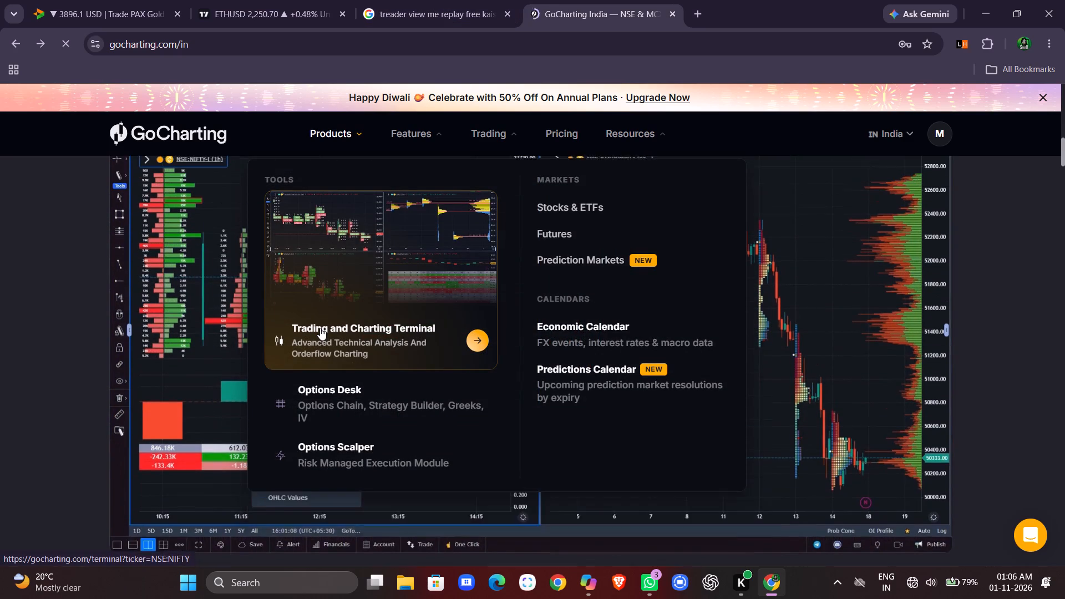
Return to the India pricing page and compare the free plan's market data and orderflow features with the paid plans.
{"action": "left_click", "coordinate": [23, 38]}
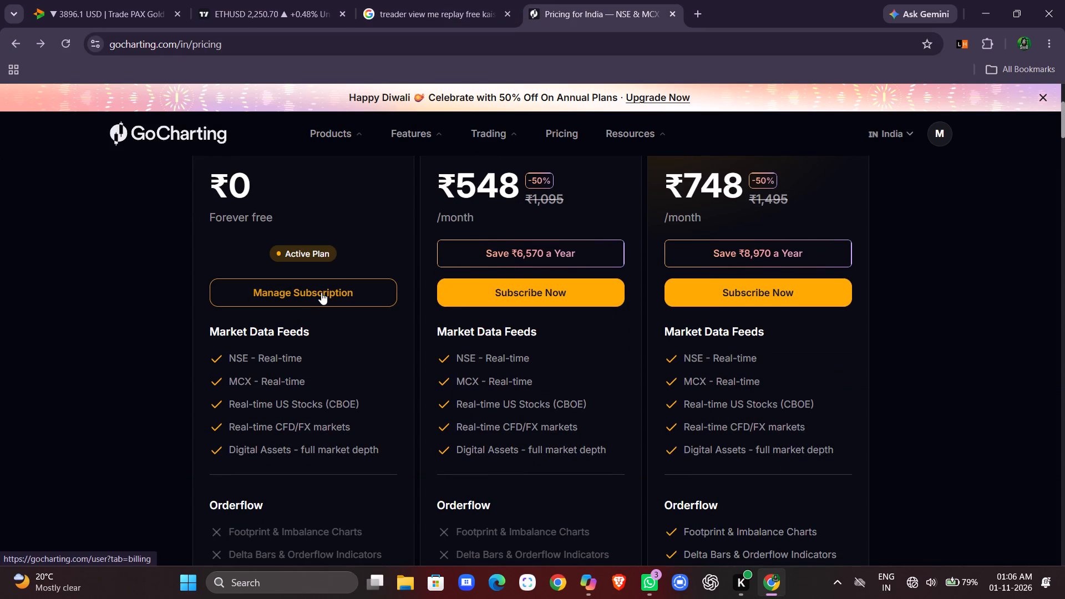
{"action": "scroll", "coordinate": [465, 410], "scroll_direction": "down", "scroll_amount": 1}
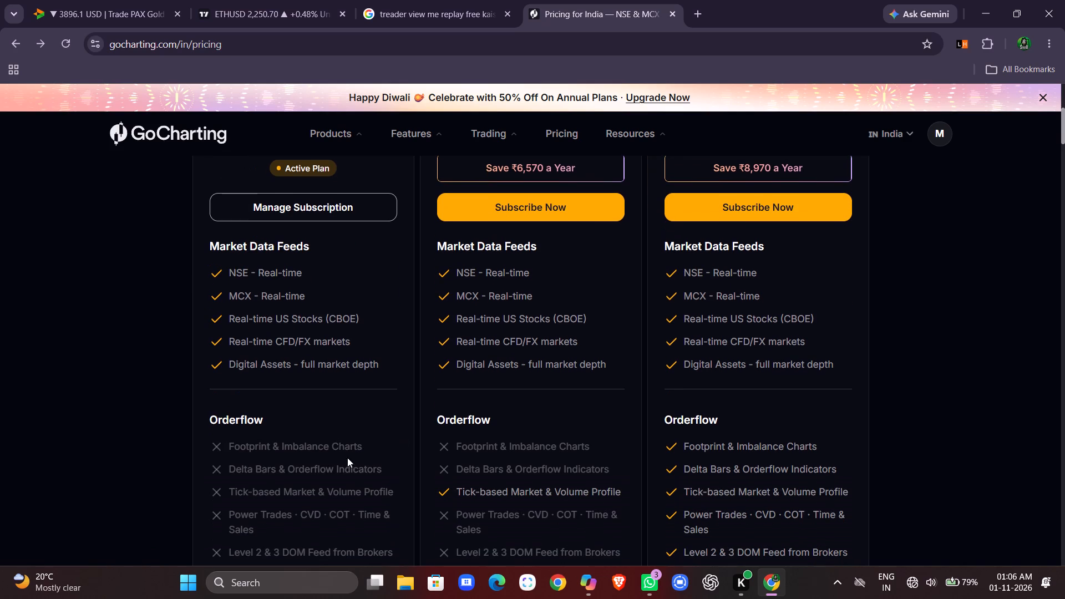
{"action": "scroll", "coordinate": [270, 491], "scroll_direction": "down", "scroll_amount": 1}
{"action": "scroll", "coordinate": [256, 384], "scroll_direction": "down", "scroll_amount": 1}
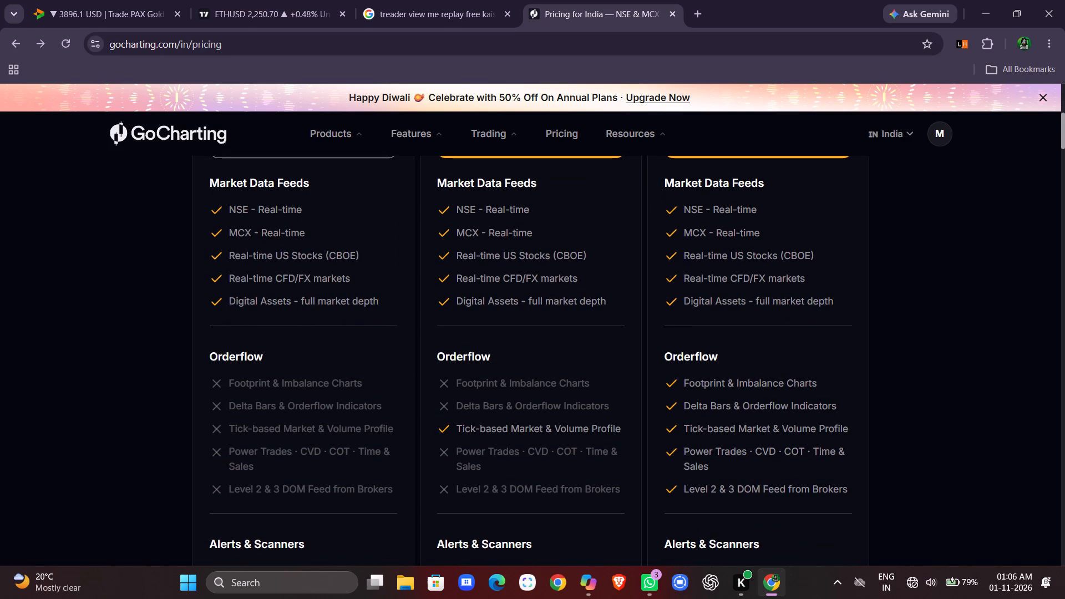
{"action": "scroll", "coordinate": [561, 424], "scroll_direction": "down", "scroll_amount": 1}
{"action": "scroll", "coordinate": [412, 274], "scroll_direction": "up", "scroll_amount": 1}
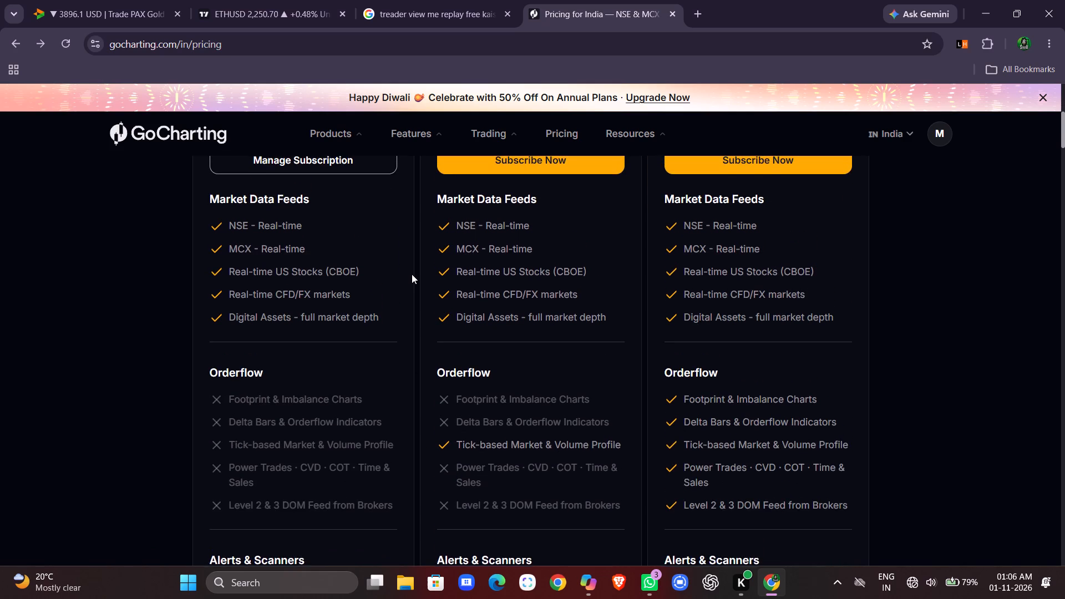
{"action": "scroll", "coordinate": [412, 274], "scroll_direction": "up", "scroll_amount": 1}
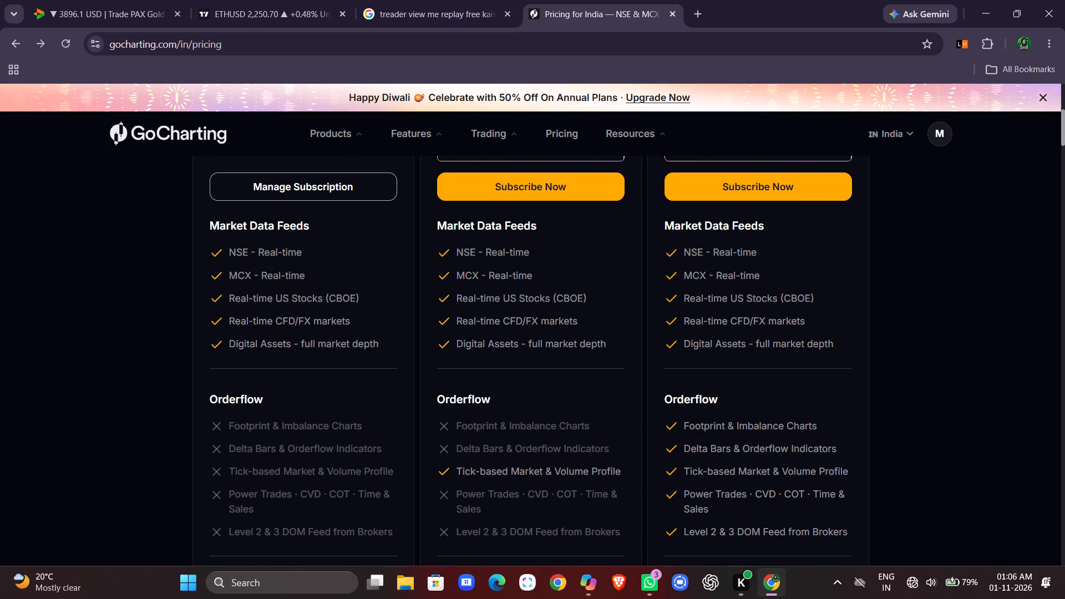
{"action": "scroll", "coordinate": [317, 349], "scroll_direction": "down", "scroll_amount": 1}
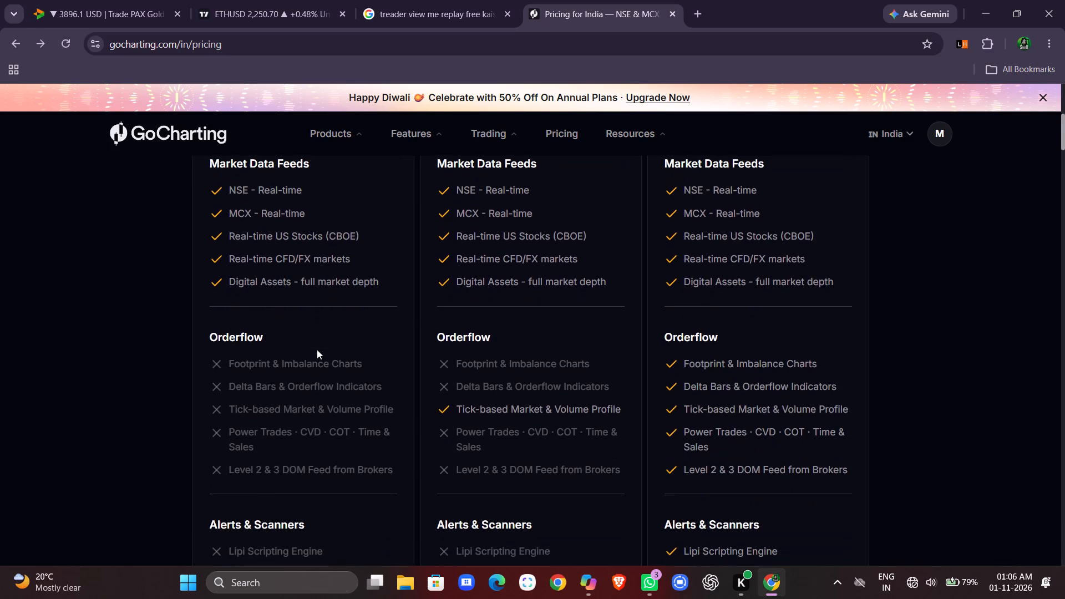
Compare the Free, India Lite and India Premium plans' alerts, charting and options features, continuing to the detailed feature table.
{"action": "scroll", "coordinate": [317, 349], "scroll_direction": "down", "scroll_amount": 1}
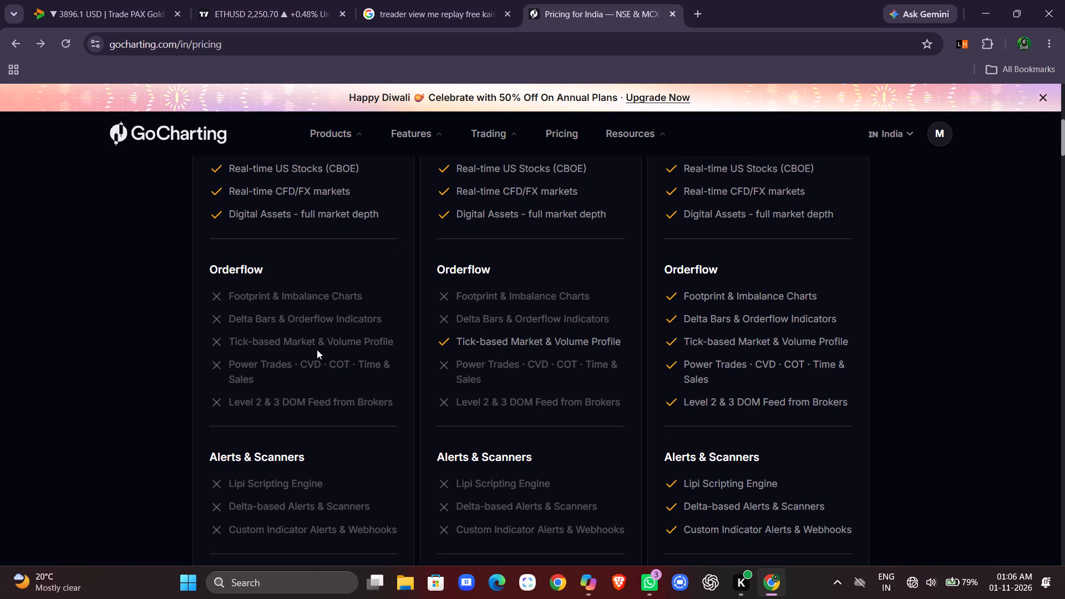
{"action": "scroll", "coordinate": [317, 349], "scroll_direction": "down", "scroll_amount": 4}
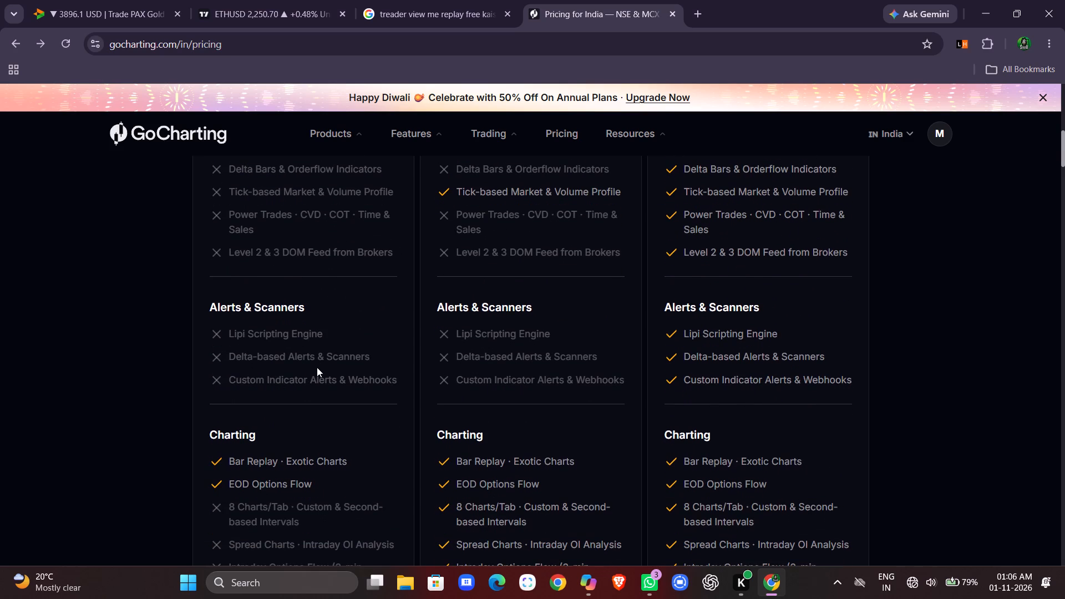
{"action": "scroll", "coordinate": [320, 337], "scroll_direction": "down", "scroll_amount": 1}
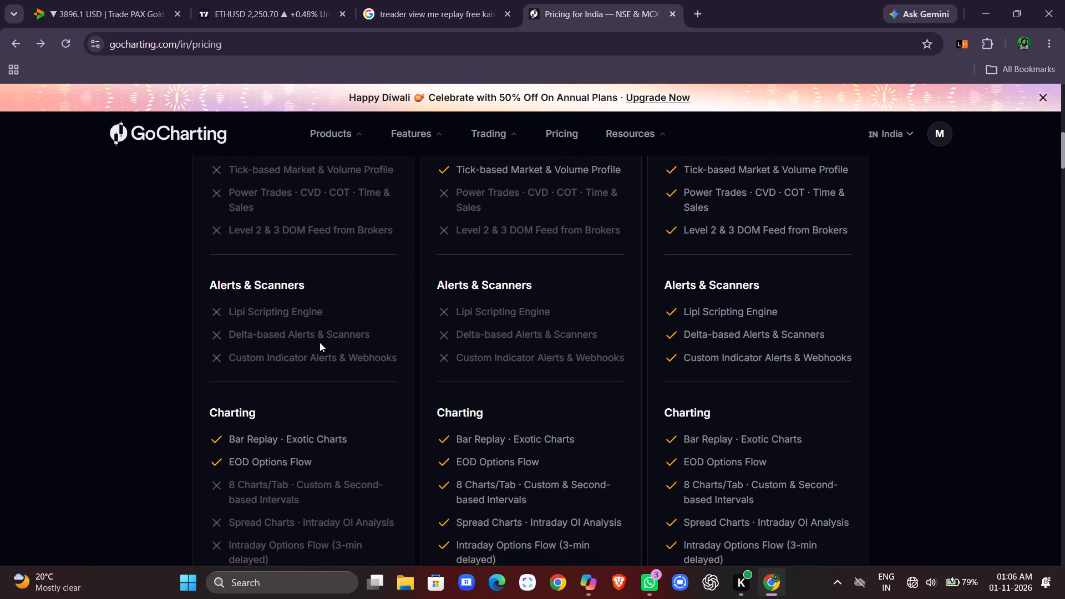
{"action": "scroll", "coordinate": [322, 389], "scroll_direction": "down", "scroll_amount": 3}
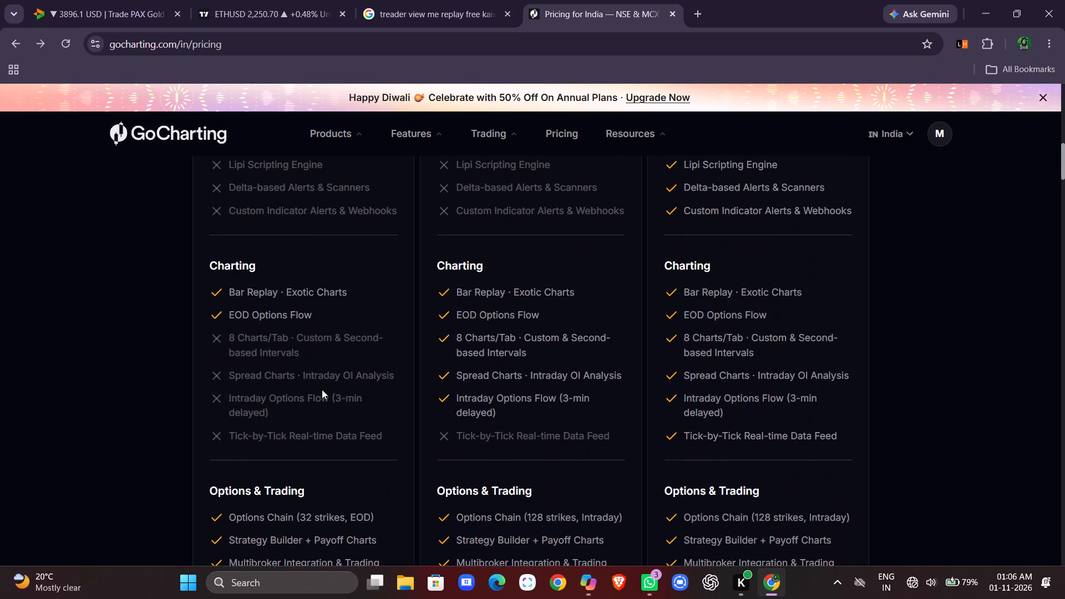
{"action": "scroll", "coordinate": [322, 389], "scroll_direction": "down", "scroll_amount": 3}
Go back to the plan cards and open subscription management for the active Free plan.
{"action": "scroll", "coordinate": [322, 389], "scroll_direction": "up", "scroll_amount": 1}
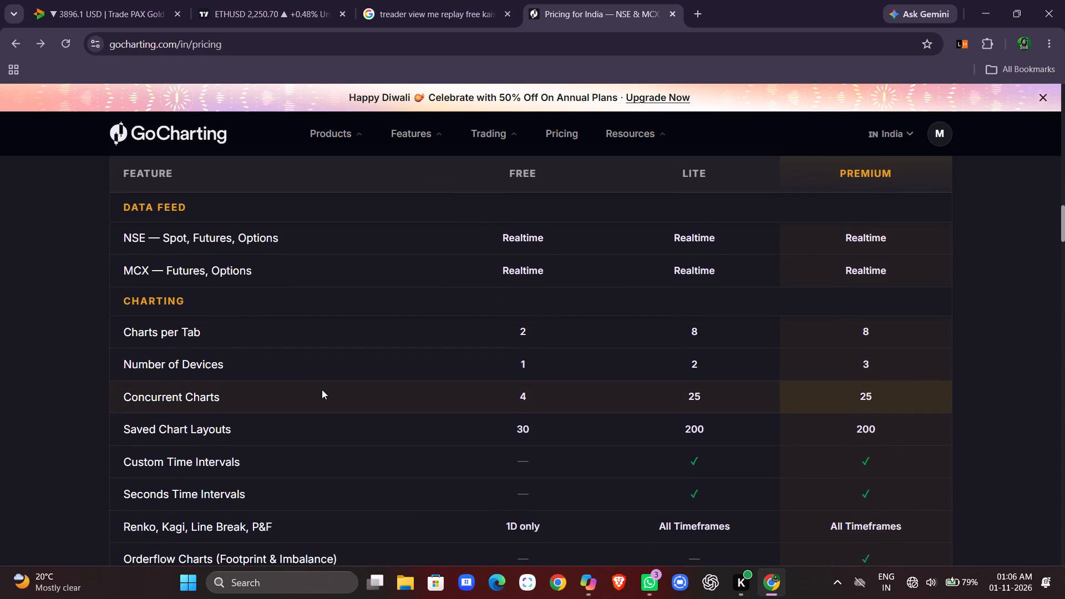
{"action": "scroll", "coordinate": [322, 389], "scroll_direction": "up", "scroll_amount": 1}
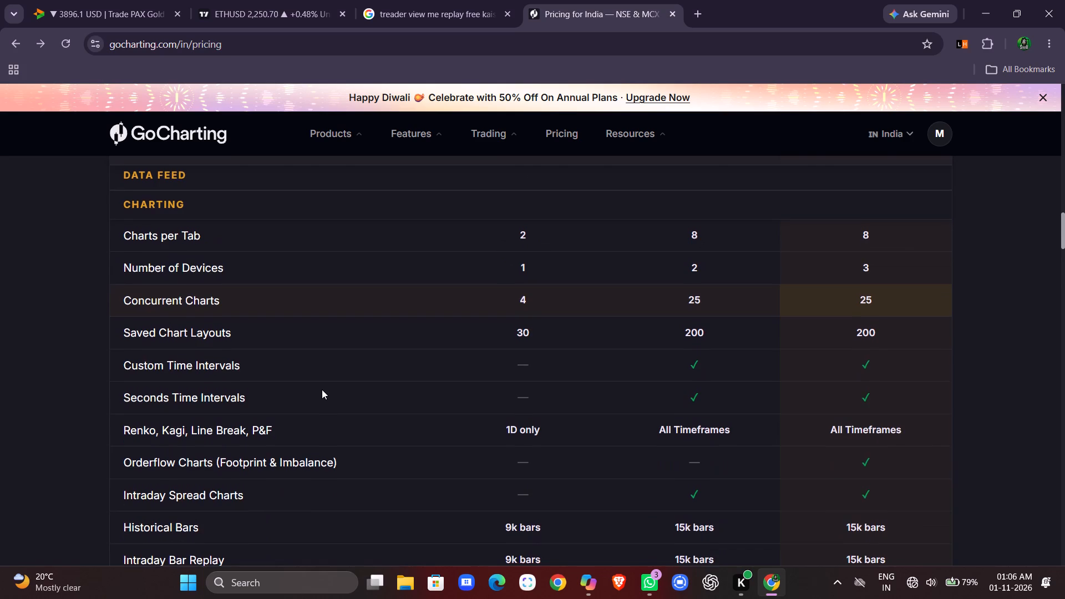
{"action": "scroll", "coordinate": [322, 389], "scroll_direction": "up", "scroll_amount": 1}
{"action": "left_click", "coordinate": [299, 524]}
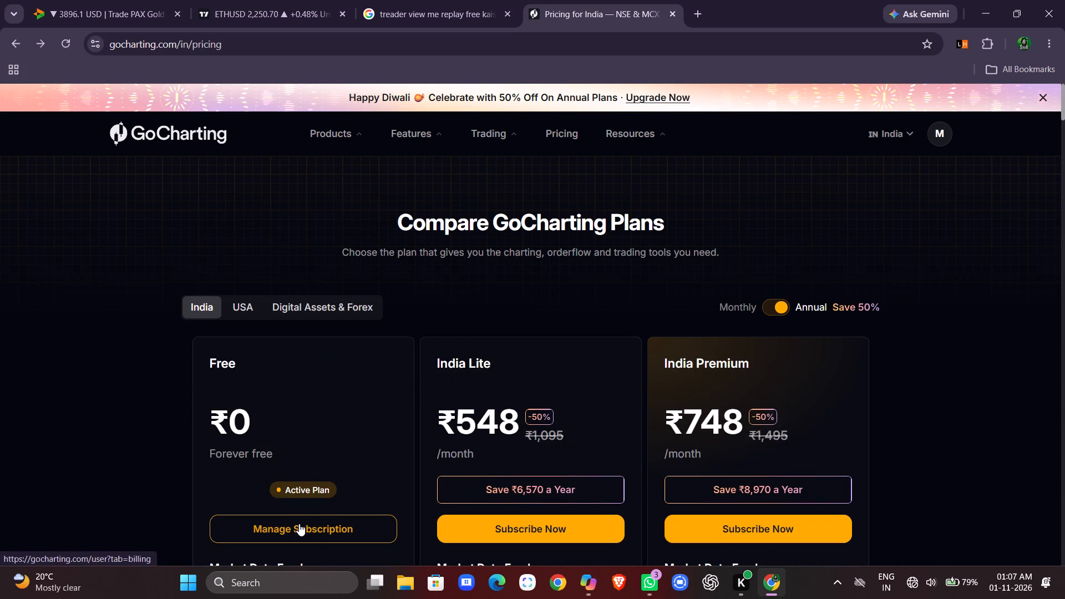
{"action": "left_click", "coordinate": [309, 493]}
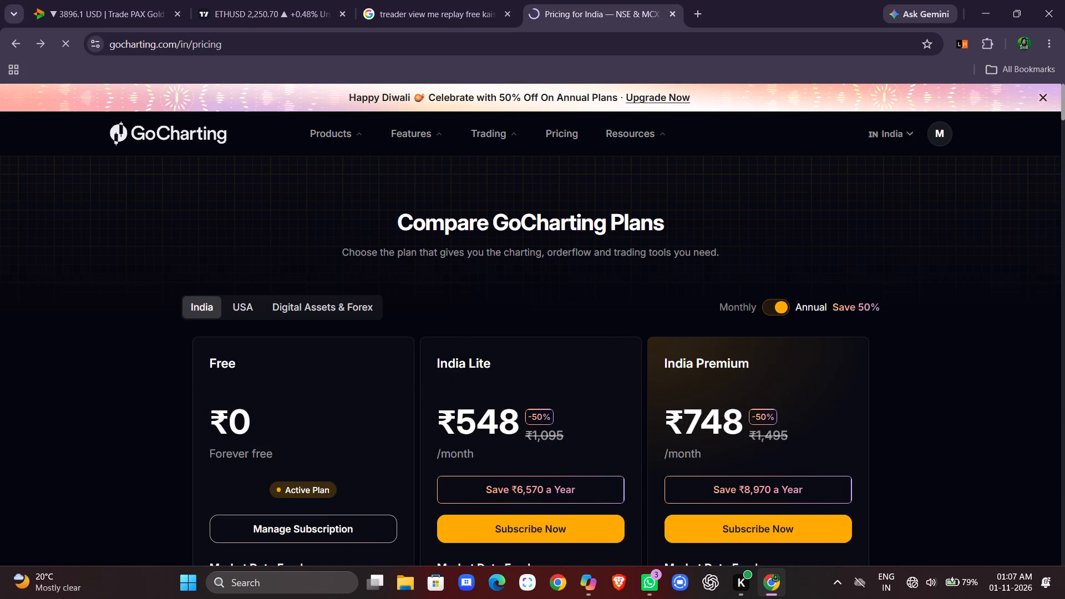
{"action": "scroll", "coordinate": [768, 272], "scroll_direction": "down", "scroll_amount": 6}
{"action": "scroll", "coordinate": [768, 272], "scroll_direction": "up", "scroll_amount": 5}
{"action": "scroll", "coordinate": [613, 195], "scroll_direction": "up", "scroll_amount": 1}
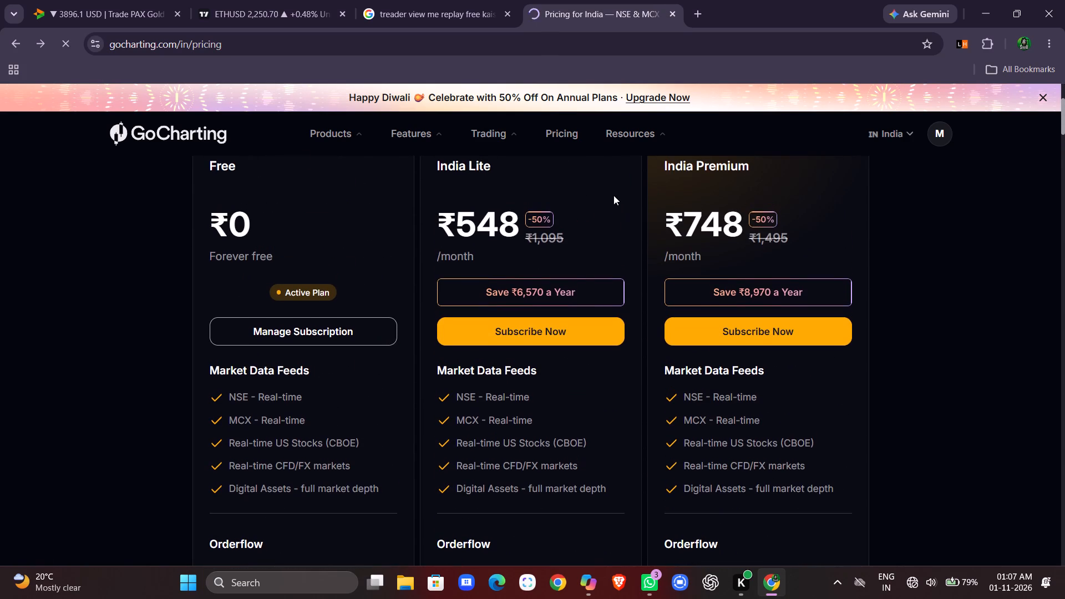
{"action": "scroll", "coordinate": [590, 215], "scroll_direction": "up", "scroll_amount": 1}
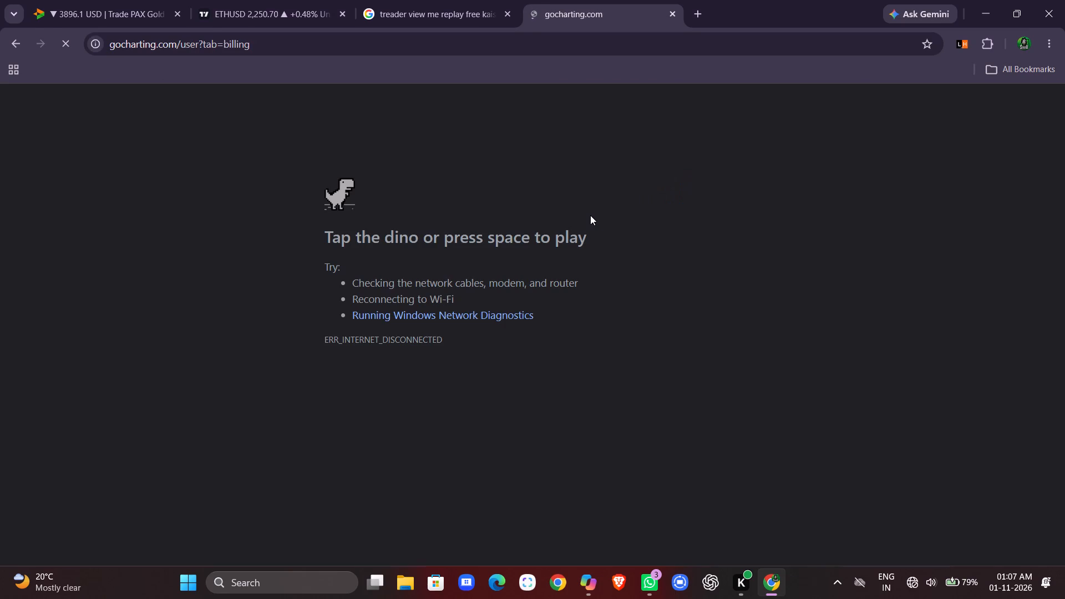